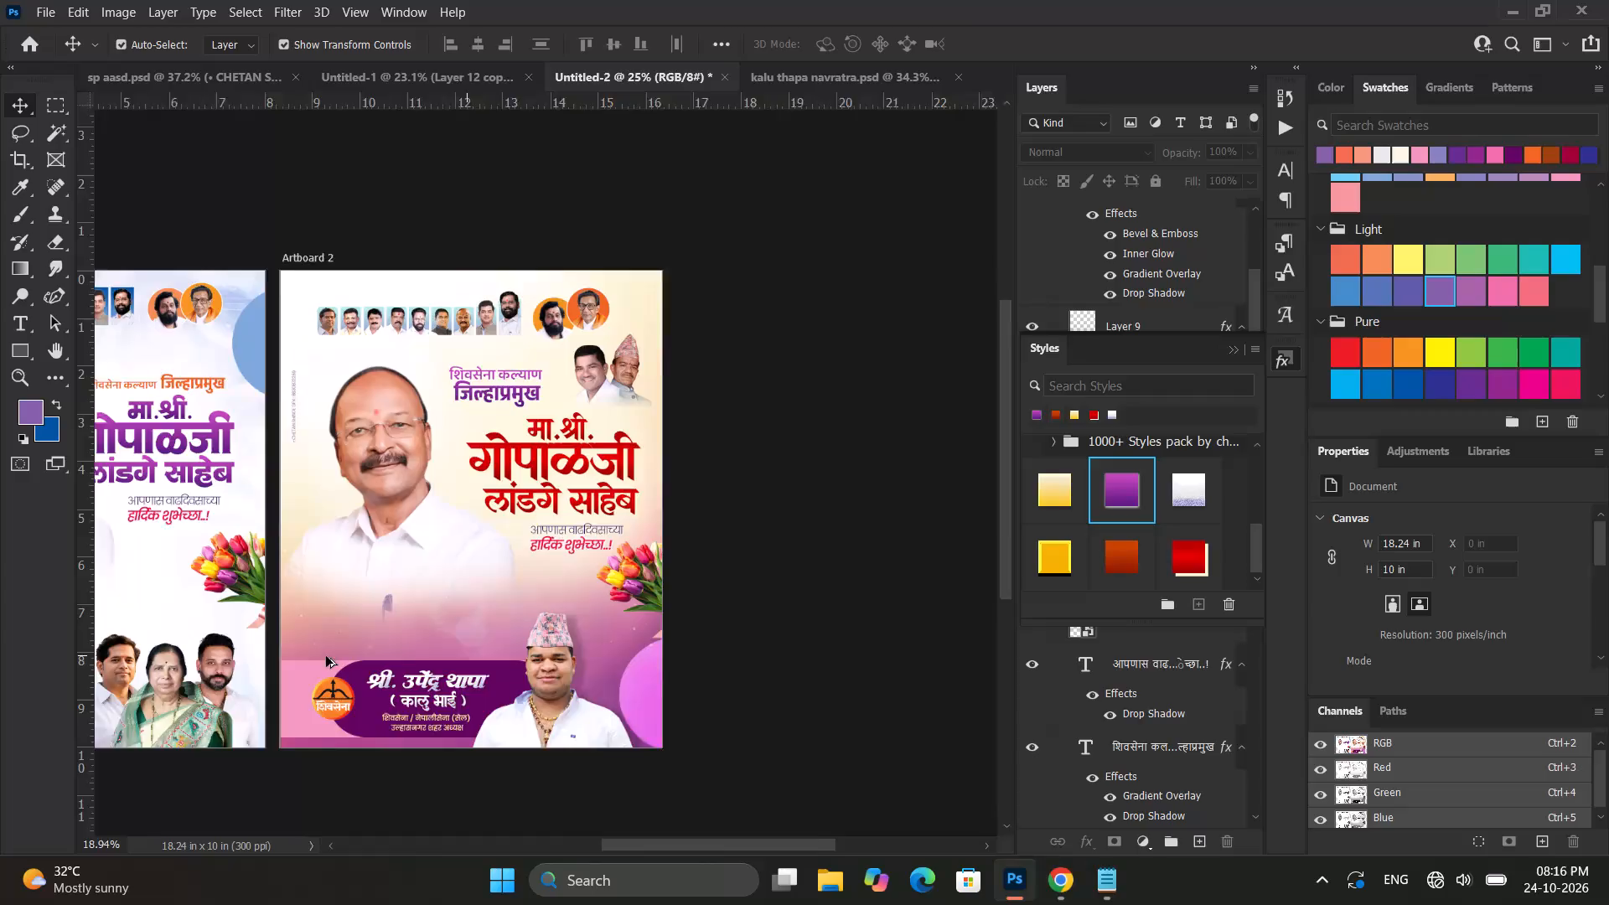
Add a blank 8 × 10 in artboard directly beside Artboard 1, on its left side.
scroll(326, 656, "down", 1)
scroll(326, 656, "up", 18, "ctrl")
left_click(290, 328)
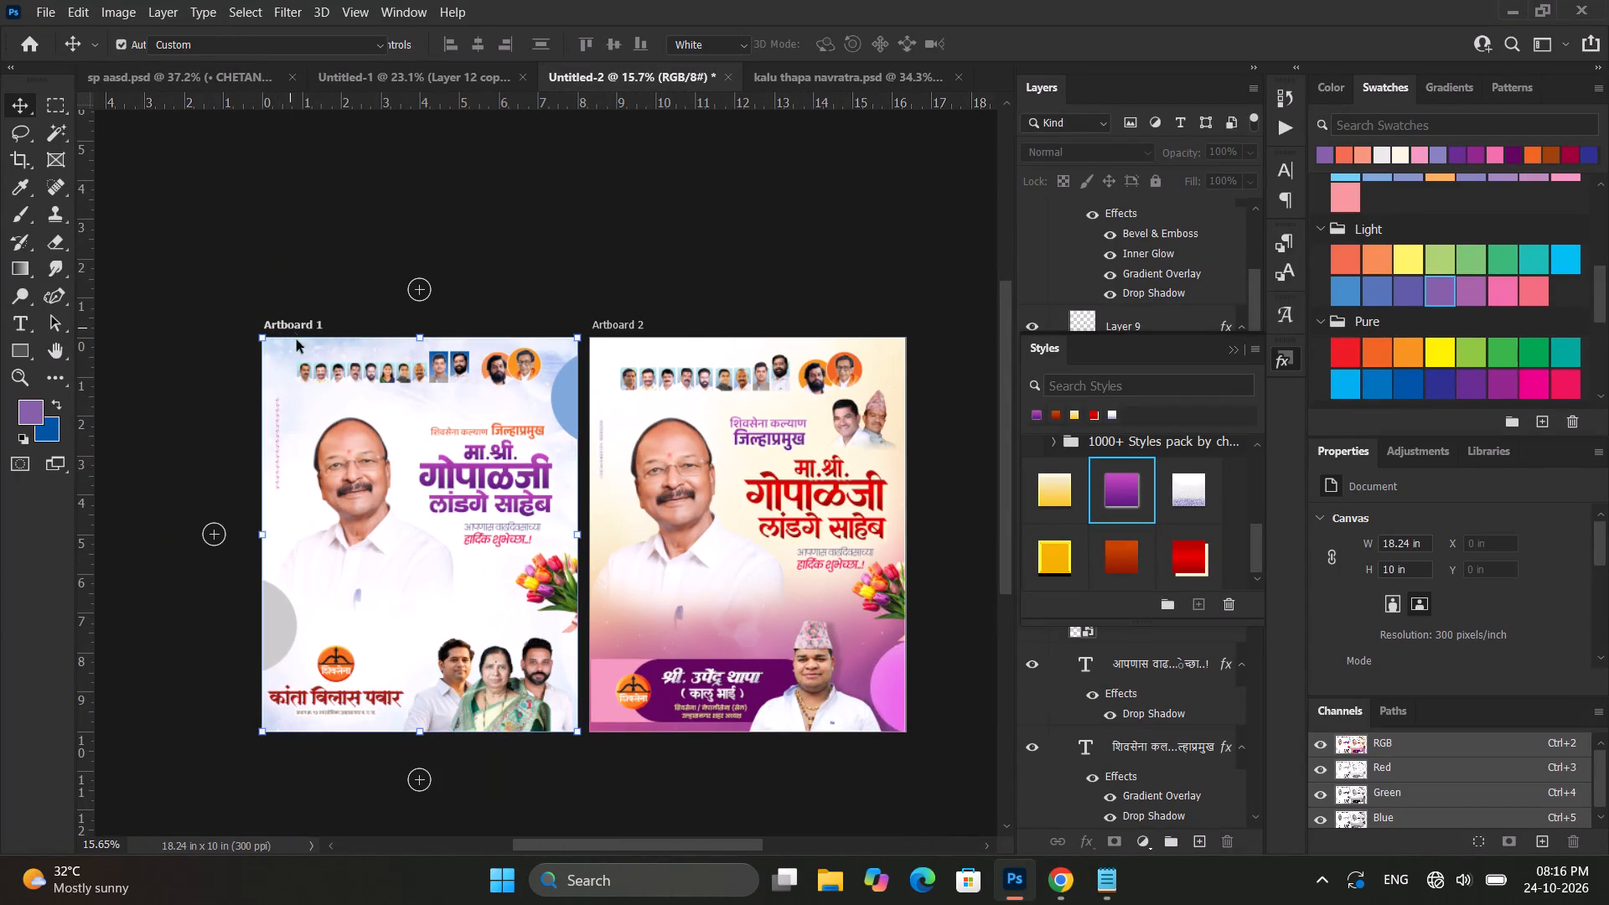
left_click(219, 540)
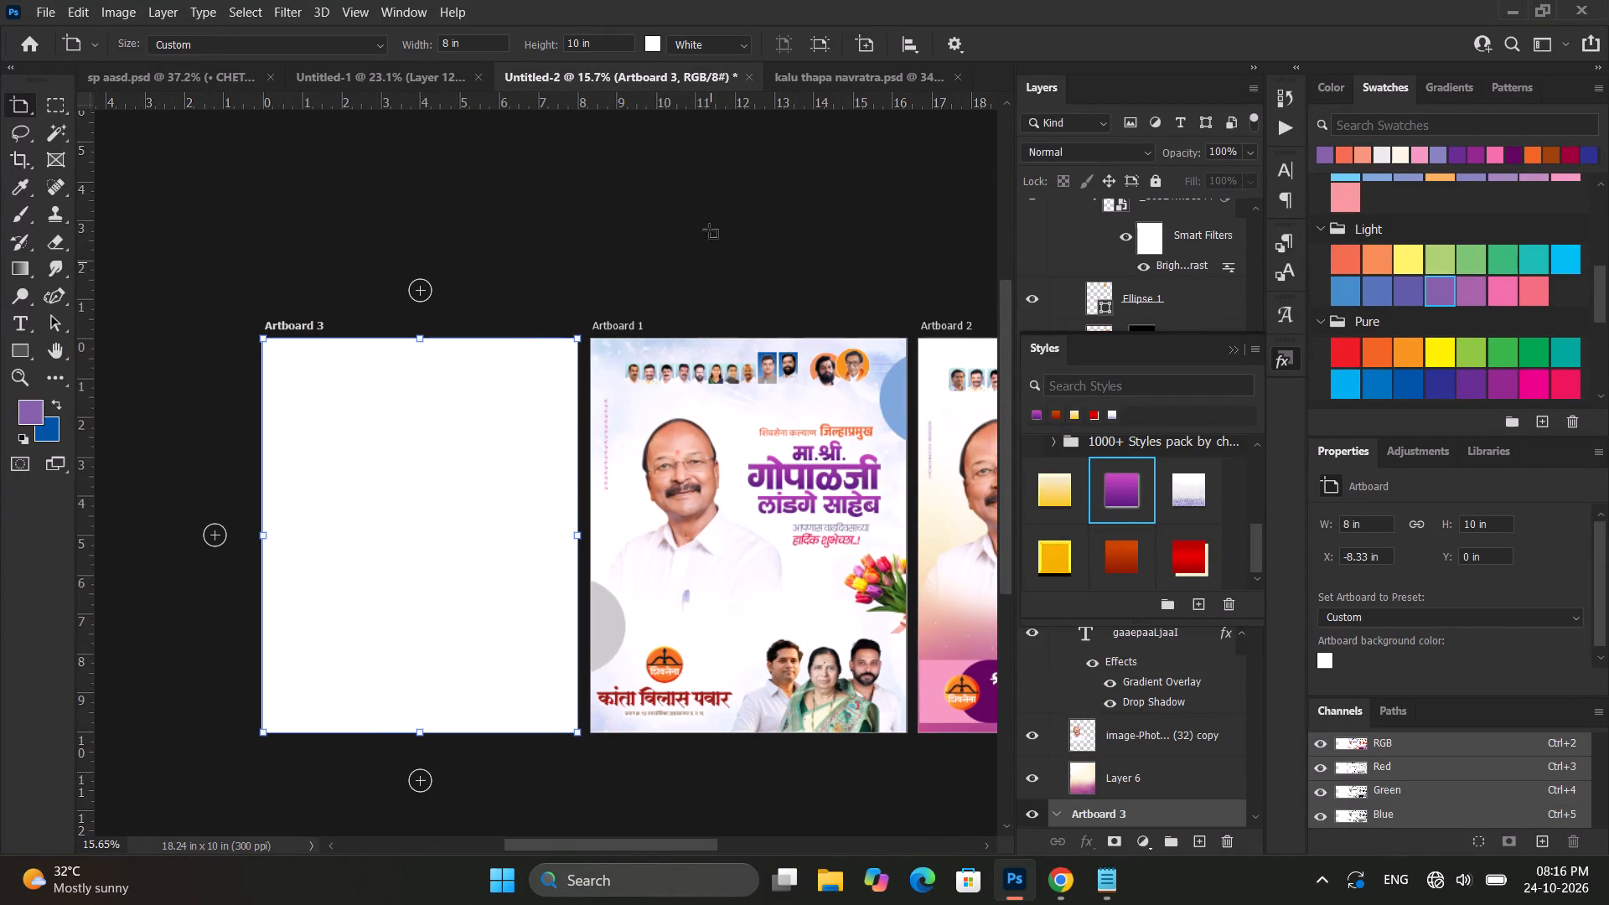
right_click(23, 106)
left_click(89, 108)
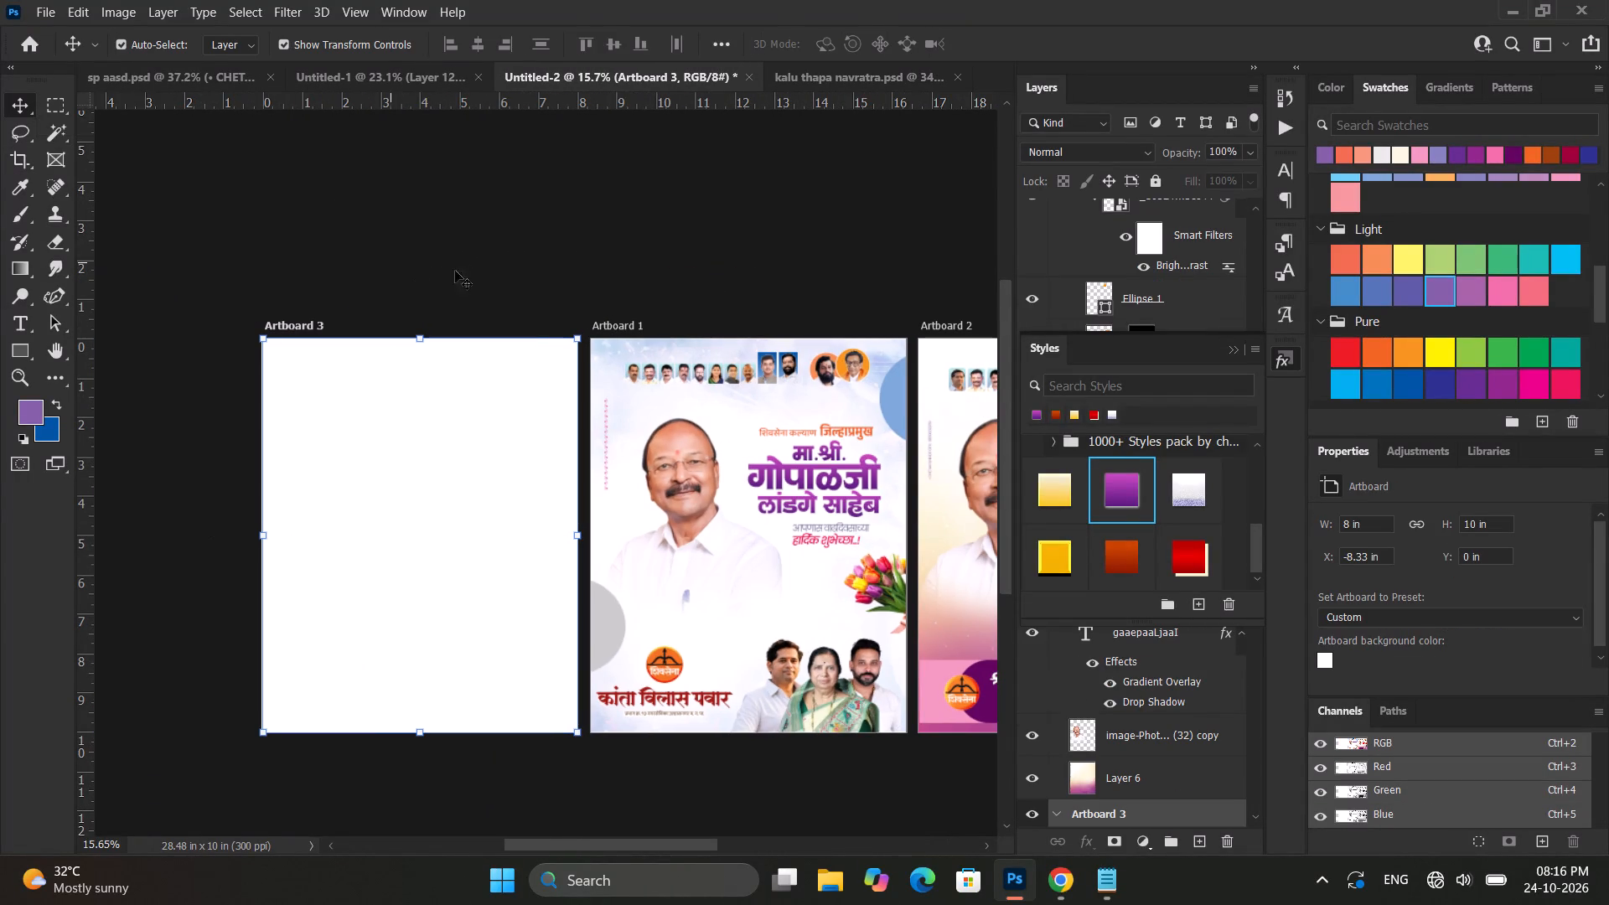
left_click(568, 221)
Duplicate the cream-to-purple gradient background, Layer 6, from Artboard 2 onto the blank Artboard 3.
scroll(602, 287, "down", 15, "alt")
scroll(640, 377, "up", 6, "alt")
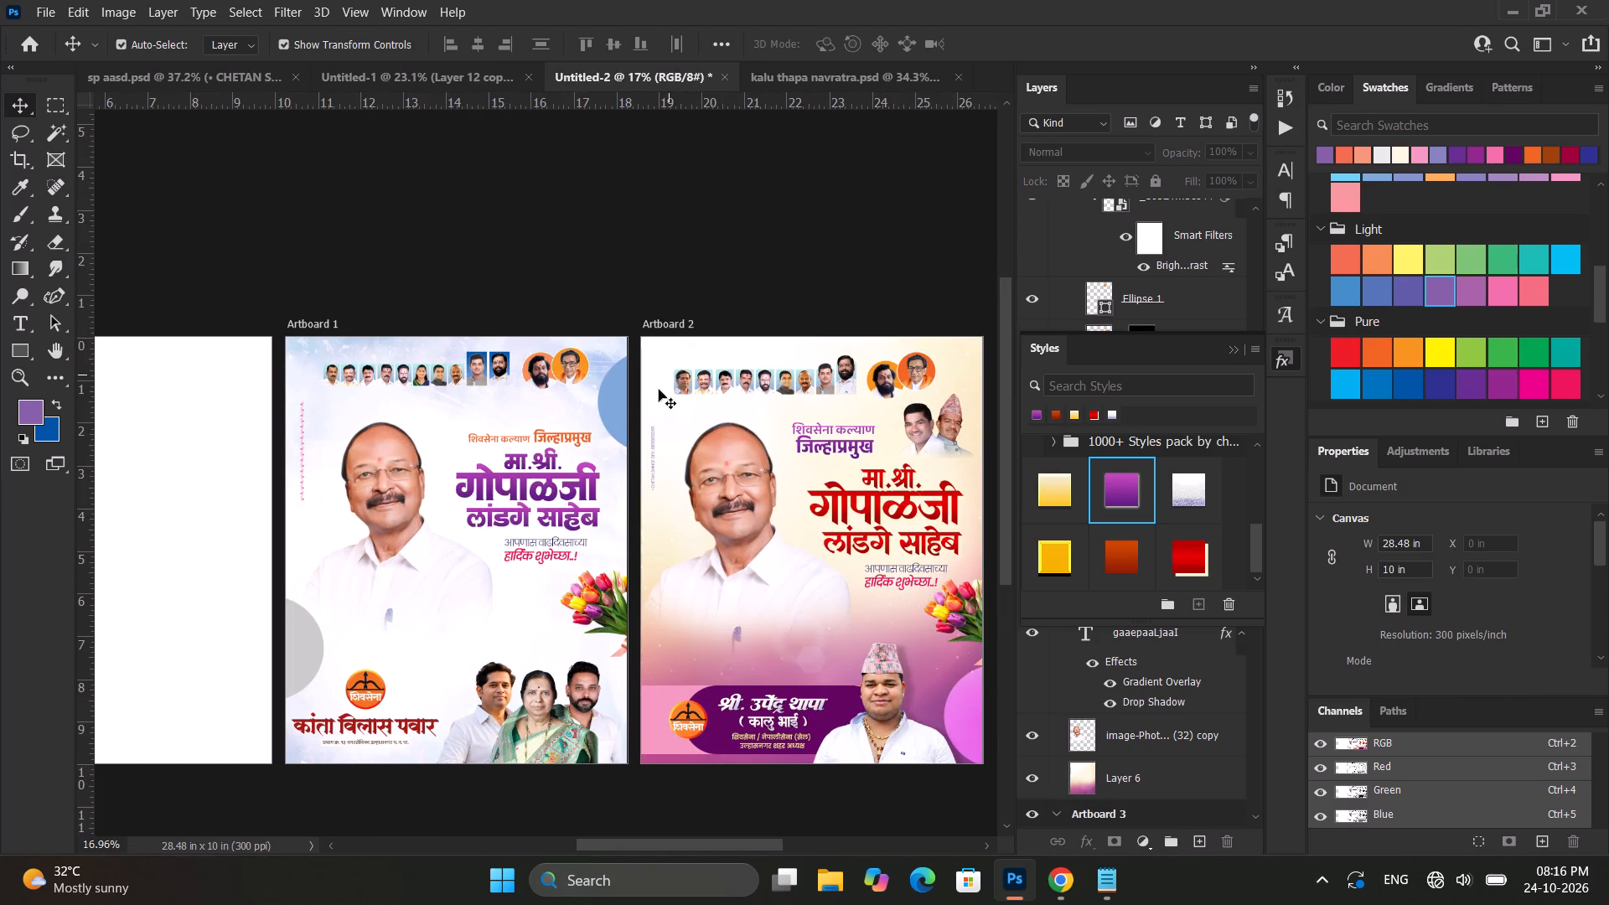
left_click(650, 402)
left_click_drag(652, 392, 389, 411, "alt+shift")
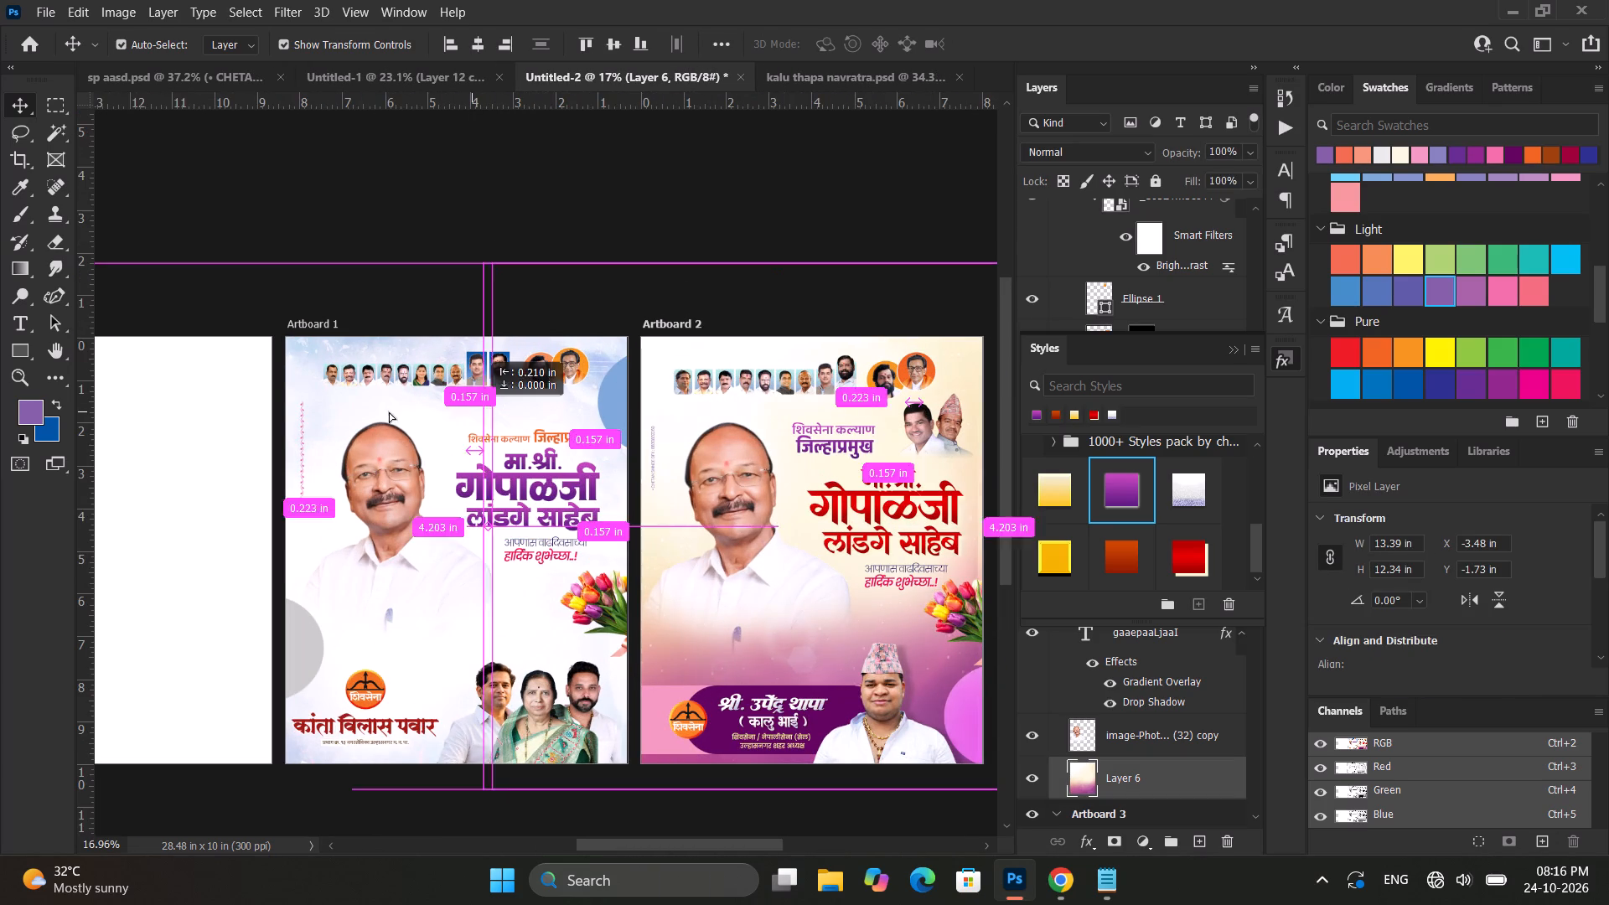
left_click_drag(389, 411, 110, 464, "alt+shift")
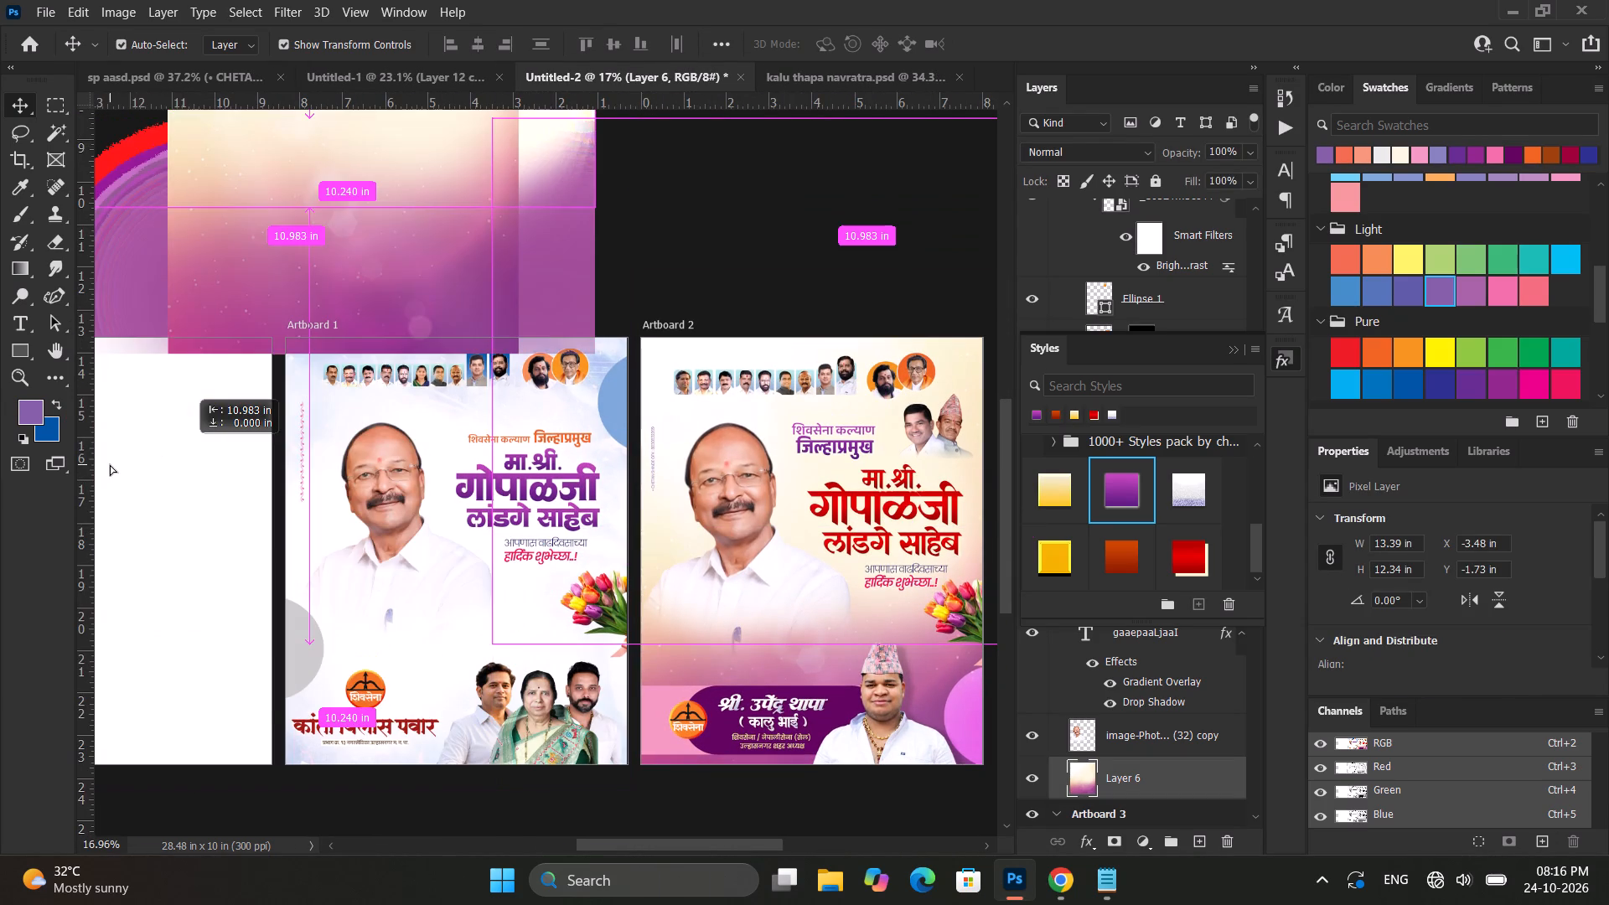
left_click_drag(110, 464, 96, 516, "alt+shift")
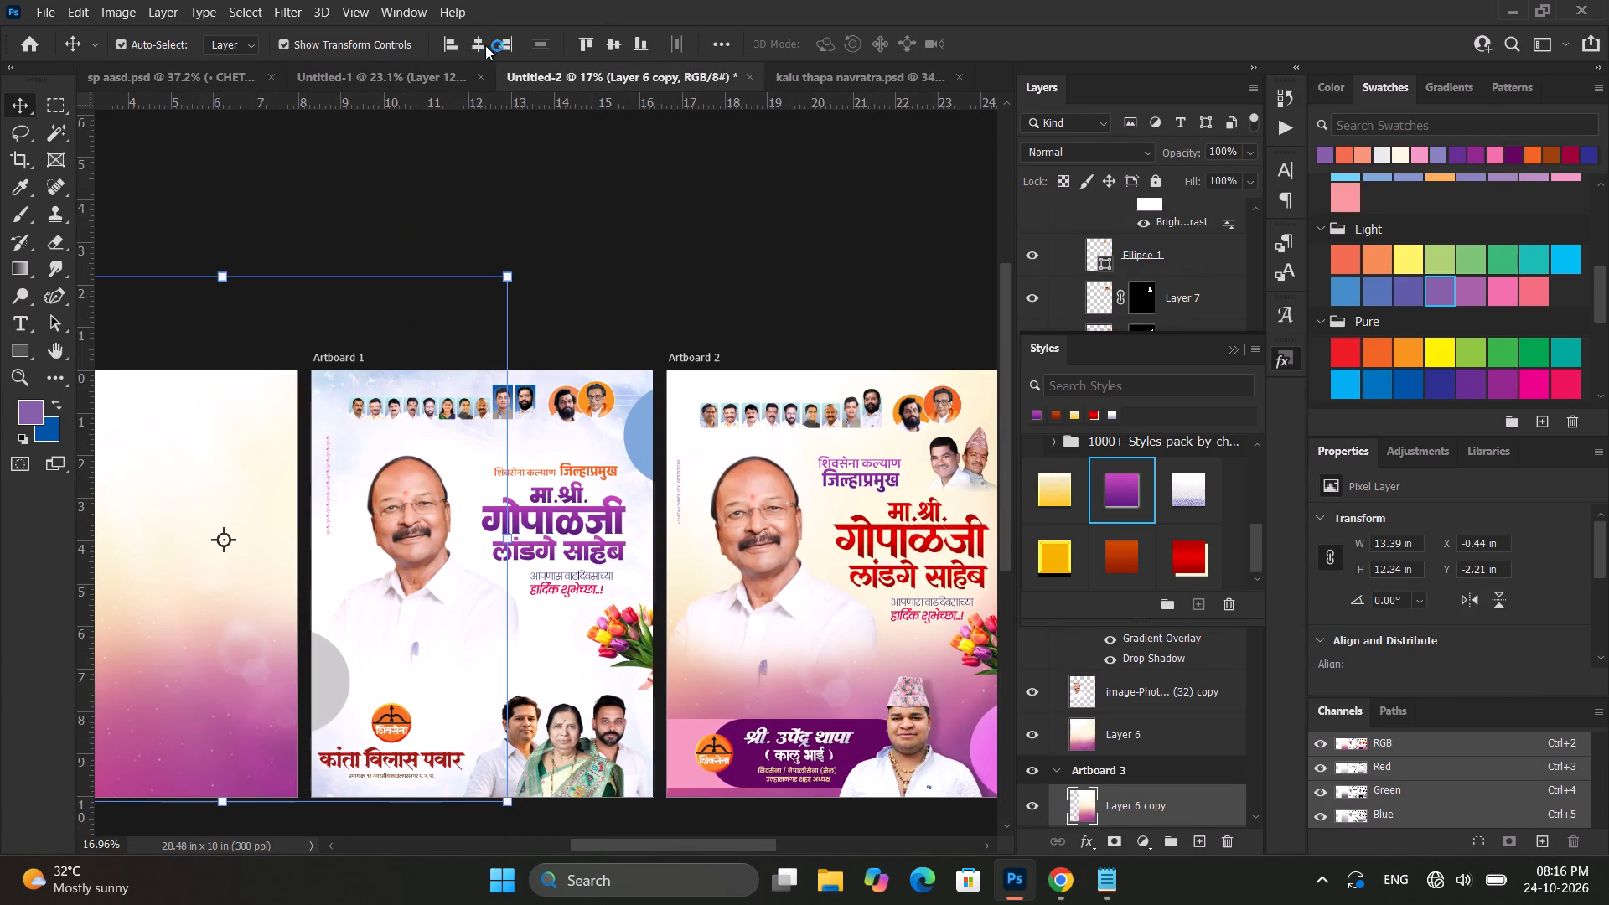
Align the duplicated gradient background's horizontal and vertical centres to Artboard 3.
left_click(480, 44)
left_click(606, 46)
left_click(554, 247)
scroll(542, 272, "down", 5, "alt")
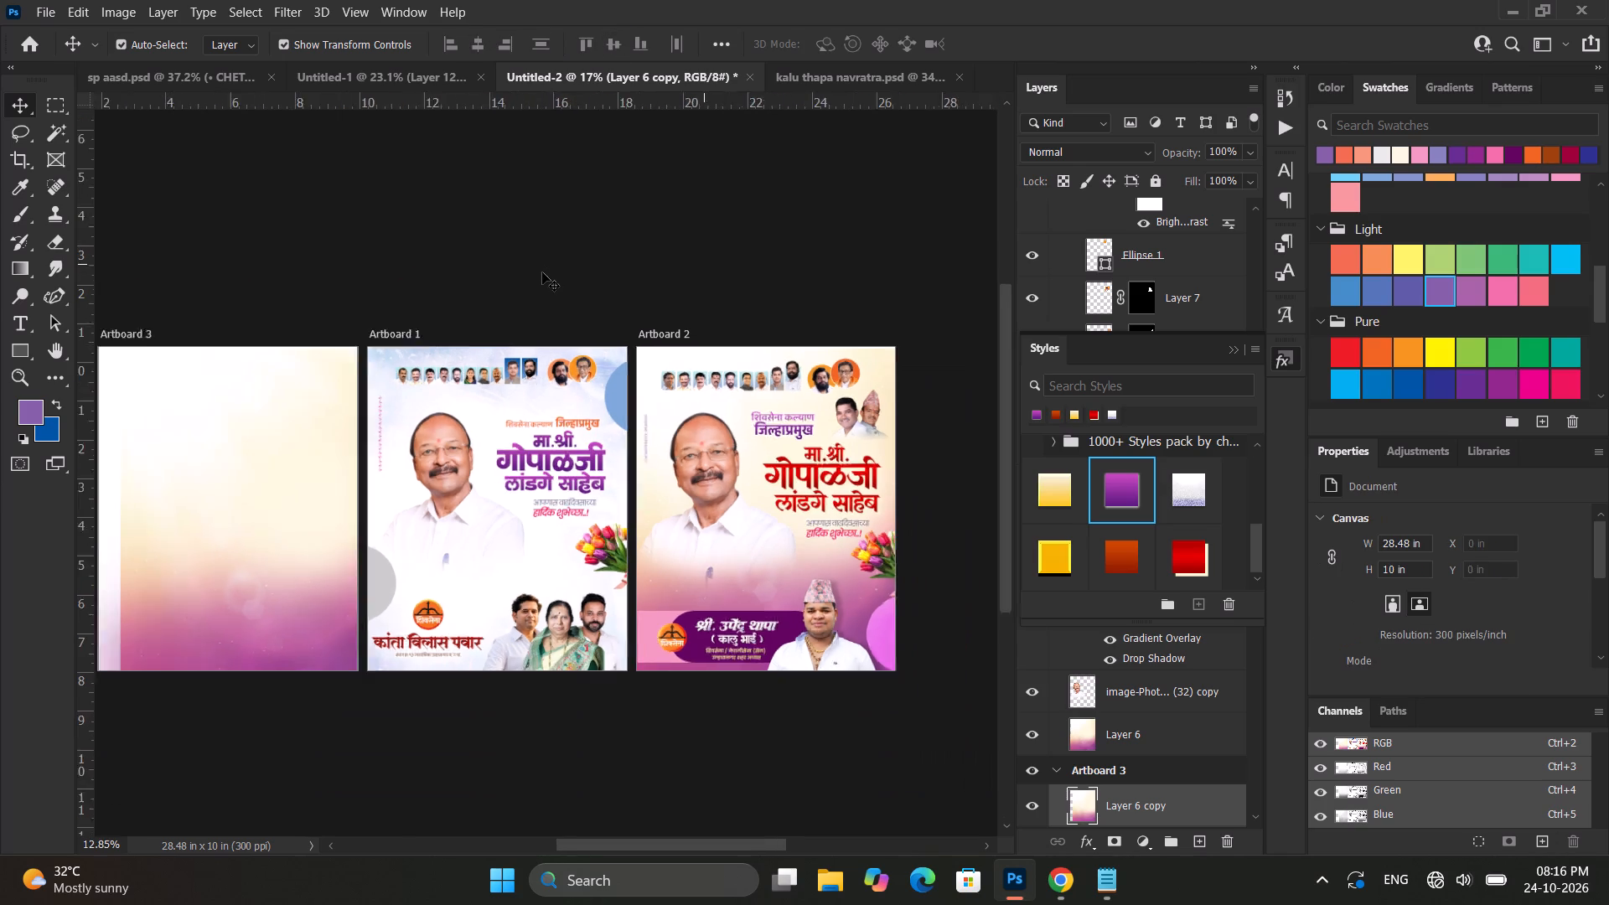
Shift the gradient background on Artboard 3 horizontally to about X -3.43 in, keeping the whole artboard covered.
scroll(542, 272, "up", 20, "ctrl")
left_click(529, 452)
left_click_drag(542, 425, 484, 425, "shift")
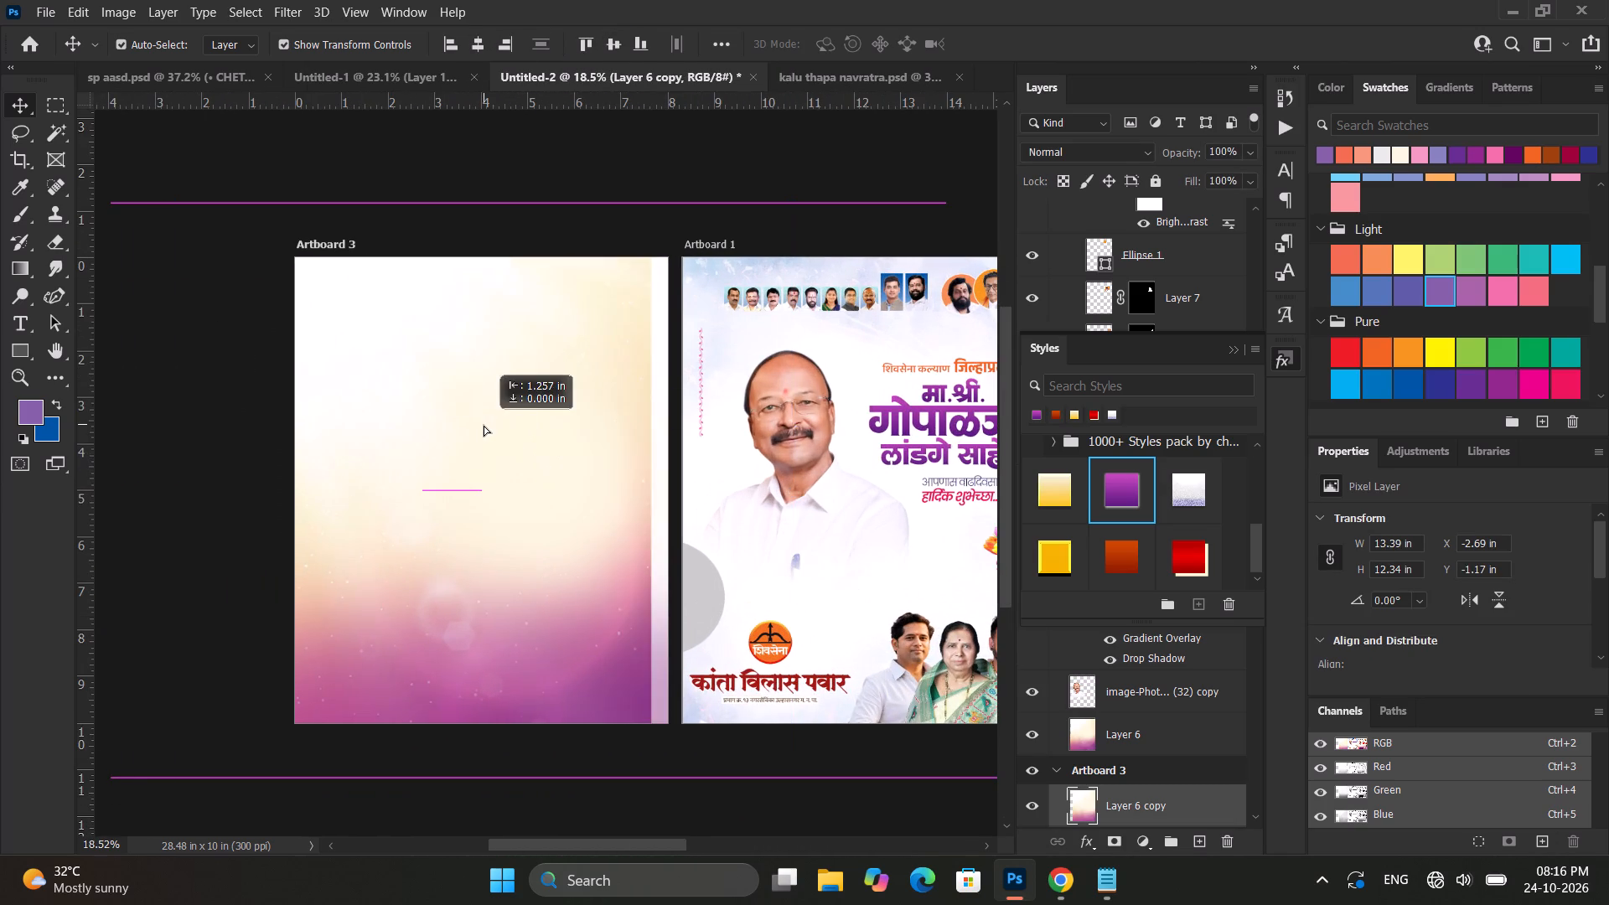
left_click_drag(484, 425, 510, 433, "shift")
left_click(872, 175)
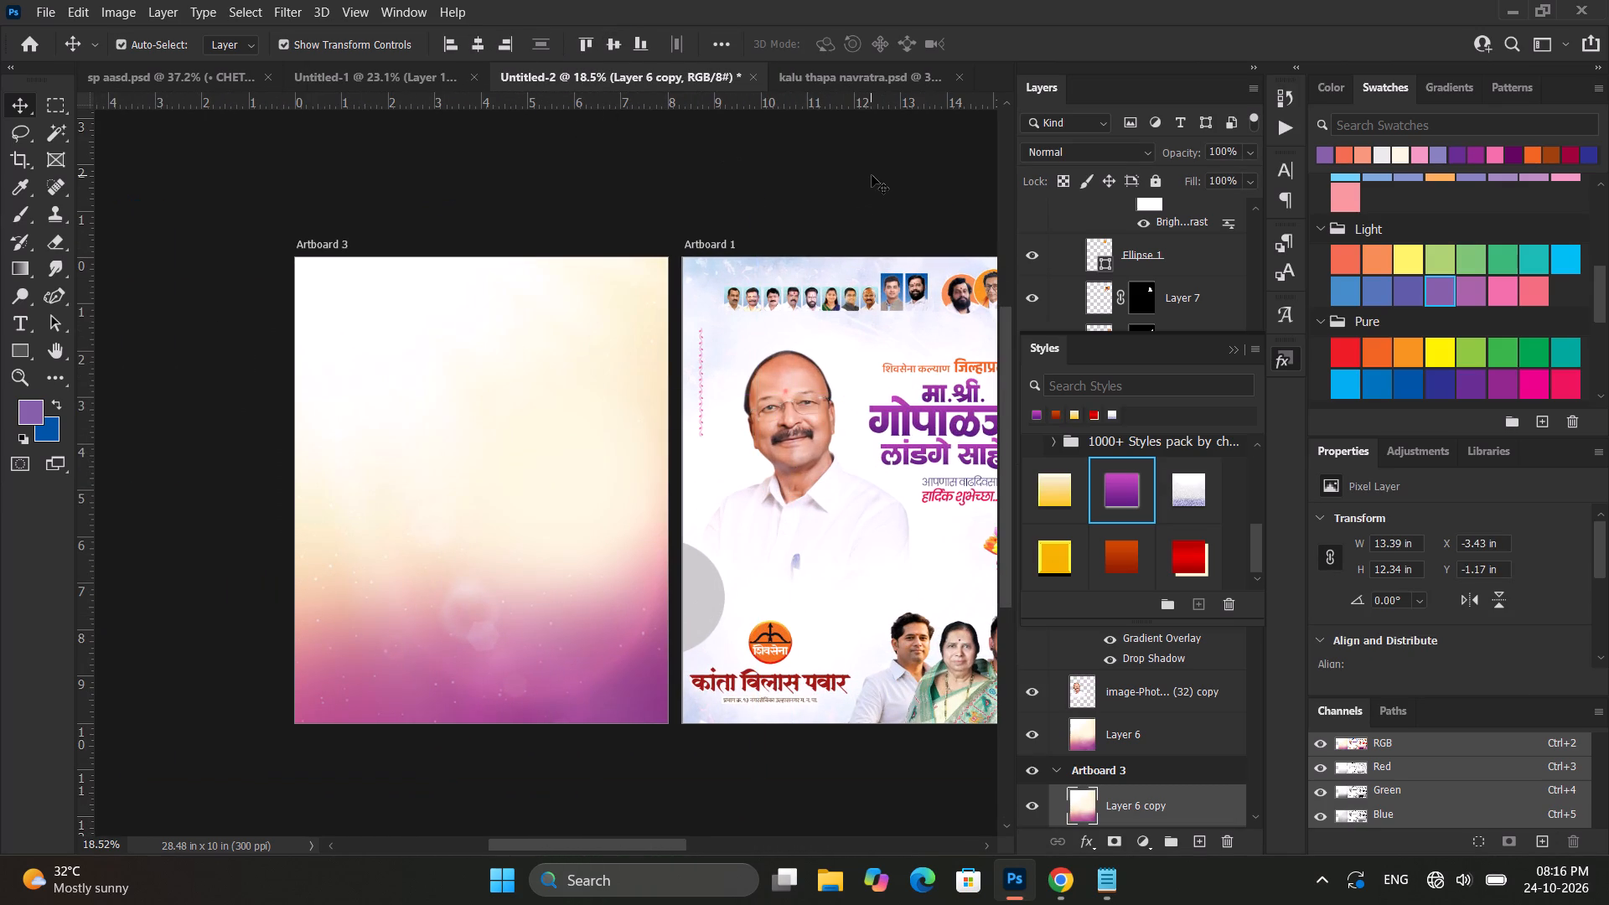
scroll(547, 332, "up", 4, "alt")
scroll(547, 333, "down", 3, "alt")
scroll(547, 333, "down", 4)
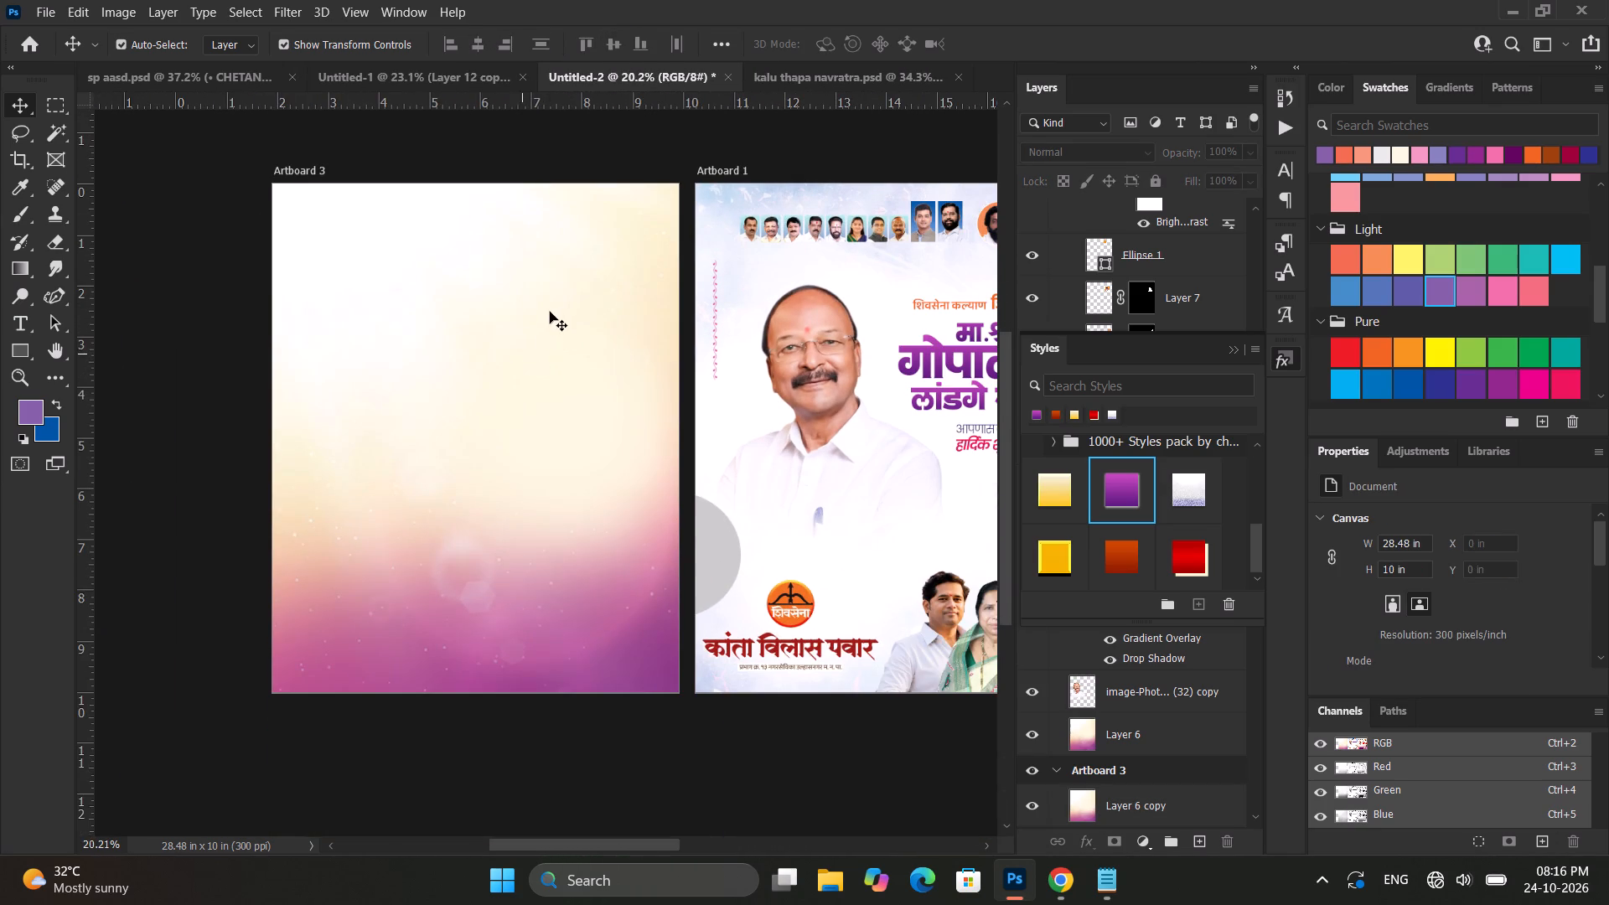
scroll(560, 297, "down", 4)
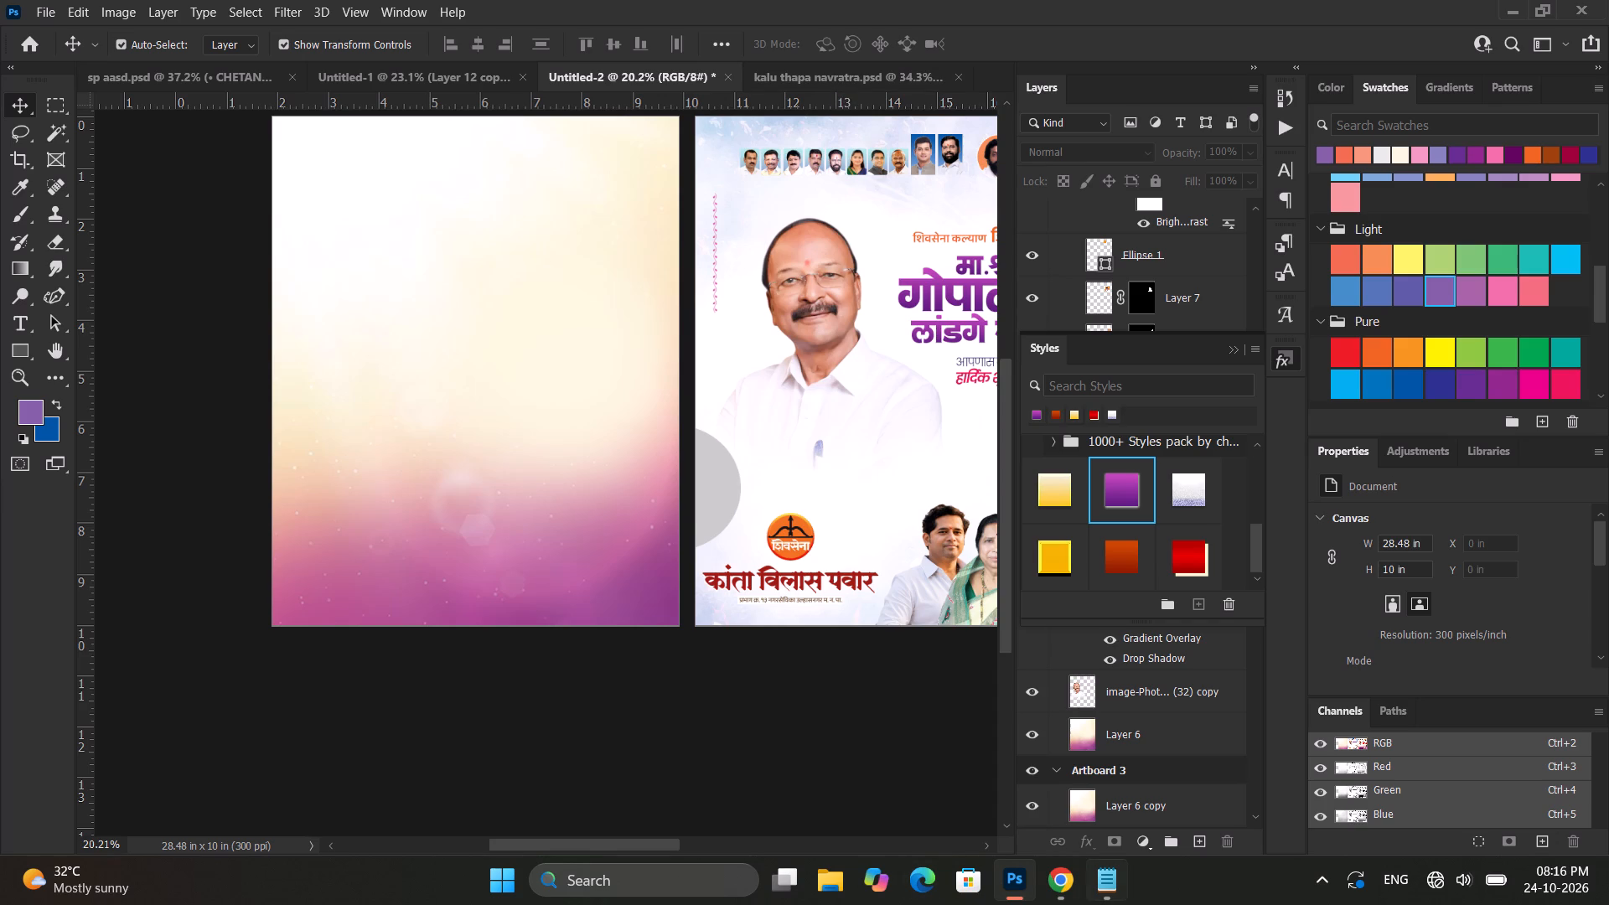
Refresh the available Wi-Fi networks, connect the computer to vivo 1907, and return to the artboards.
left_click(1500, 892)
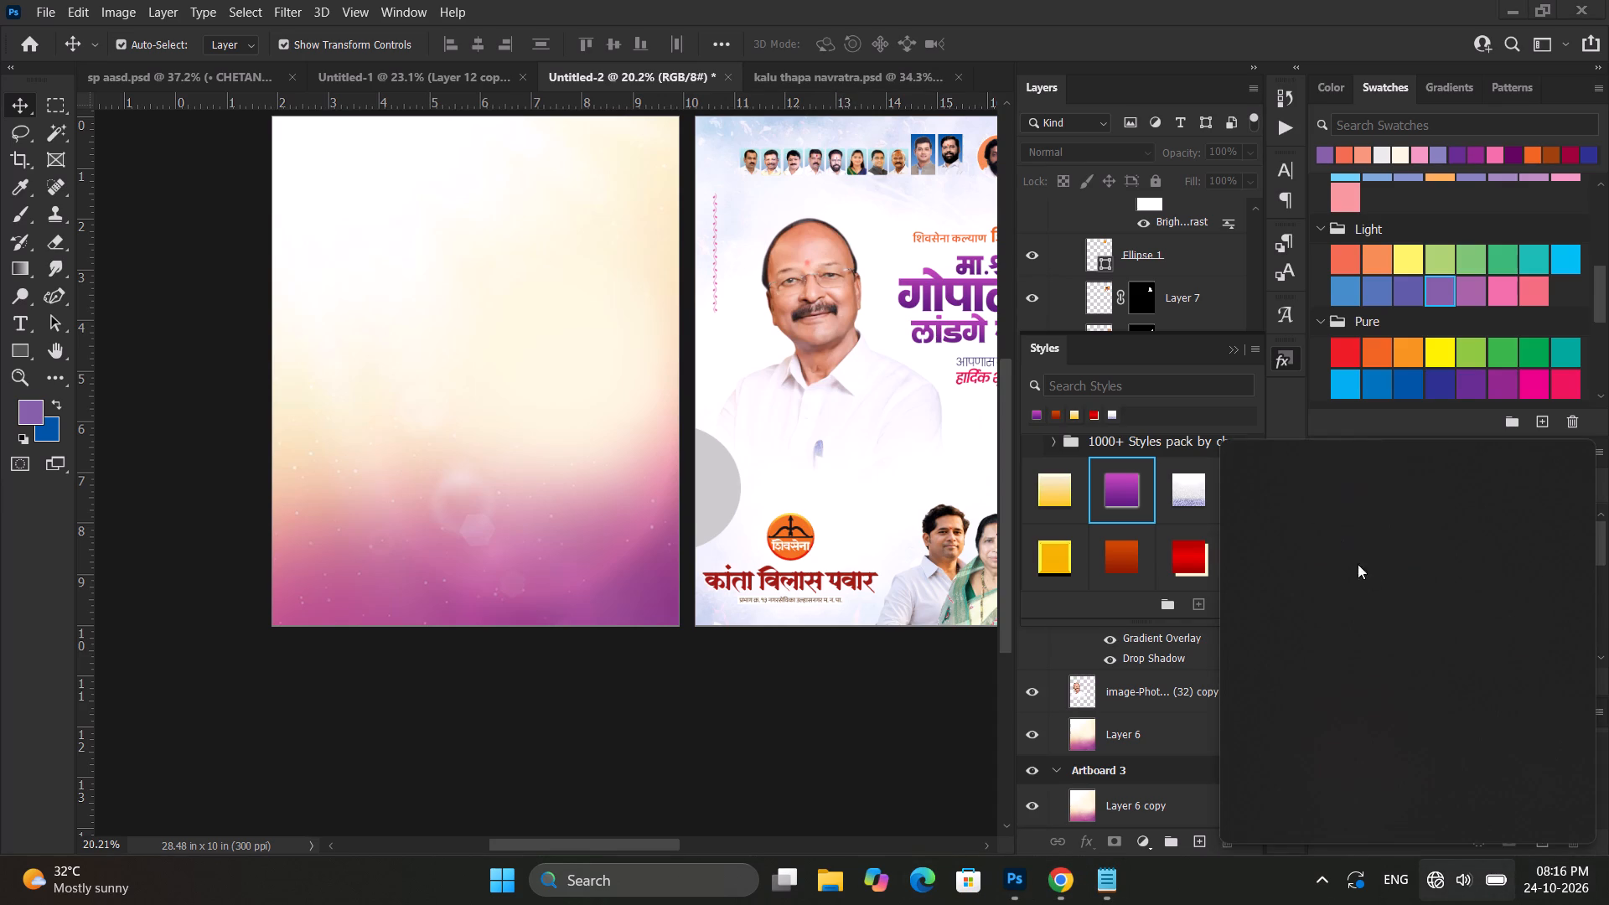
left_click(1322, 515)
left_click(1337, 501)
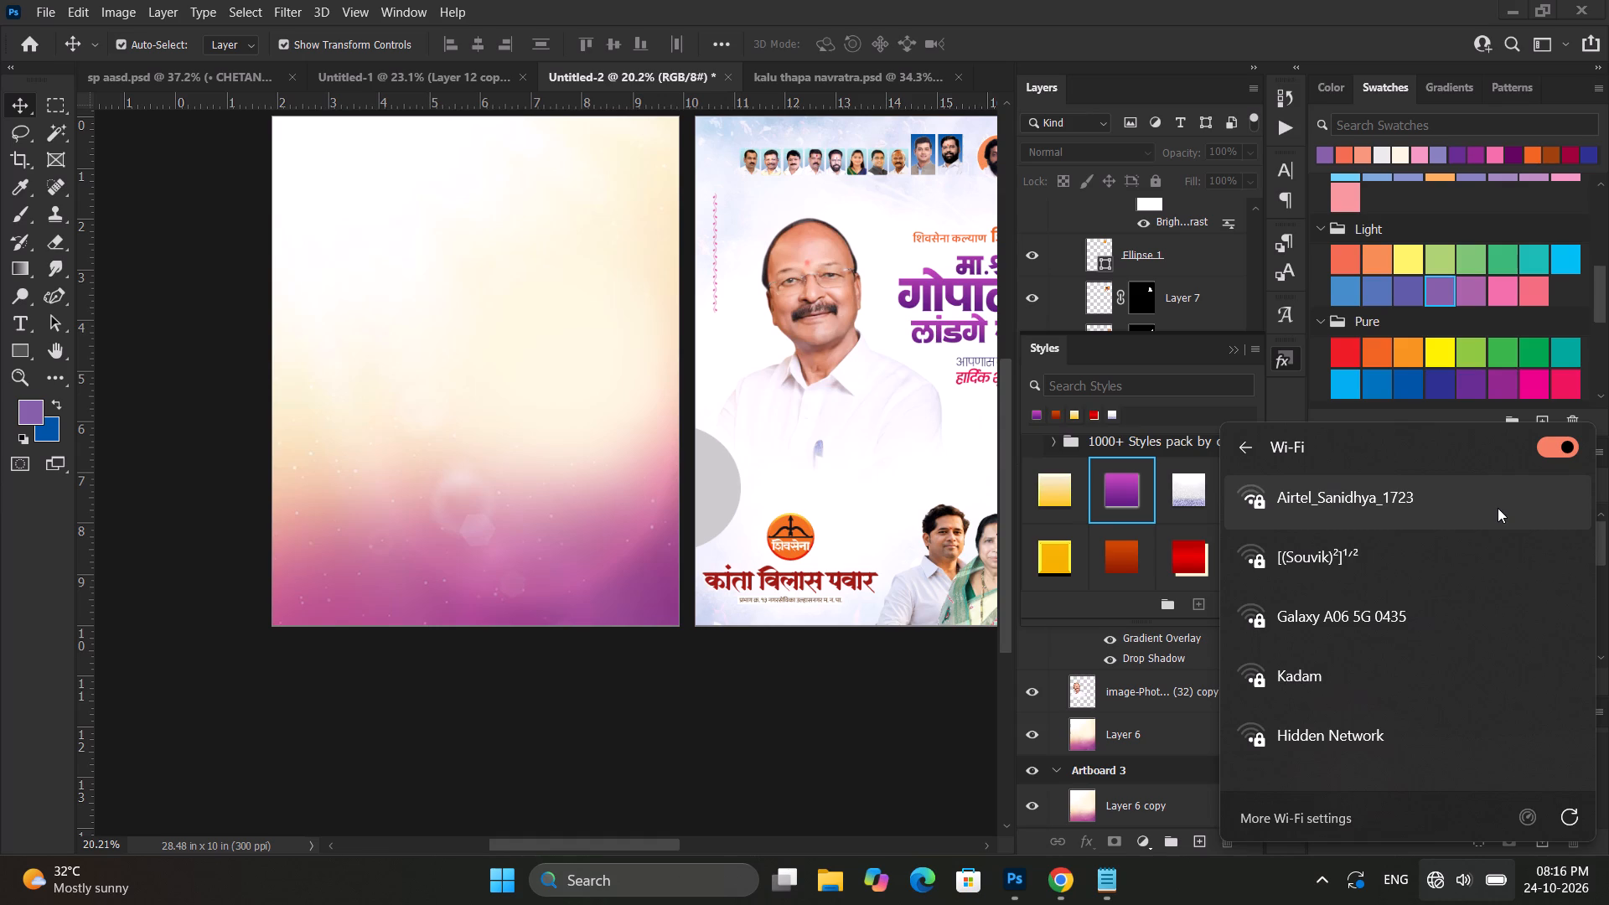
left_click(1561, 814)
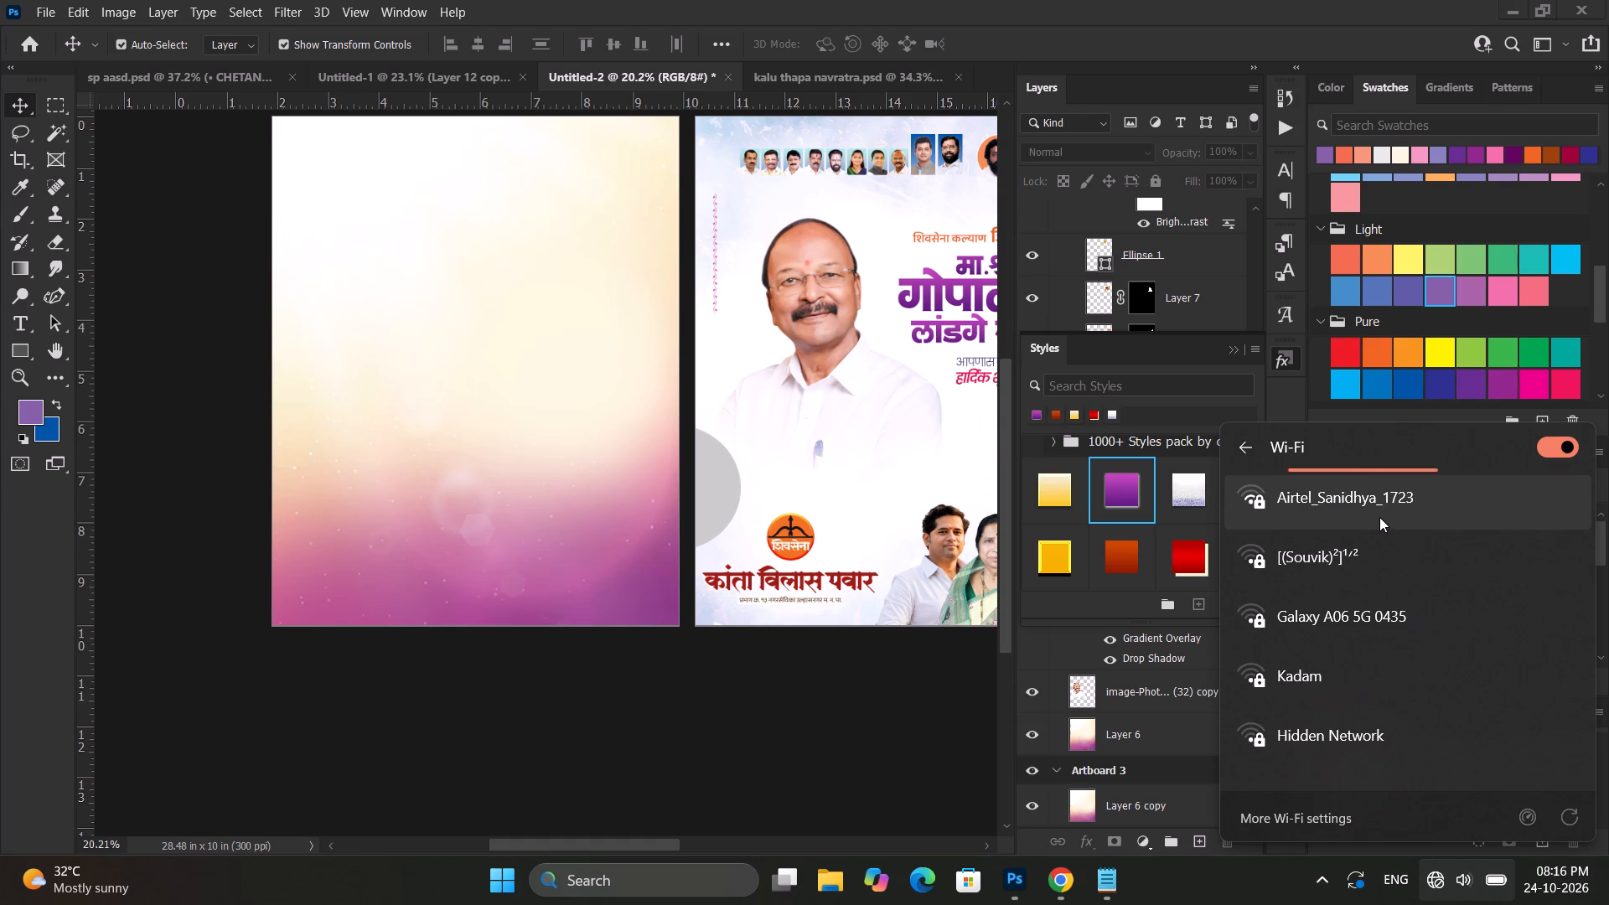
left_click(1399, 500)
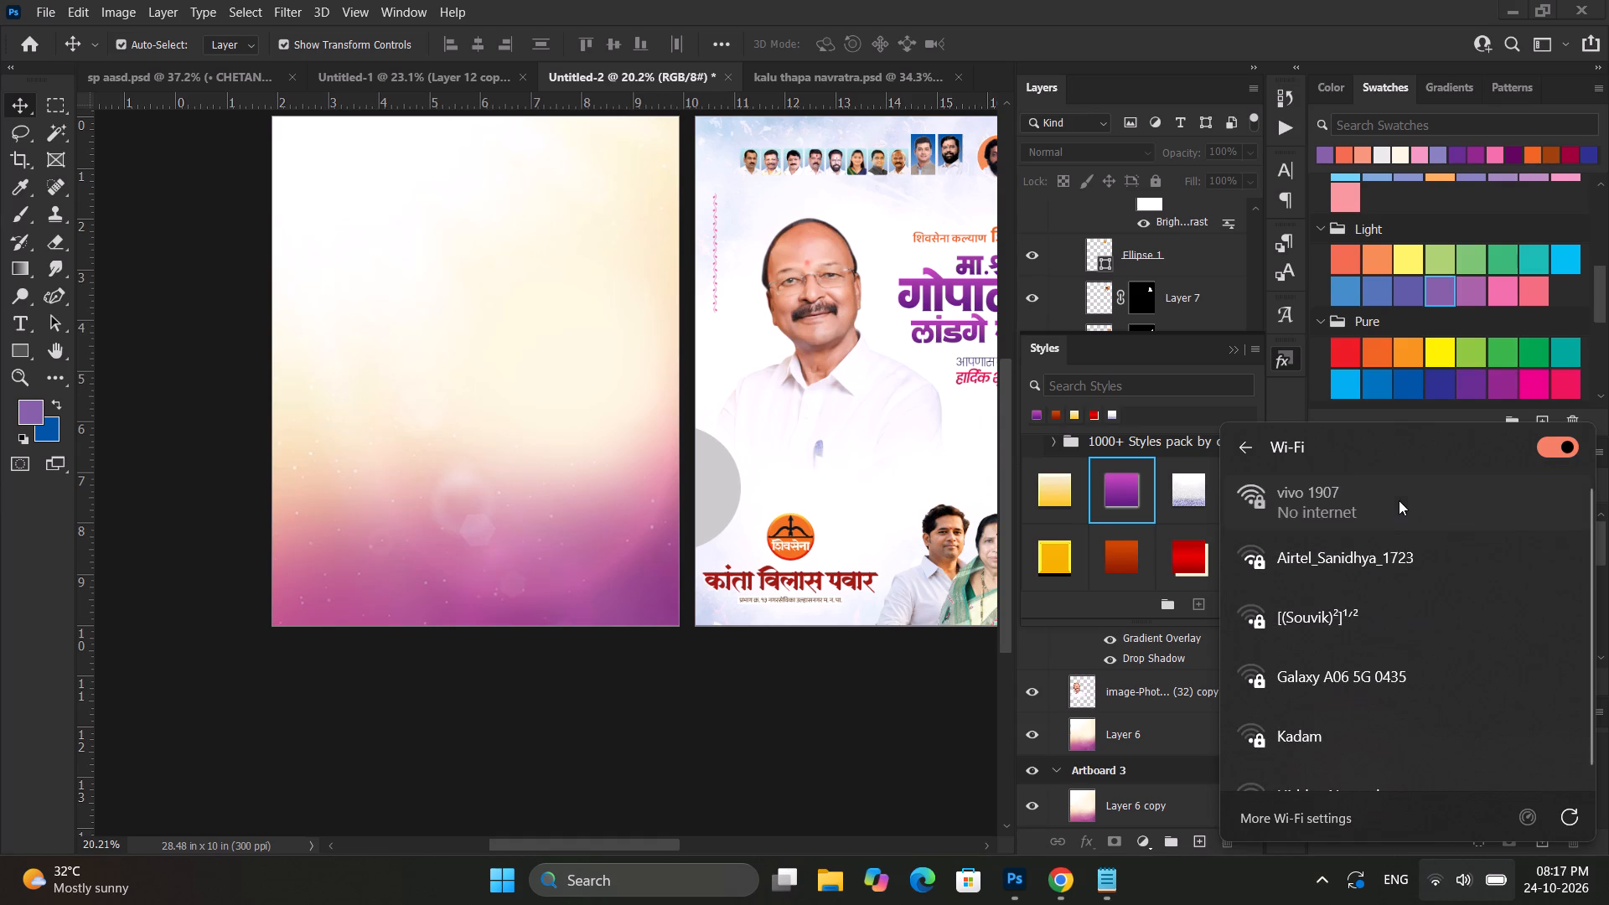
left_click(416, 690)
scroll(367, 525, "up", 6)
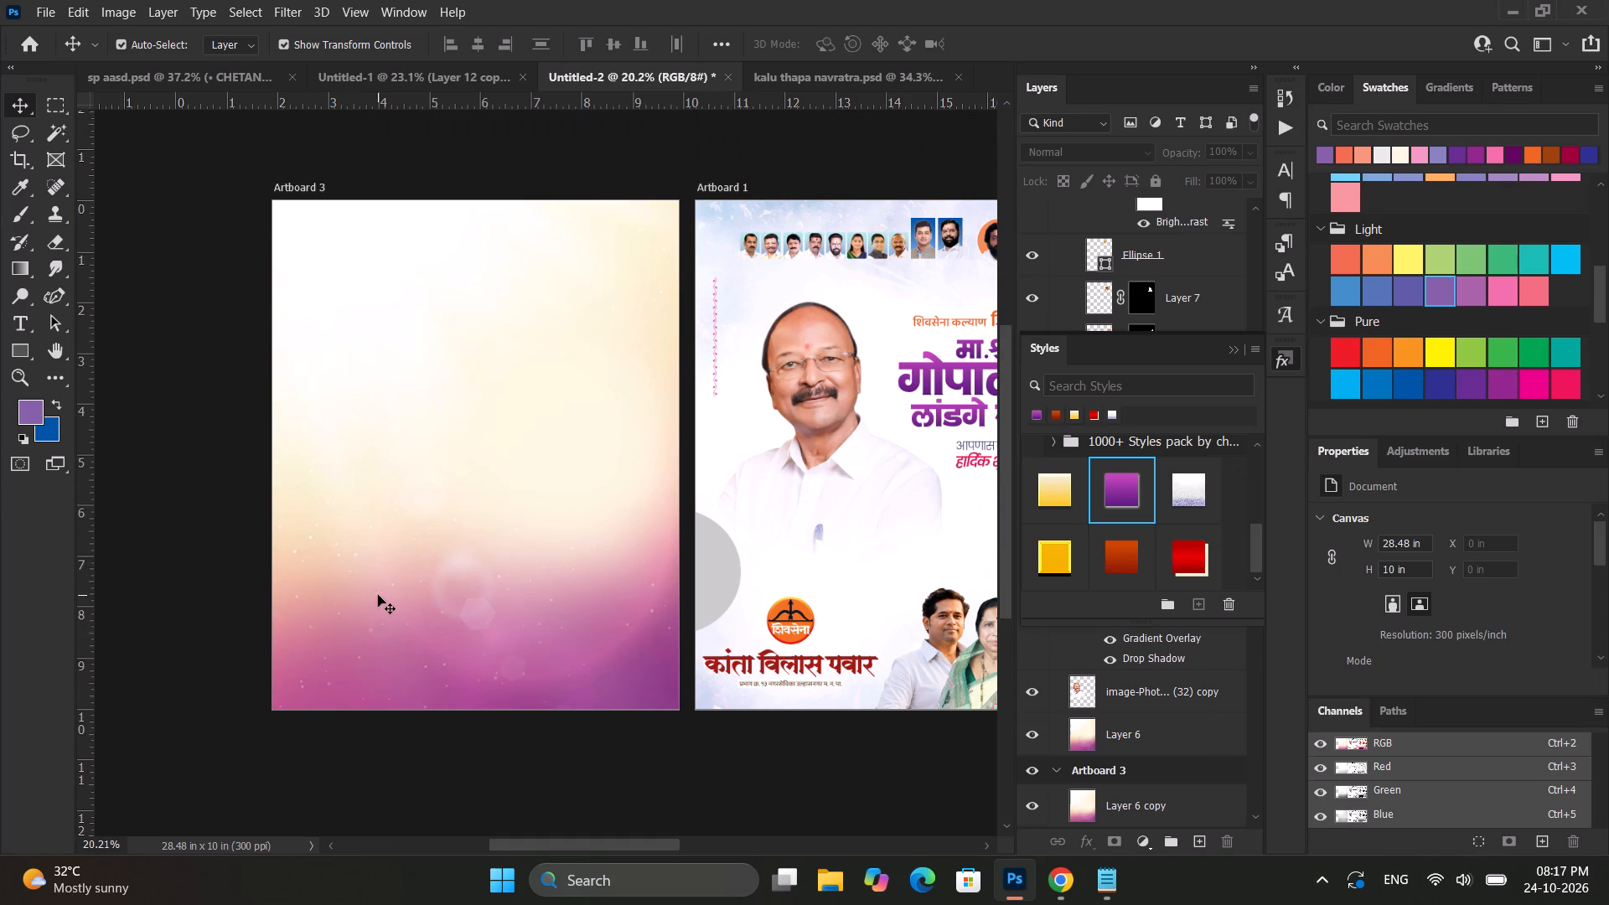
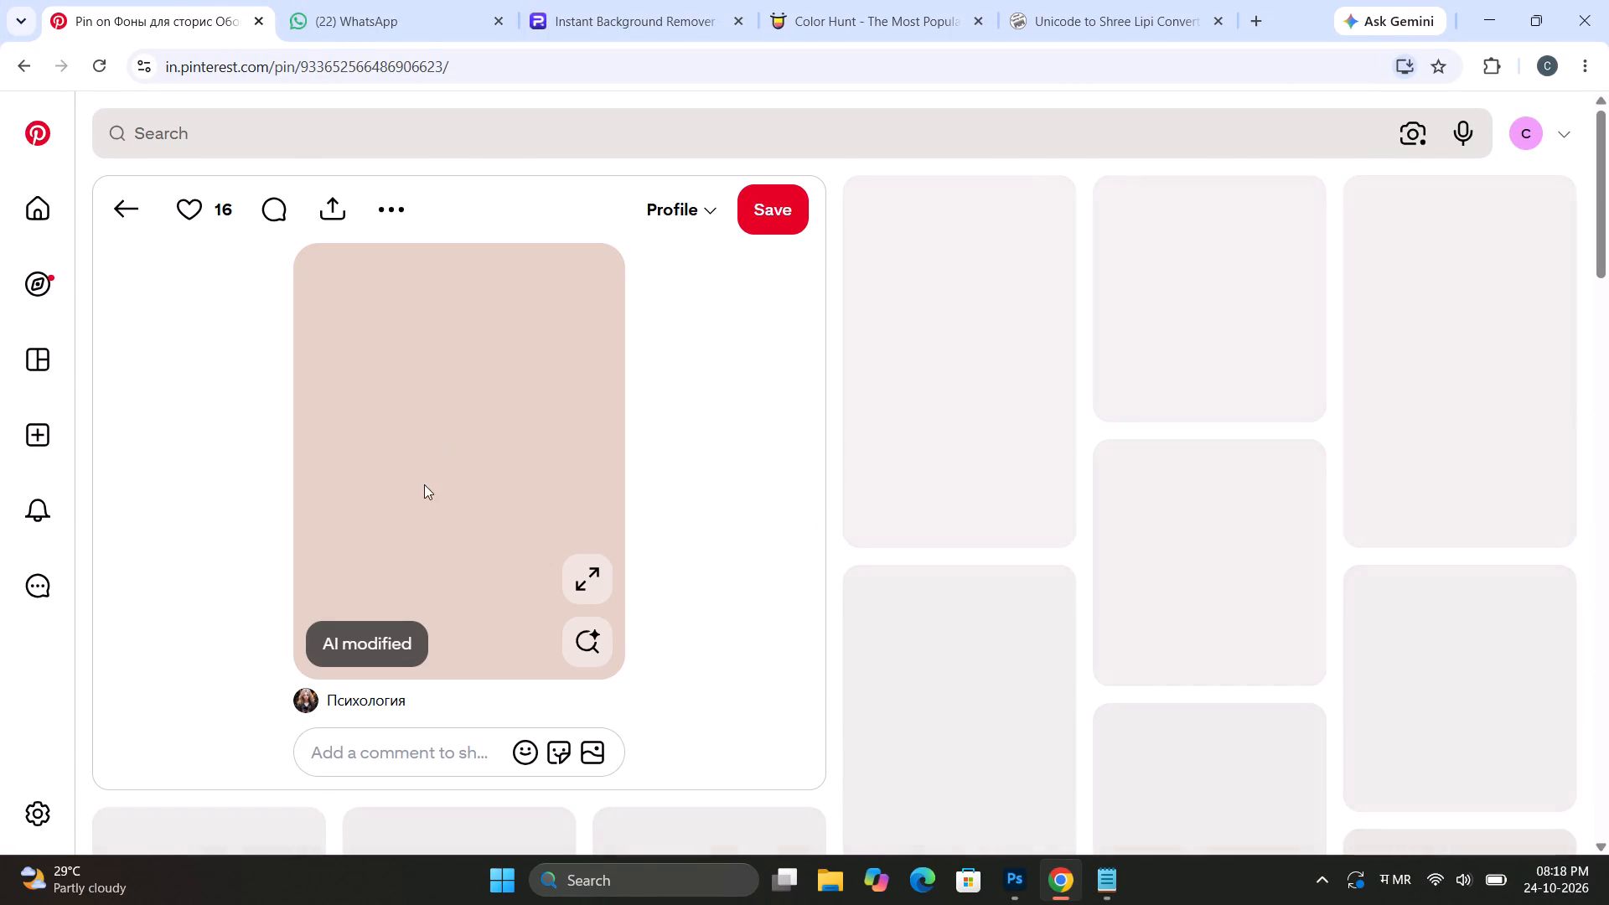
Copy the pastel orange-and-blue swirl background image from the open Pinterest pin, and return to Photoshop.
right_click(422, 416)
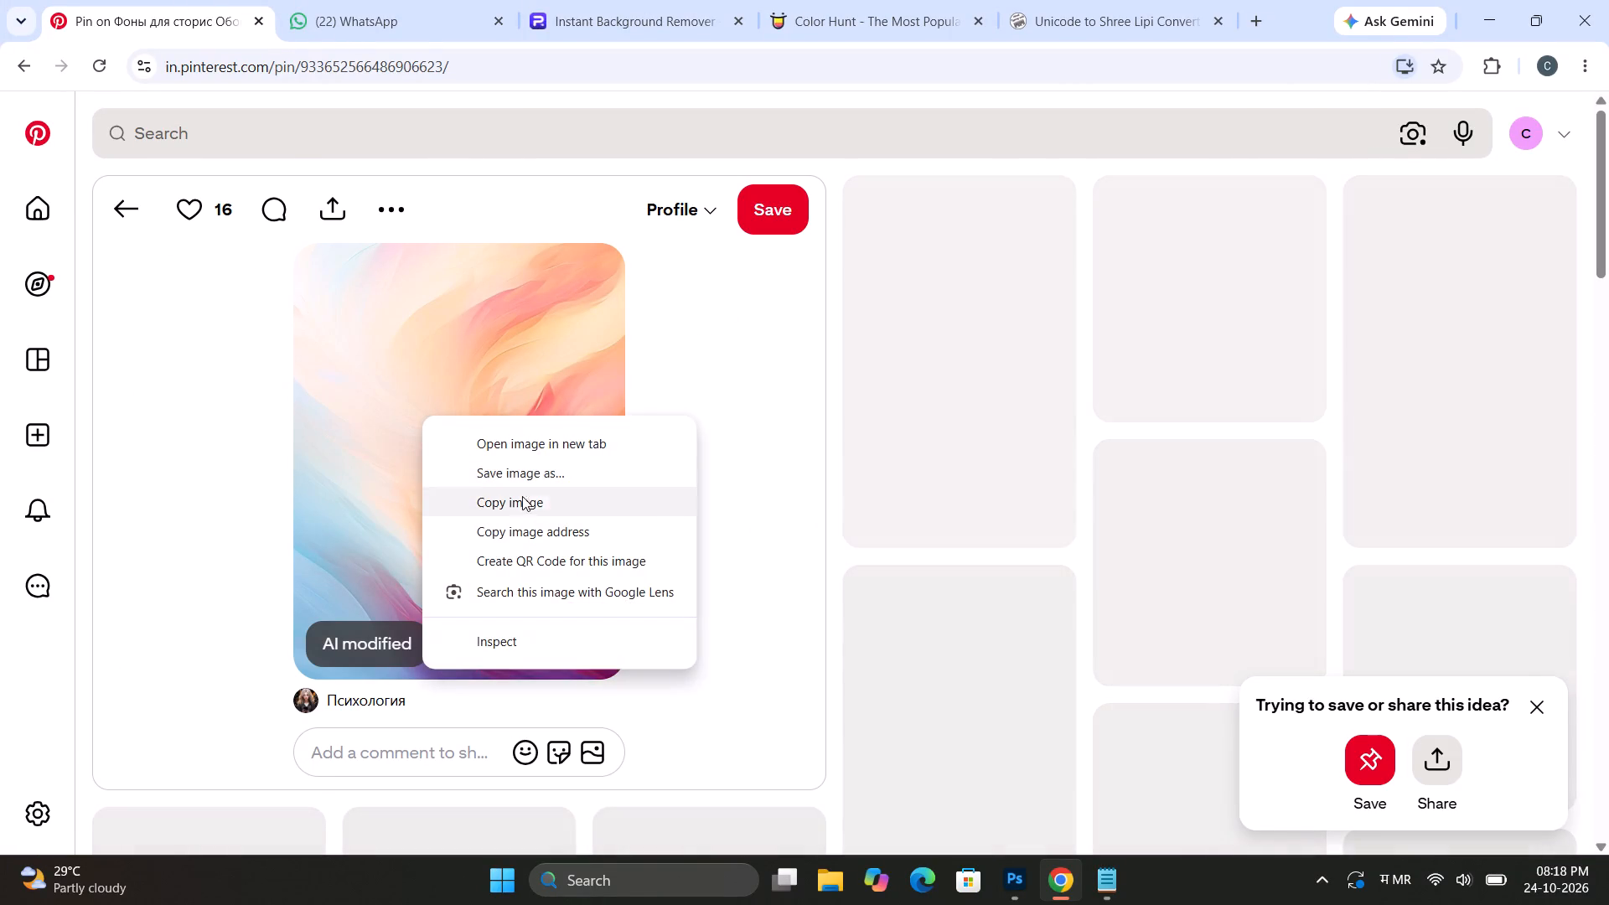
left_click(525, 499)
left_click(1500, 9)
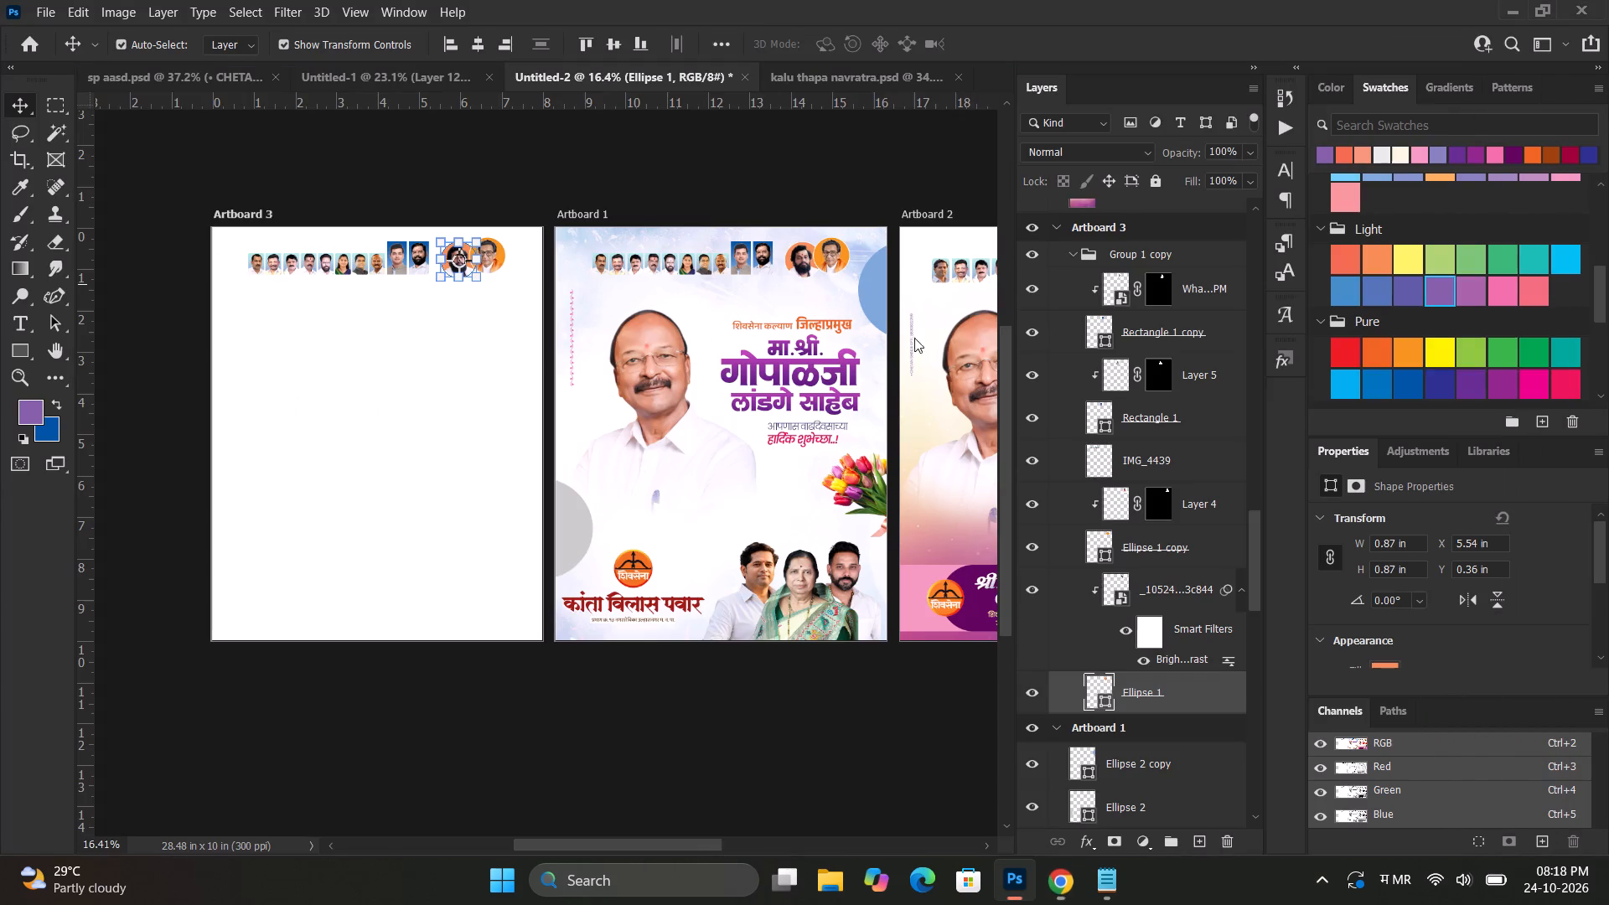
left_click(1070, 884)
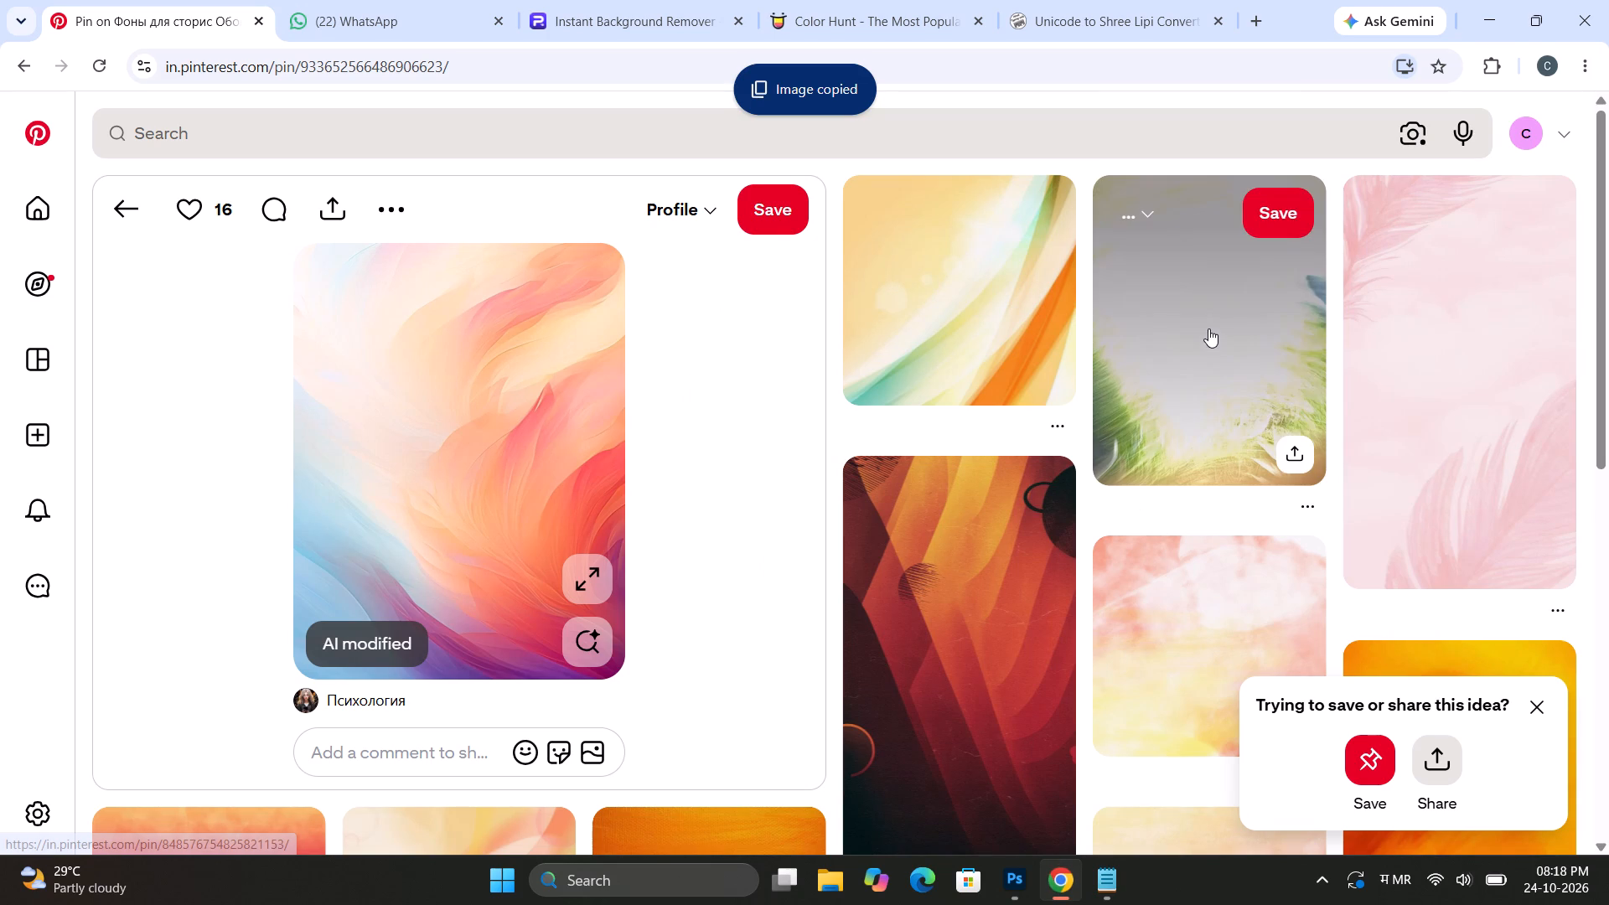
scroll(945, 344, "down", 2)
scroll(918, 365, "up", 3)
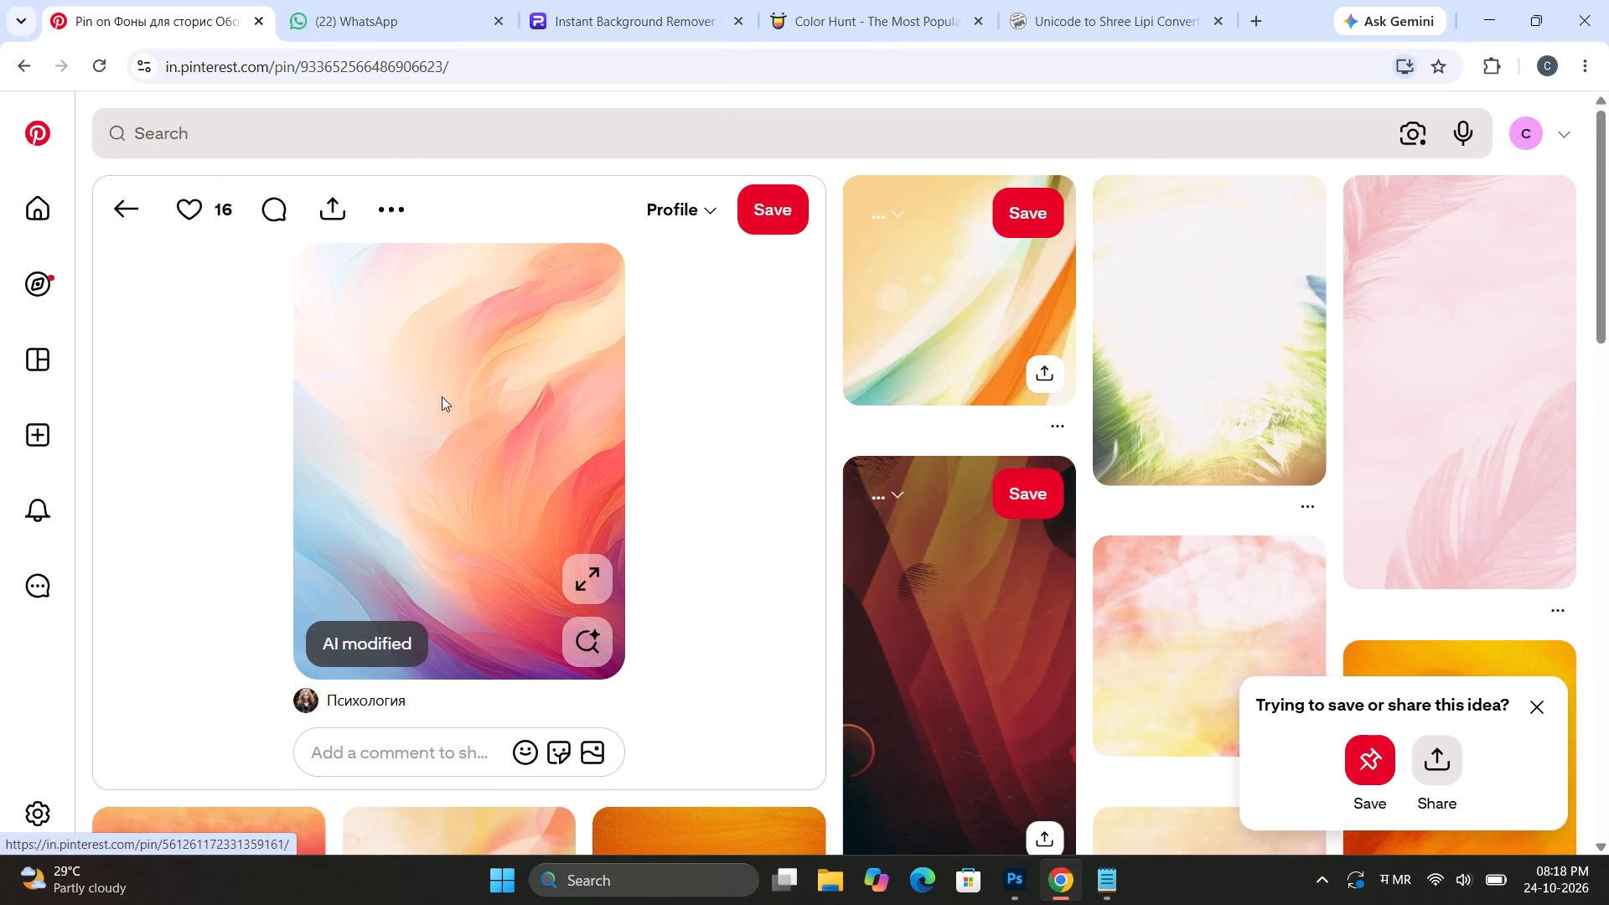
right_click(442, 396)
left_click(1476, 32)
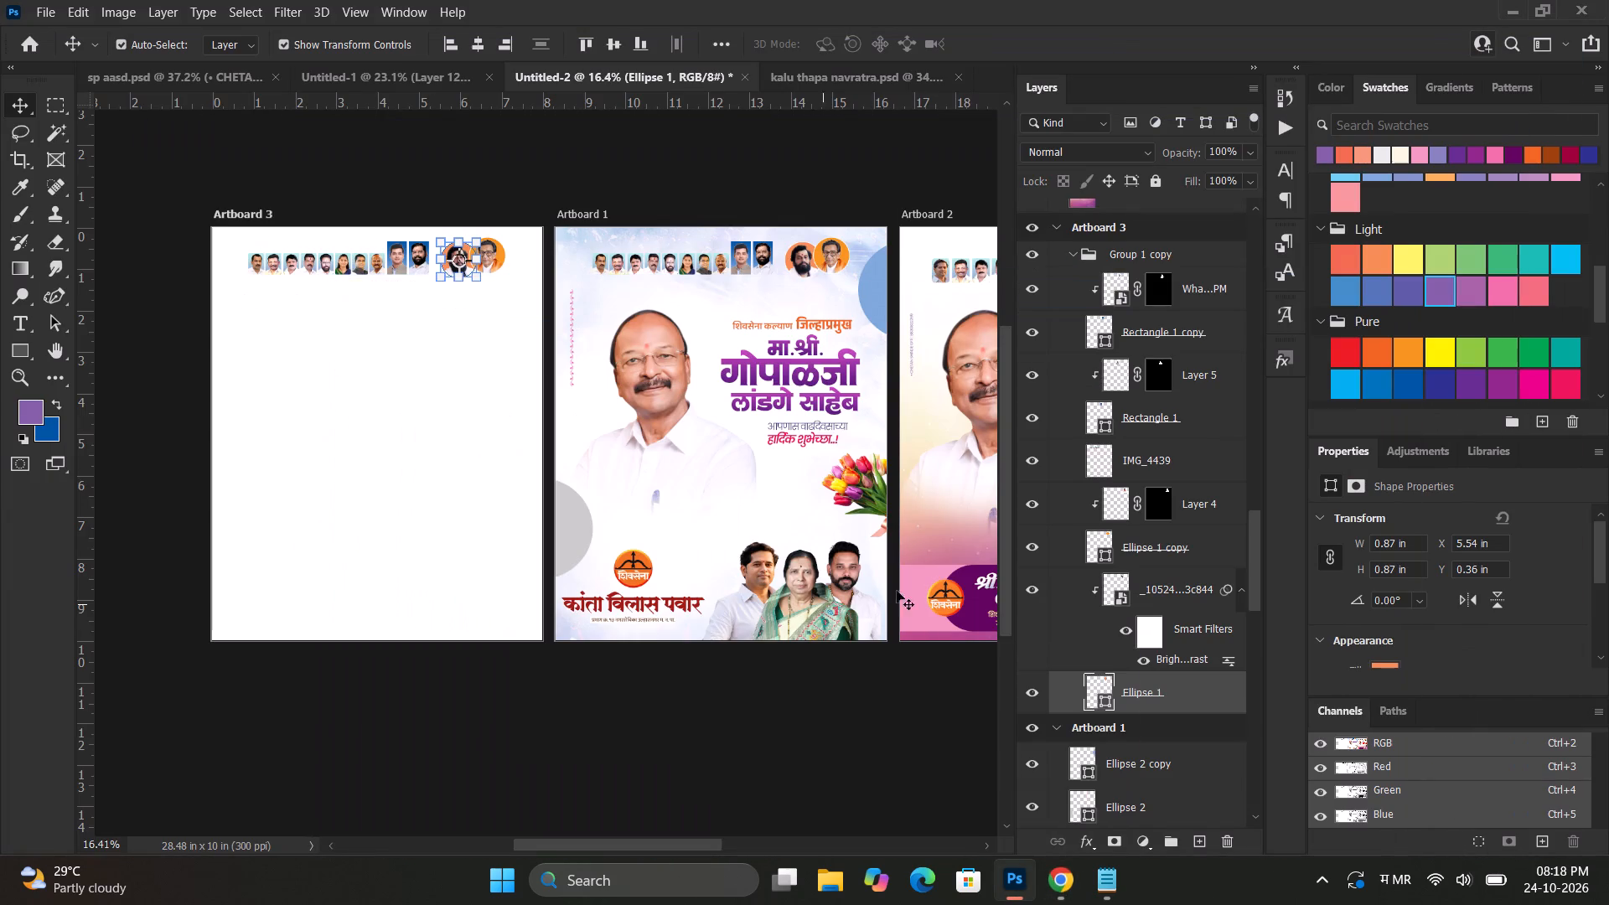
Paste the copied swirl image into Artboard 3 with the English (India) keyboard active, and place its layer beneath Ellipse 1.
key("ctrl+v")
left_click(459, 429)
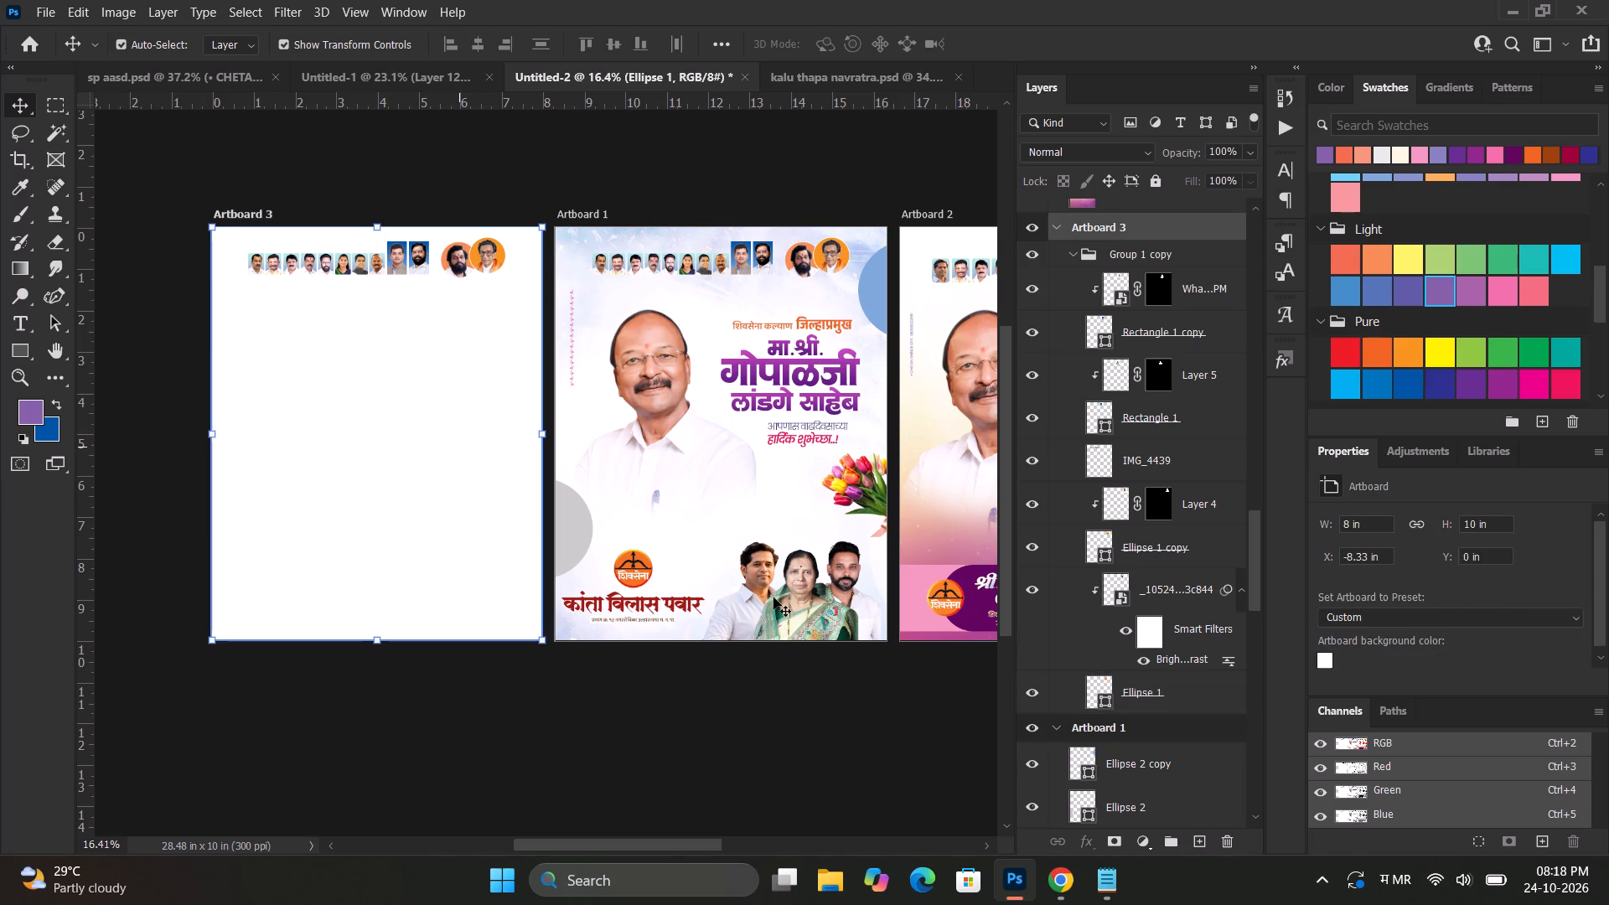
scroll(1184, 275, "up", 4)
scroll(1147, 335, "up", 1)
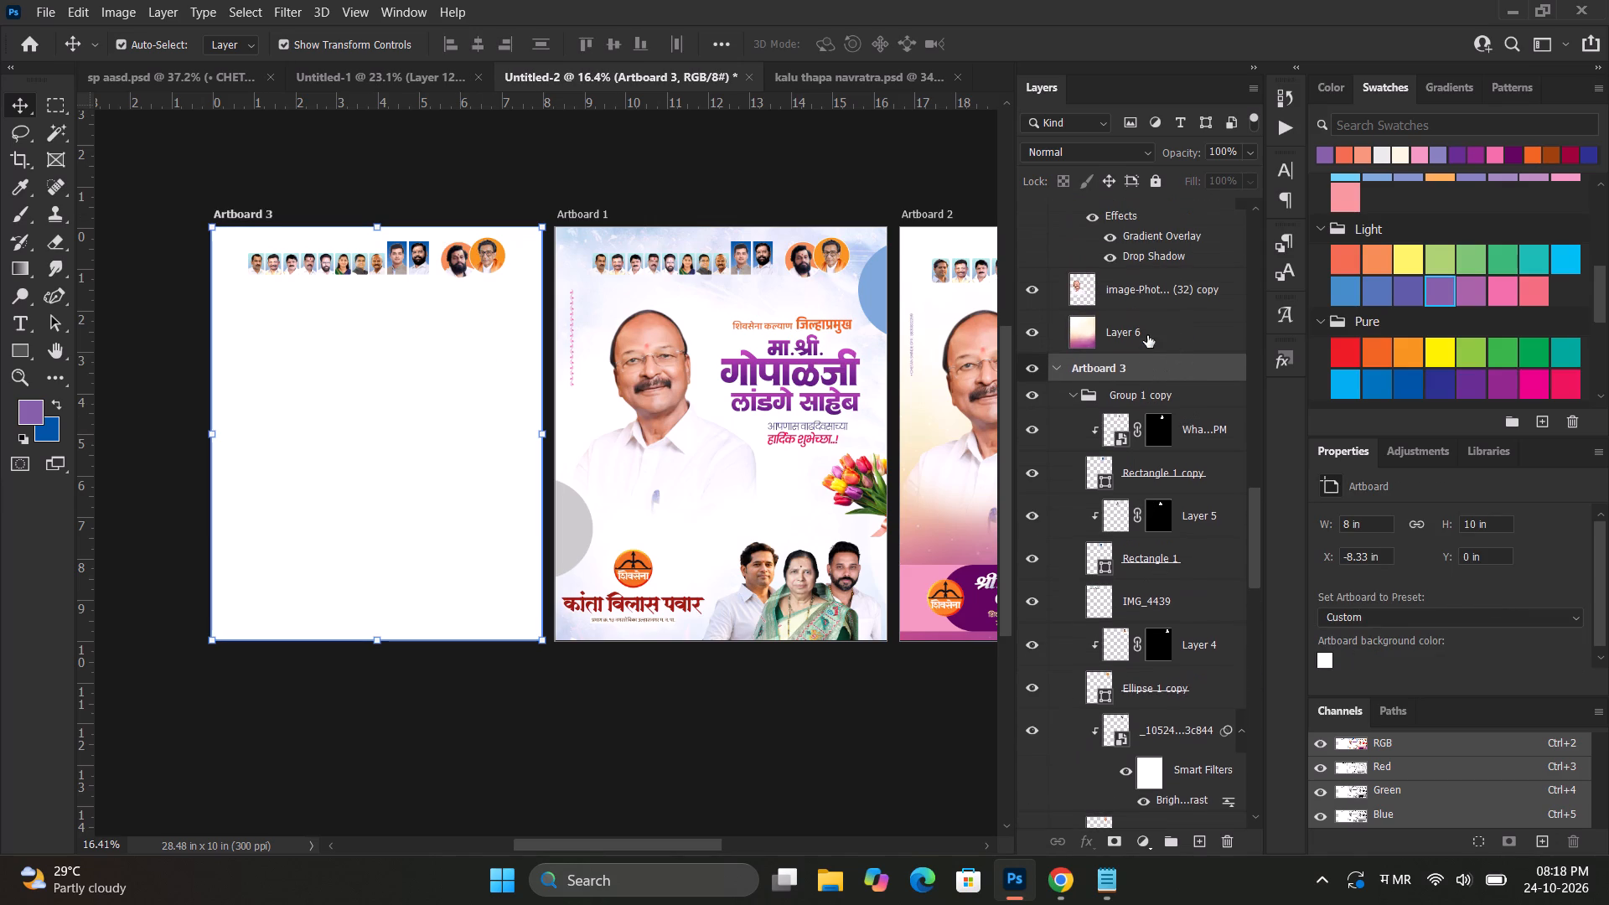
scroll(1147, 344, "up", 4)
scroll(1146, 358, "down", 11)
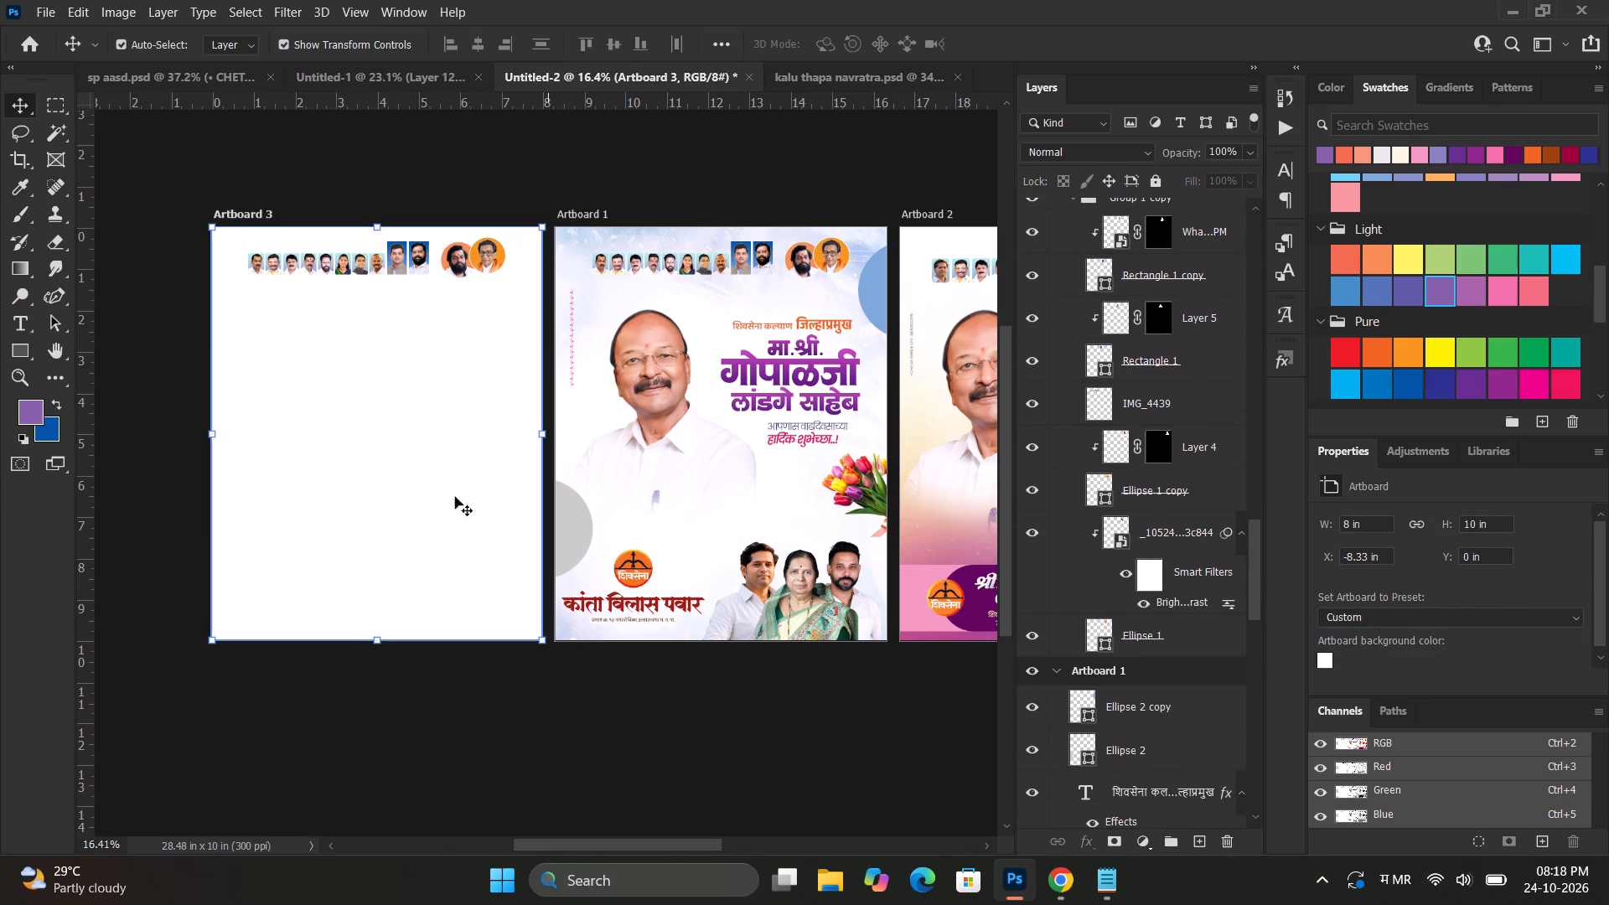
left_click(1159, 640)
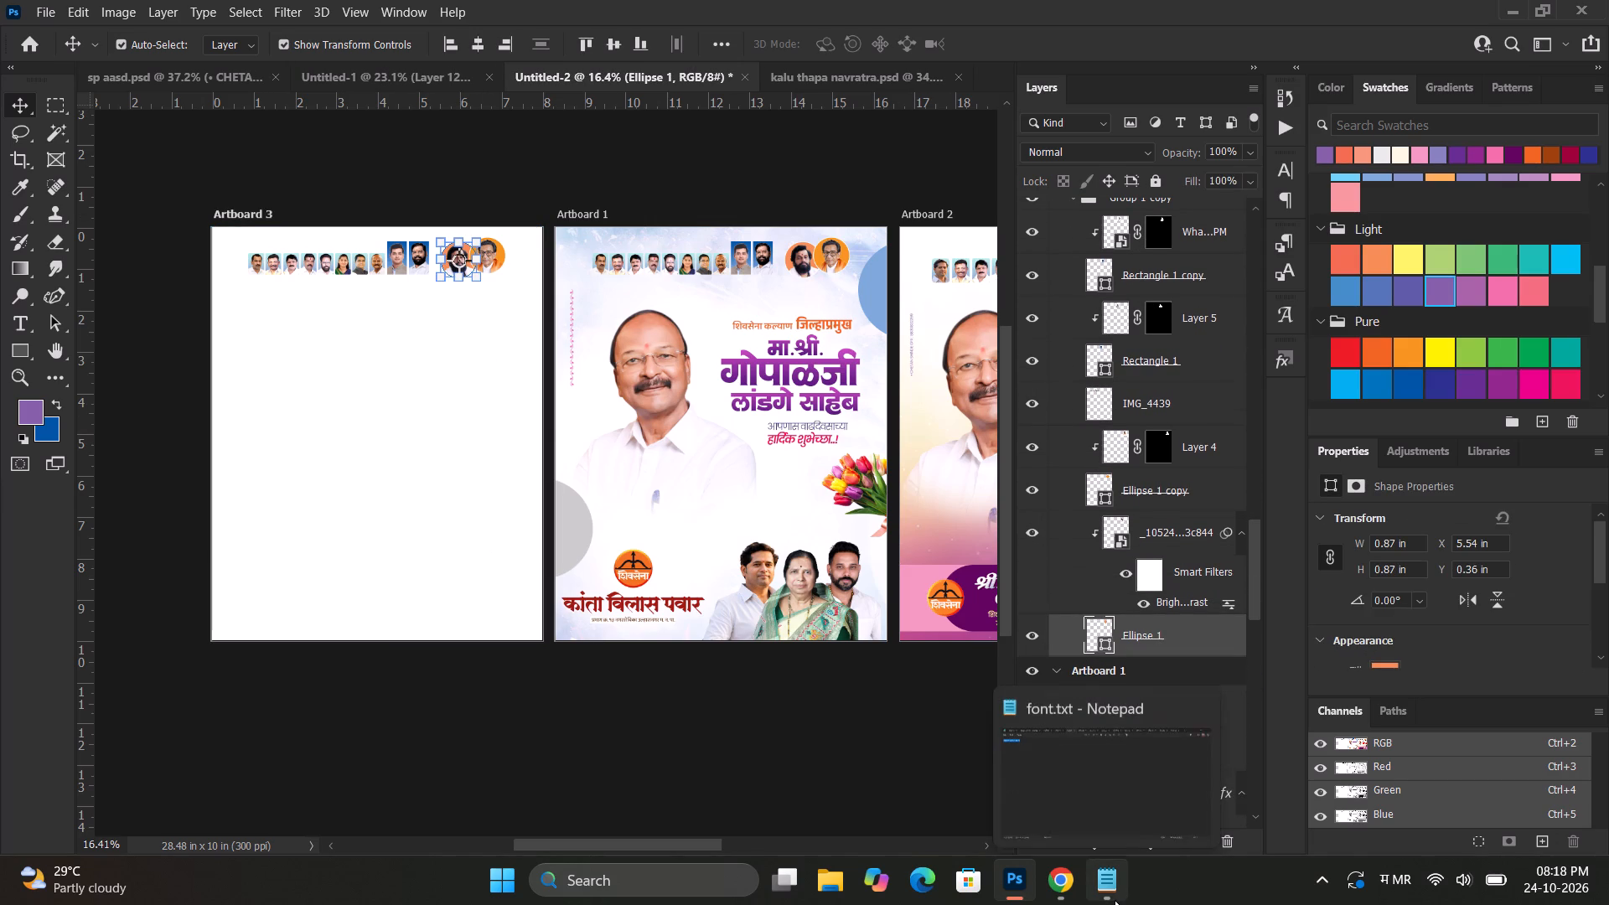
key("super+space")
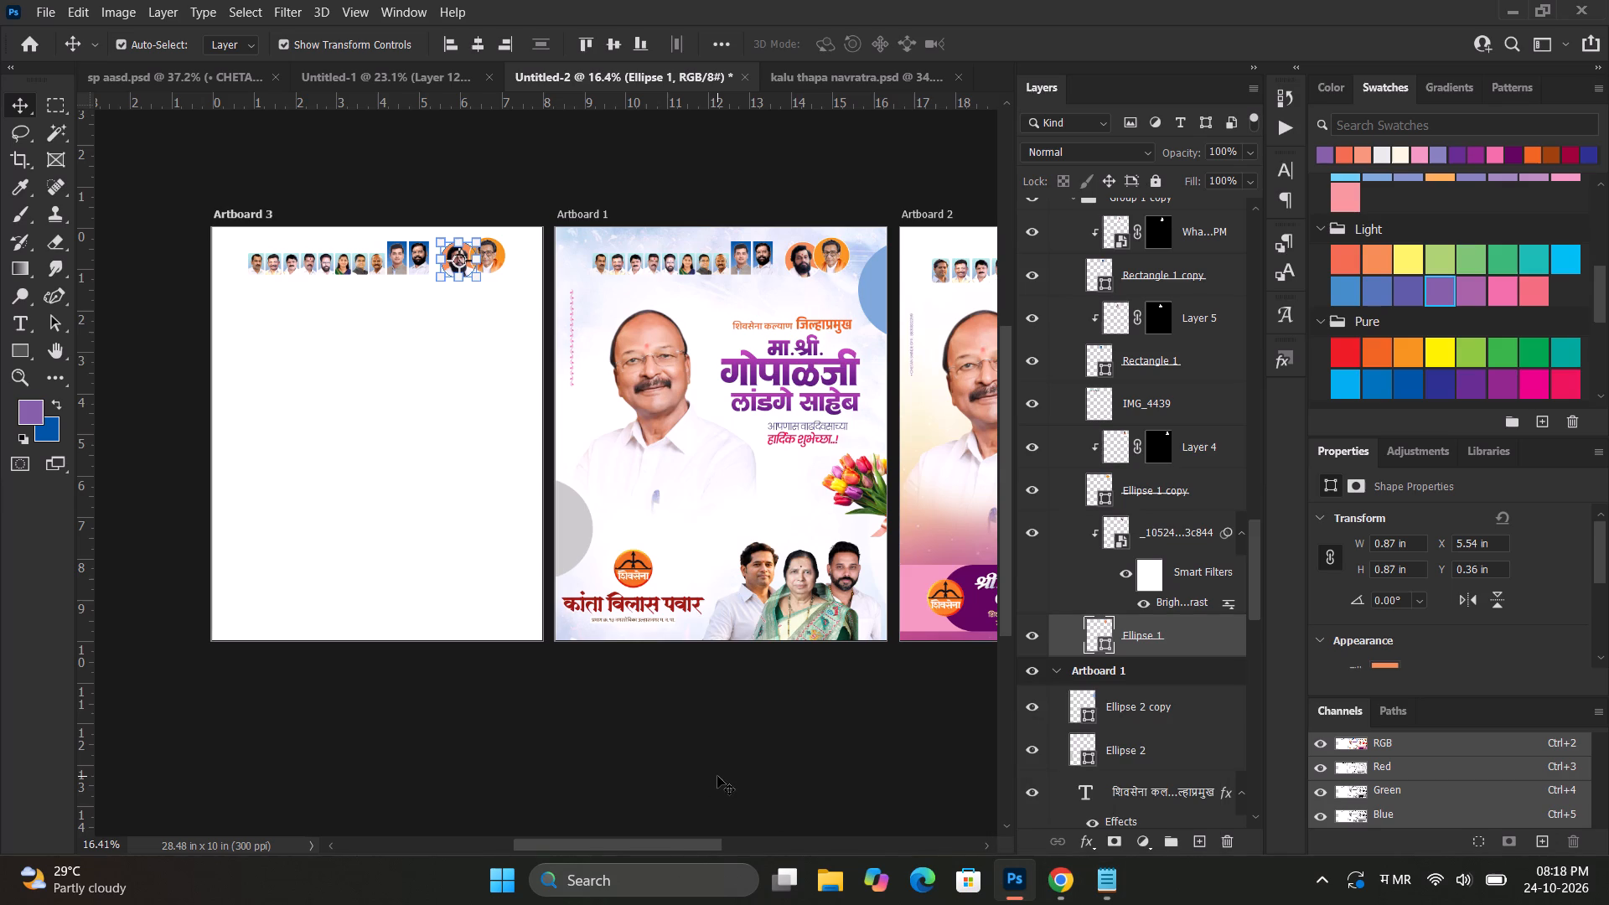
key("super+space")
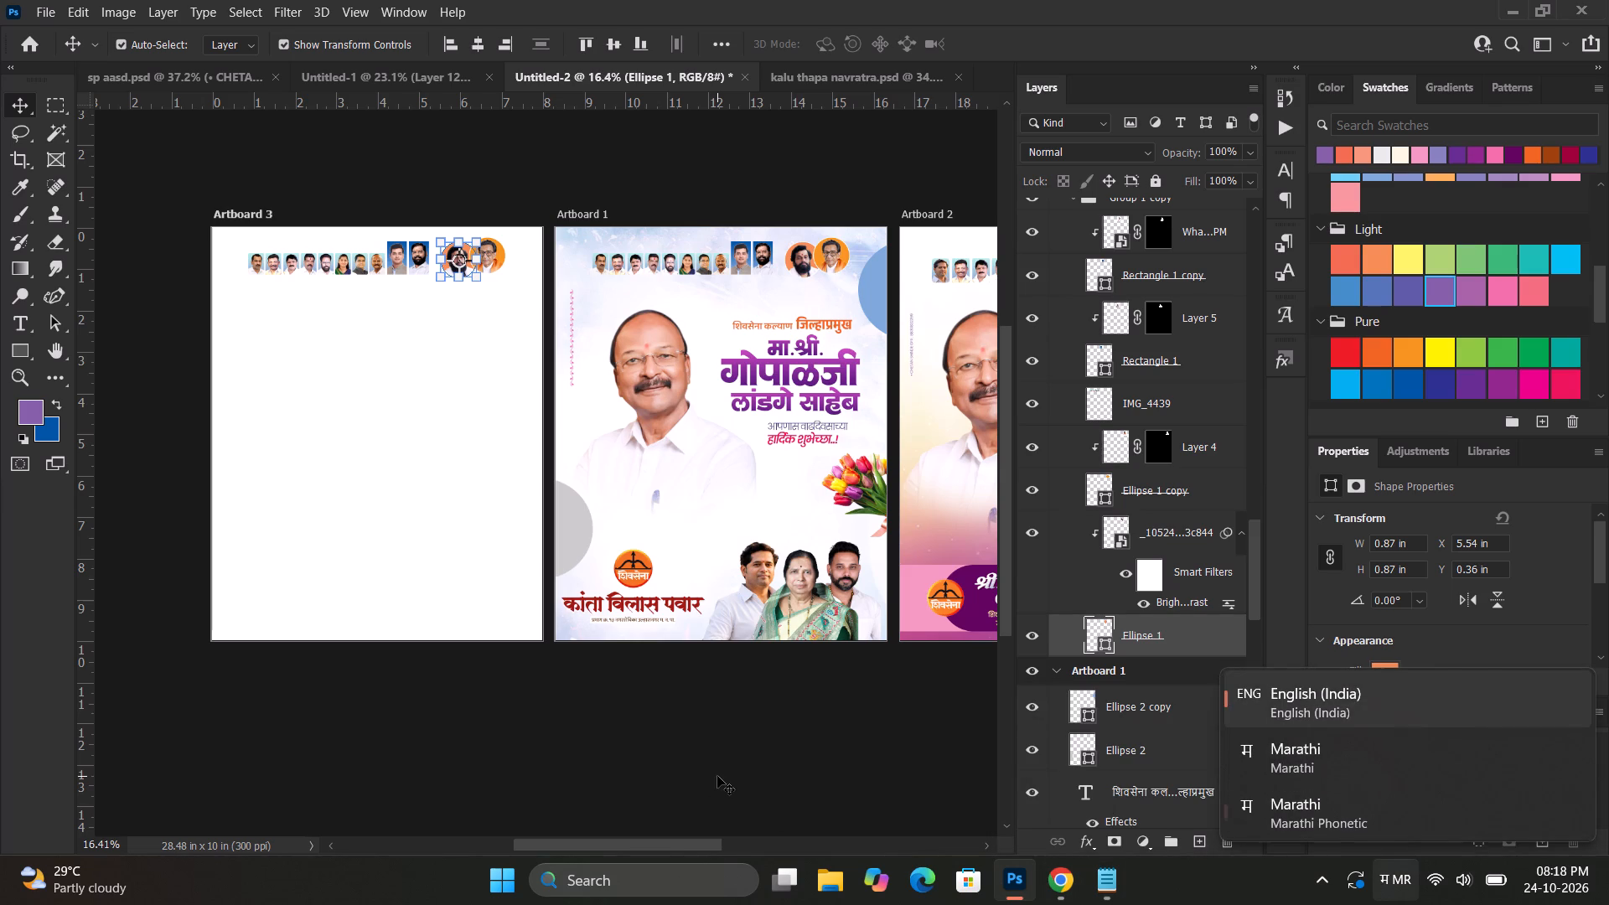
key("ctrl+v")
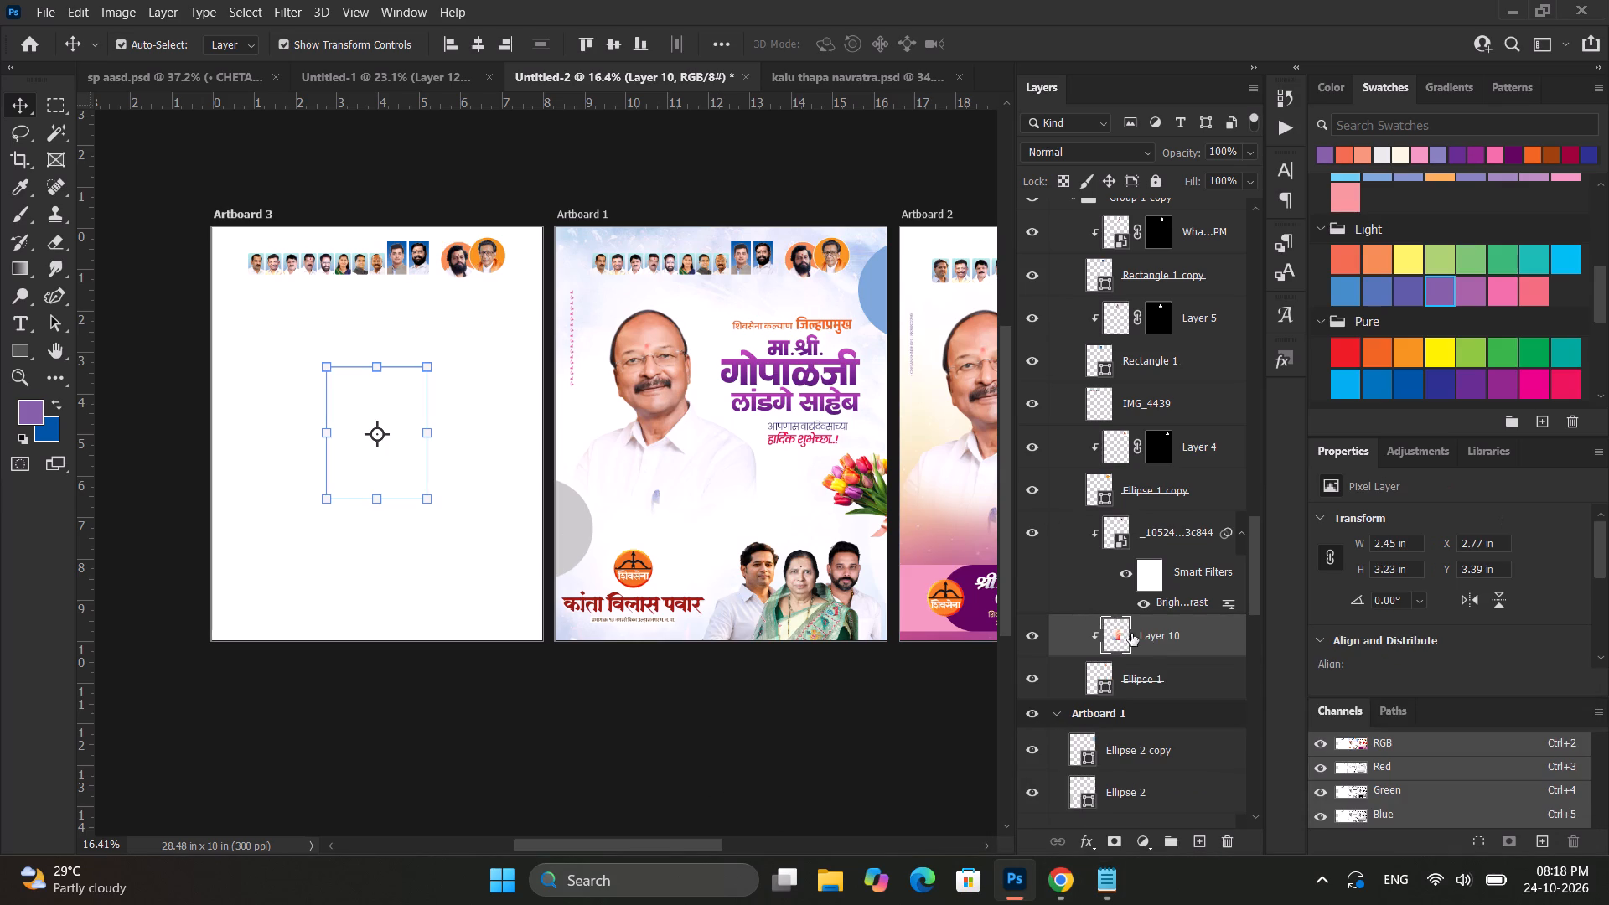
left_click_drag(1158, 638, 1165, 685)
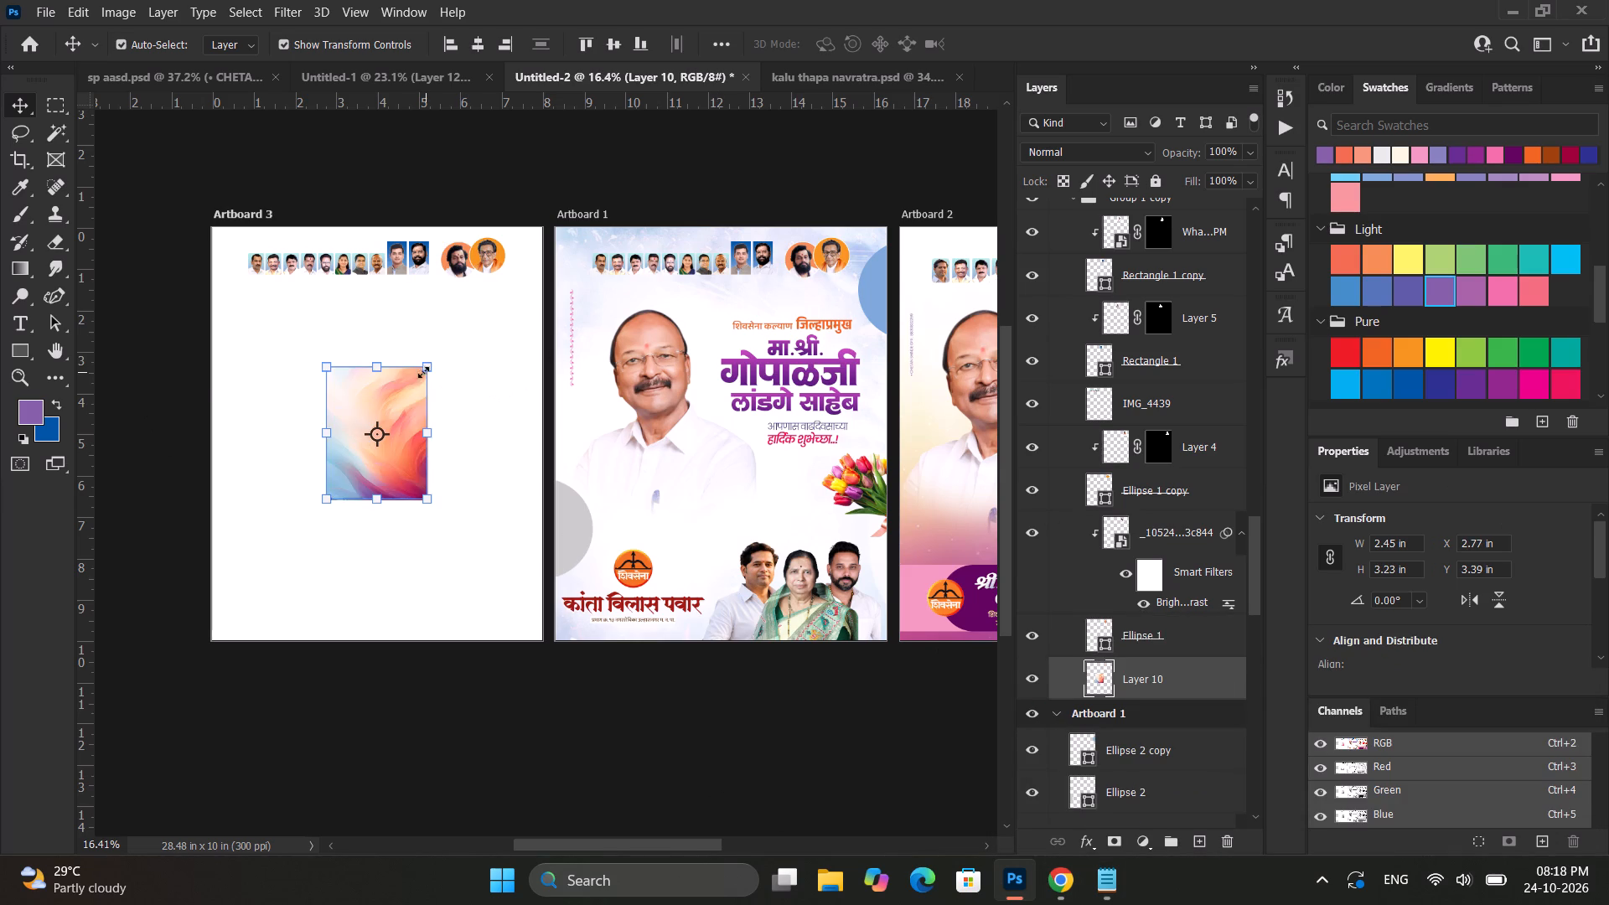
Enlarge the pasted swirl image from its centre to about 344% so it covers all of Artboard 3.
left_click_drag(422, 370, 553, 214, "alt")
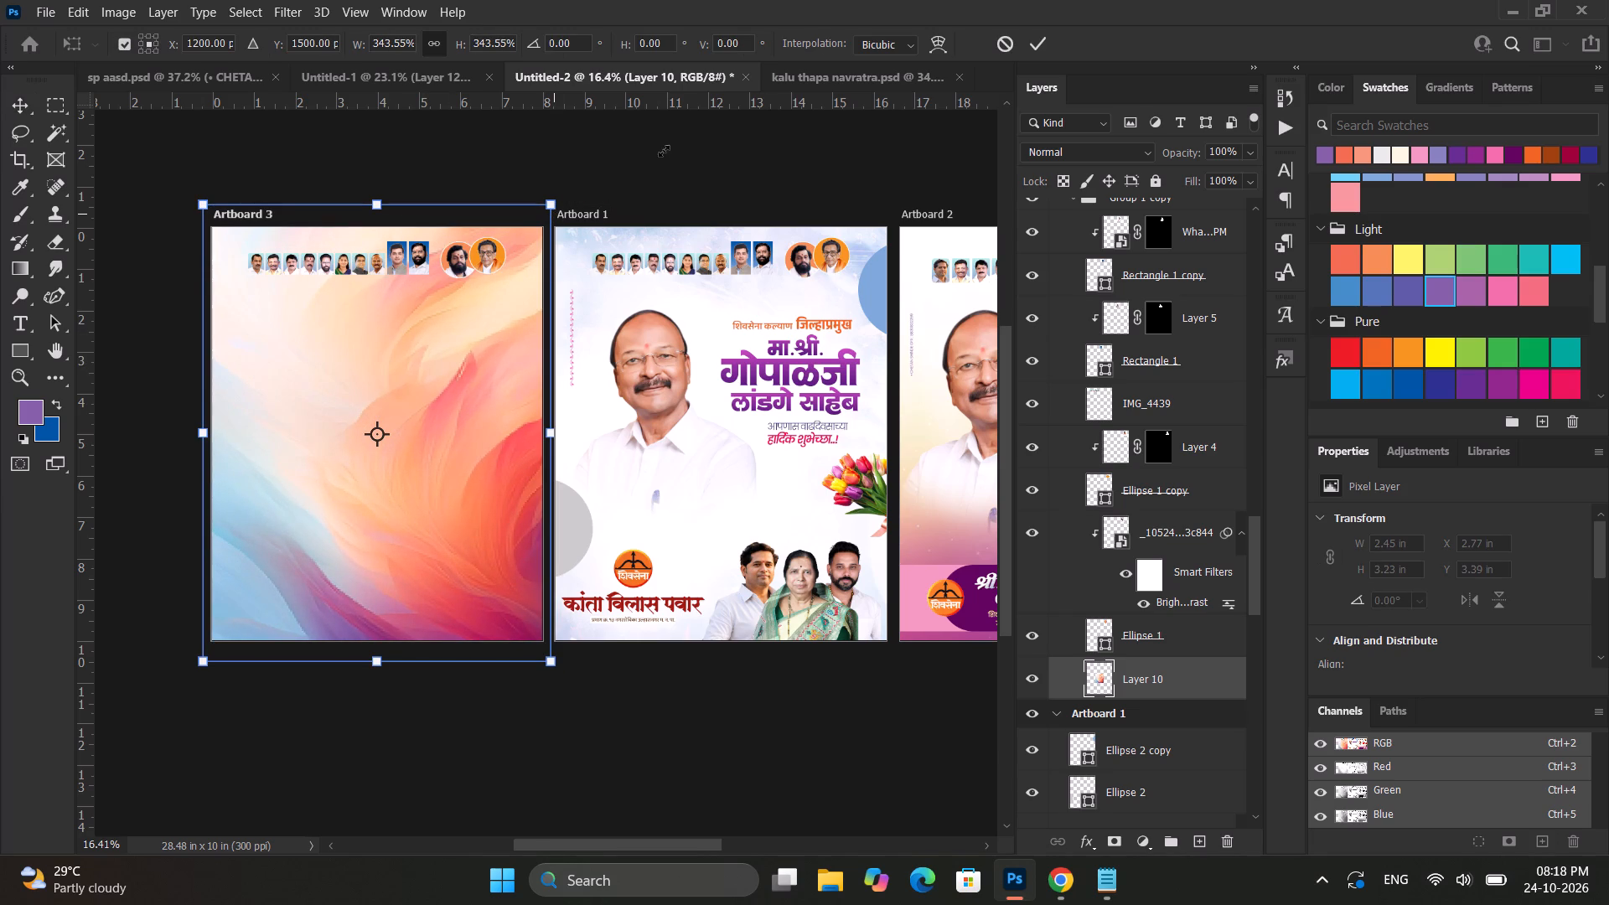
left_click(1044, 38)
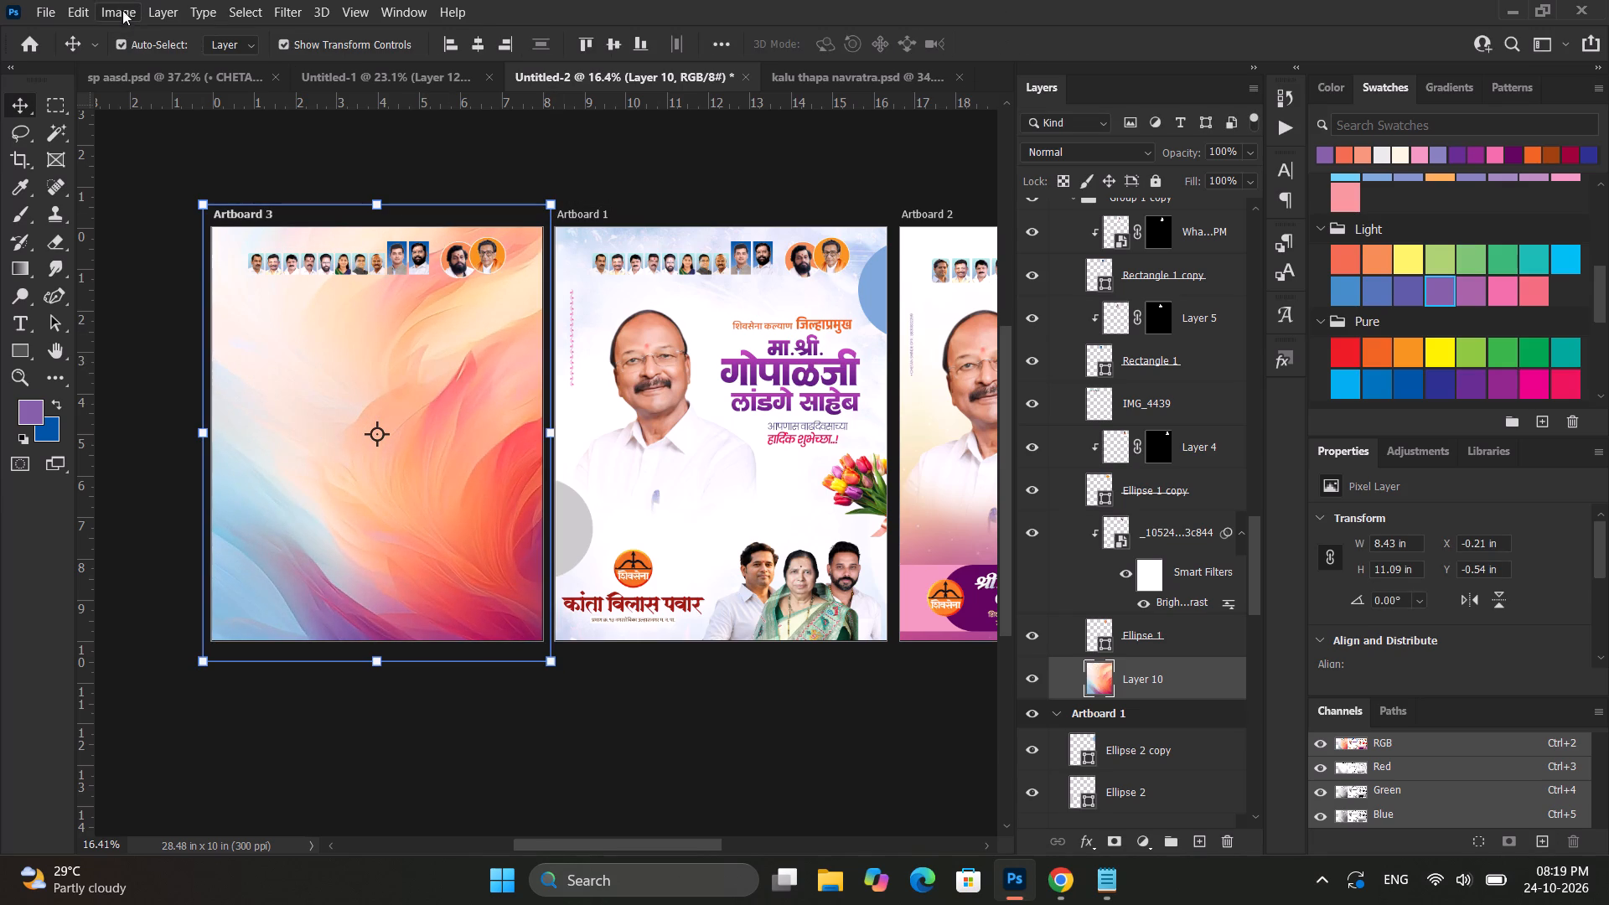
Brighten the swirl background with Levels, setting the RGB white input level to 196.
key("ctrl+l")
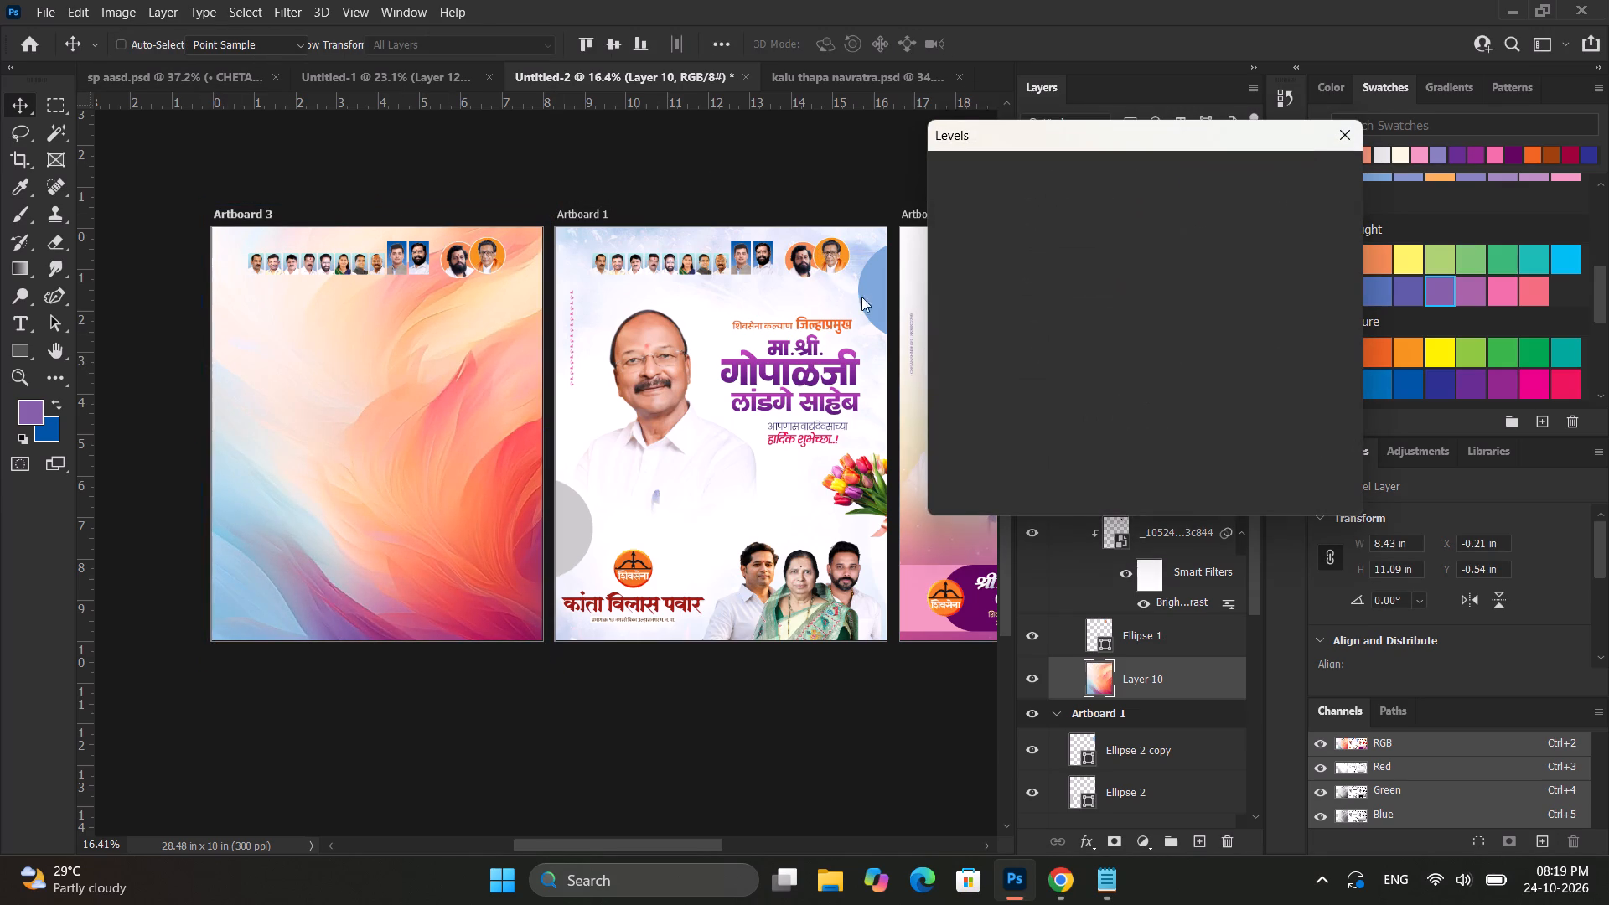
left_click_drag(1214, 374, 1172, 371)
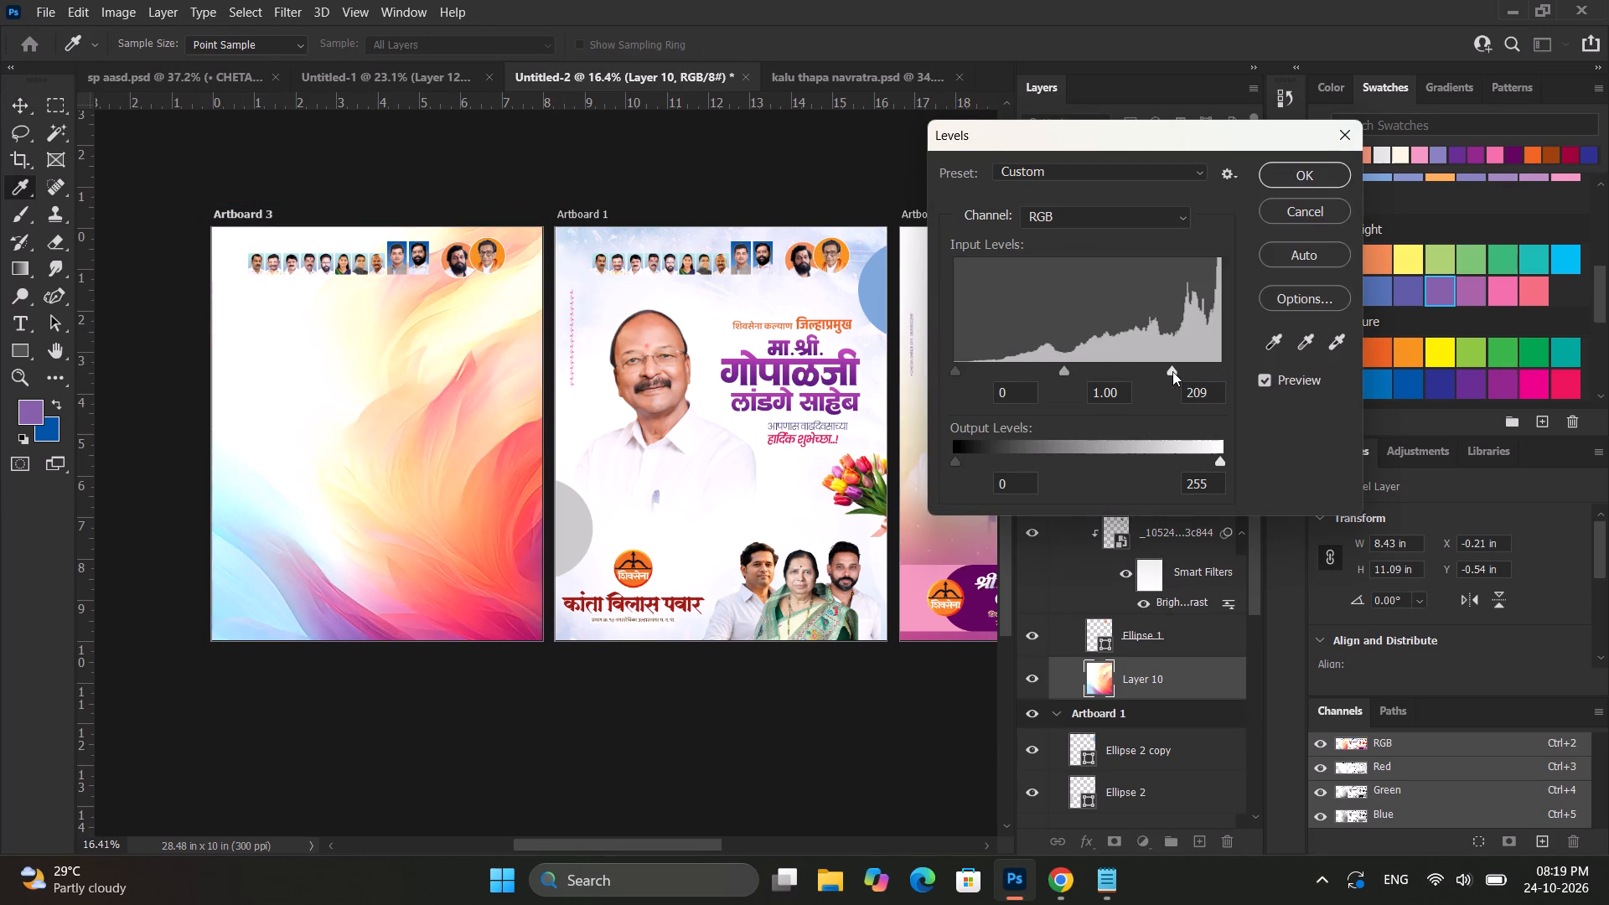
left_click_drag(1172, 371, 1159, 374)
left_click(1316, 182)
Flip the swirl background on Artboard 3 horizontally.
left_click(1458, 601)
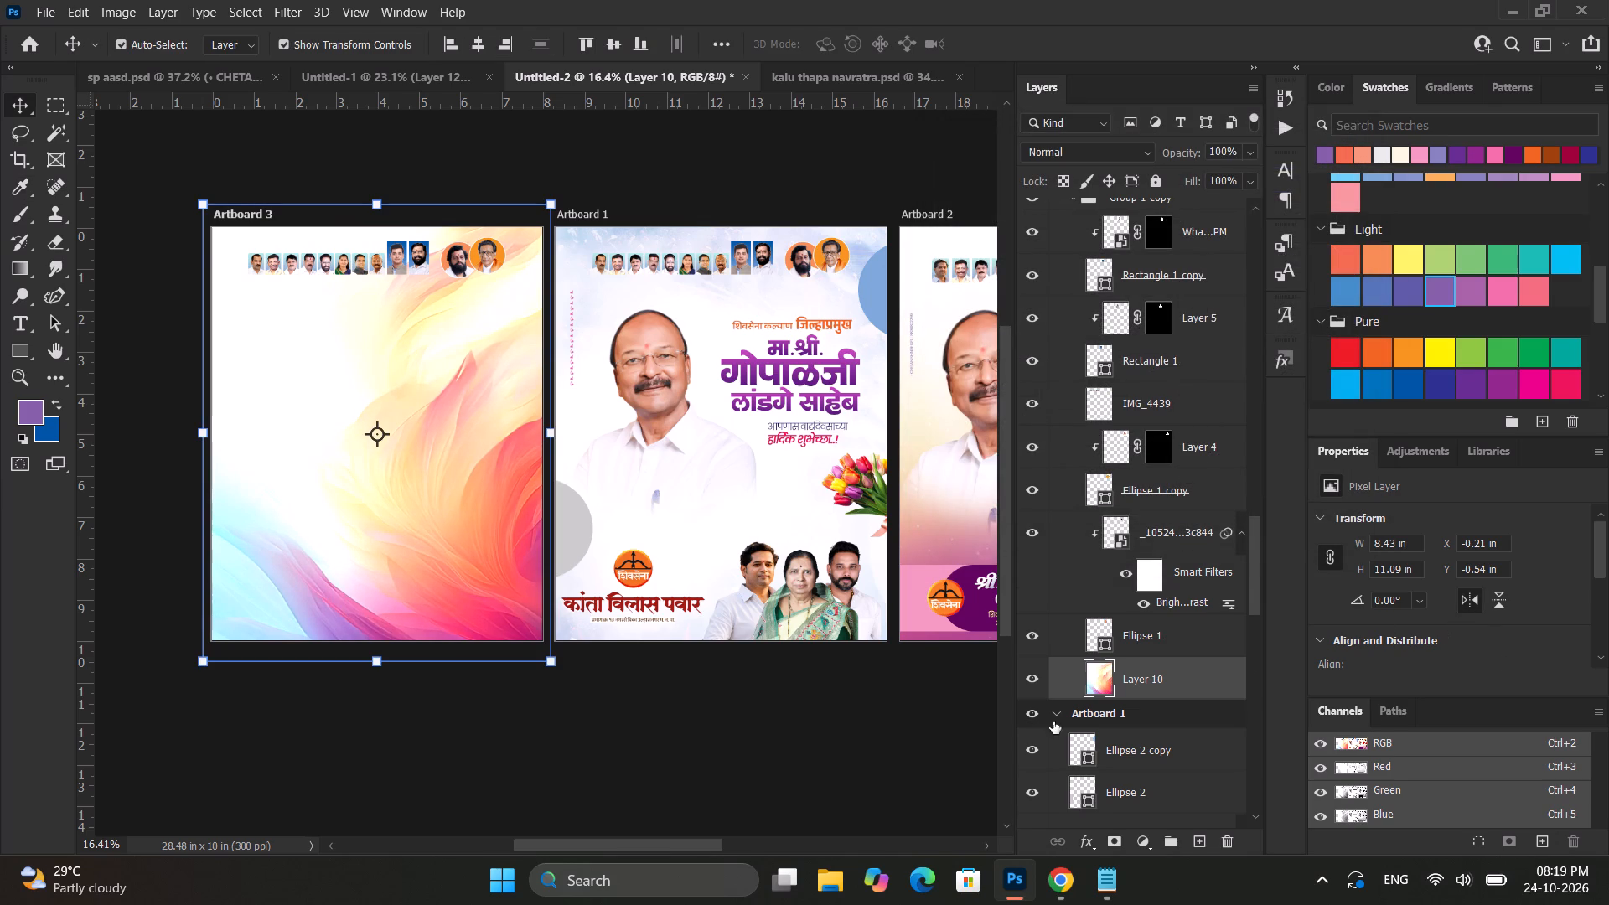
left_click(617, 706)
Paint over the middle and upper area of the swirl background with a soft white 1600 px brush at 50% opacity.
scroll(460, 536, "up", 2, "alt")
scroll(438, 499, "up", 5, "ctrl")
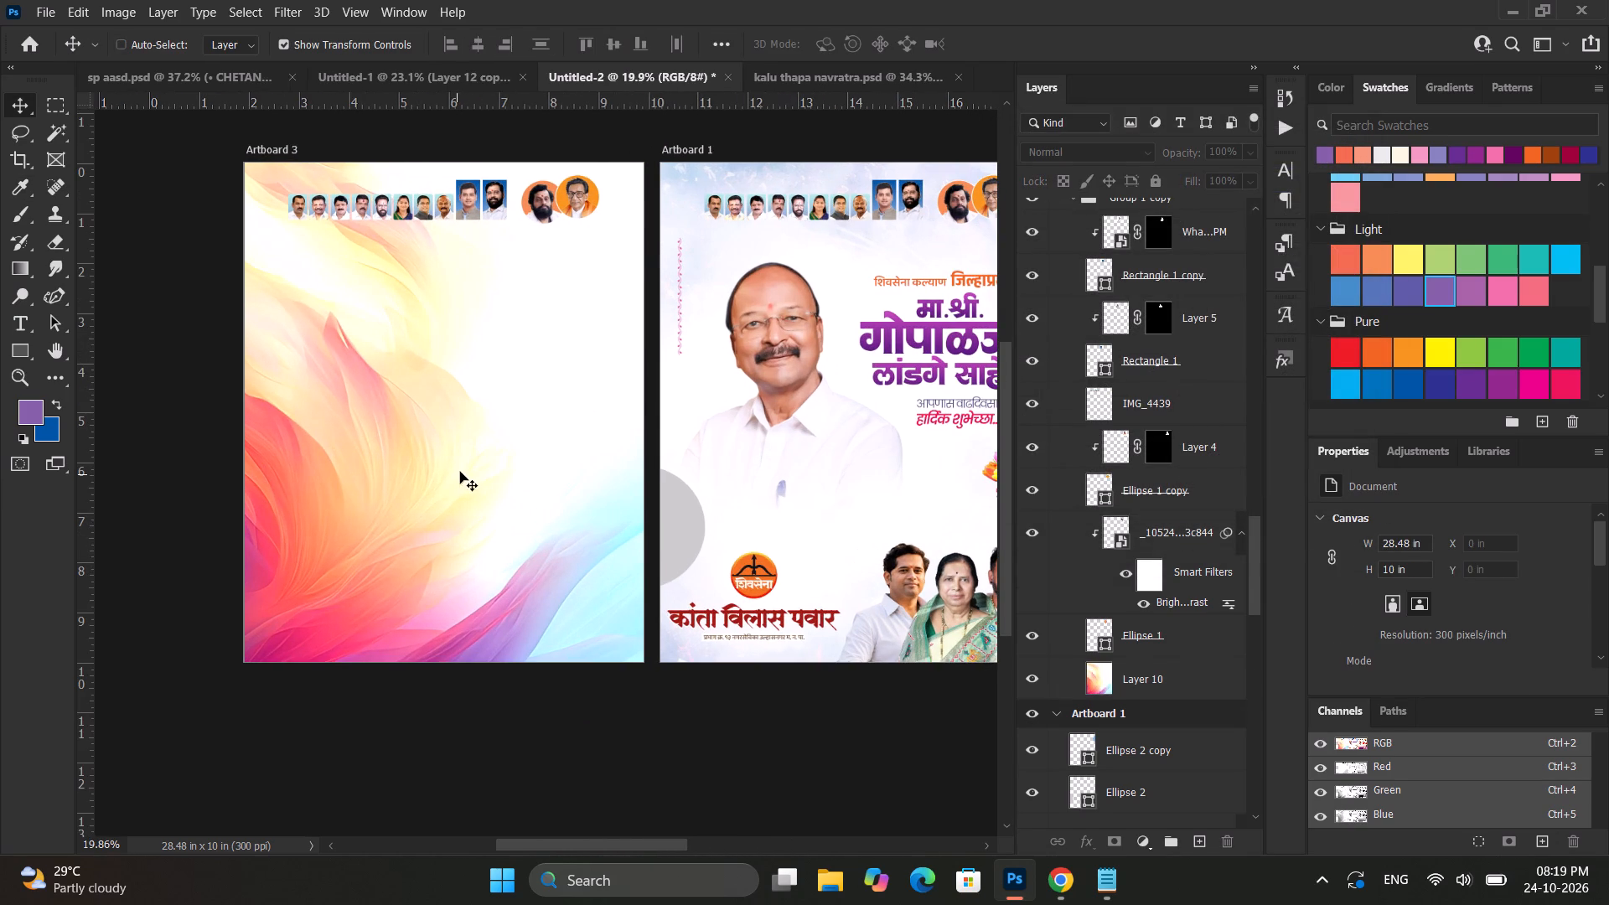
left_click(462, 469, "alt")
left_click(19, 213)
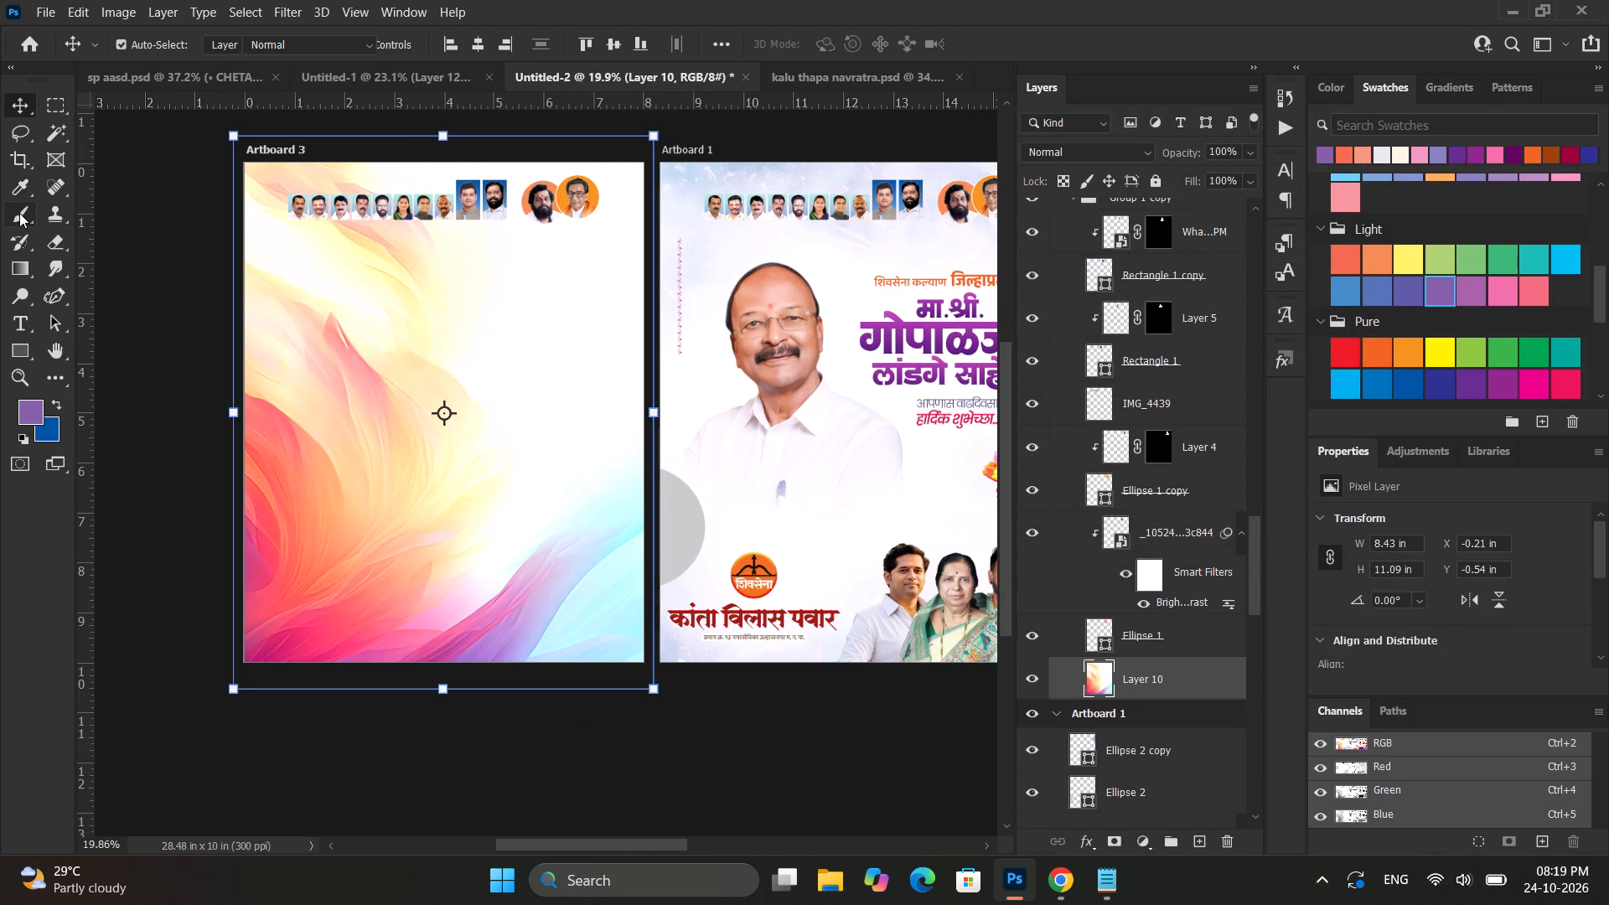
left_click(561, 333, "alt")
left_click_drag(496, 284, 496, 317)
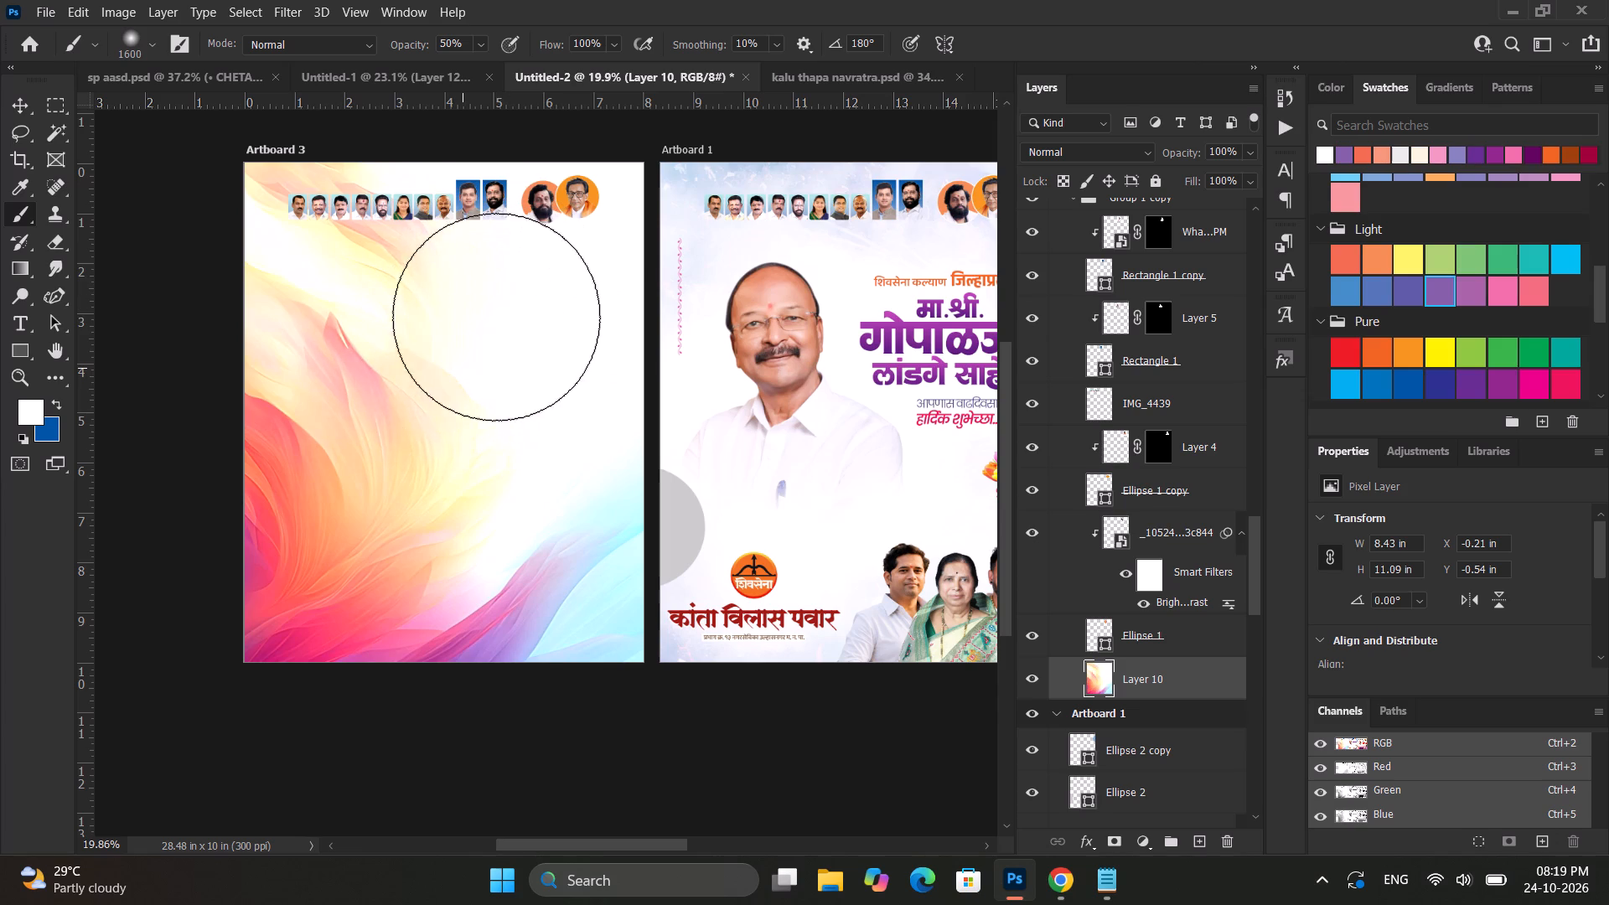
left_click_drag(496, 317, 471, 382)
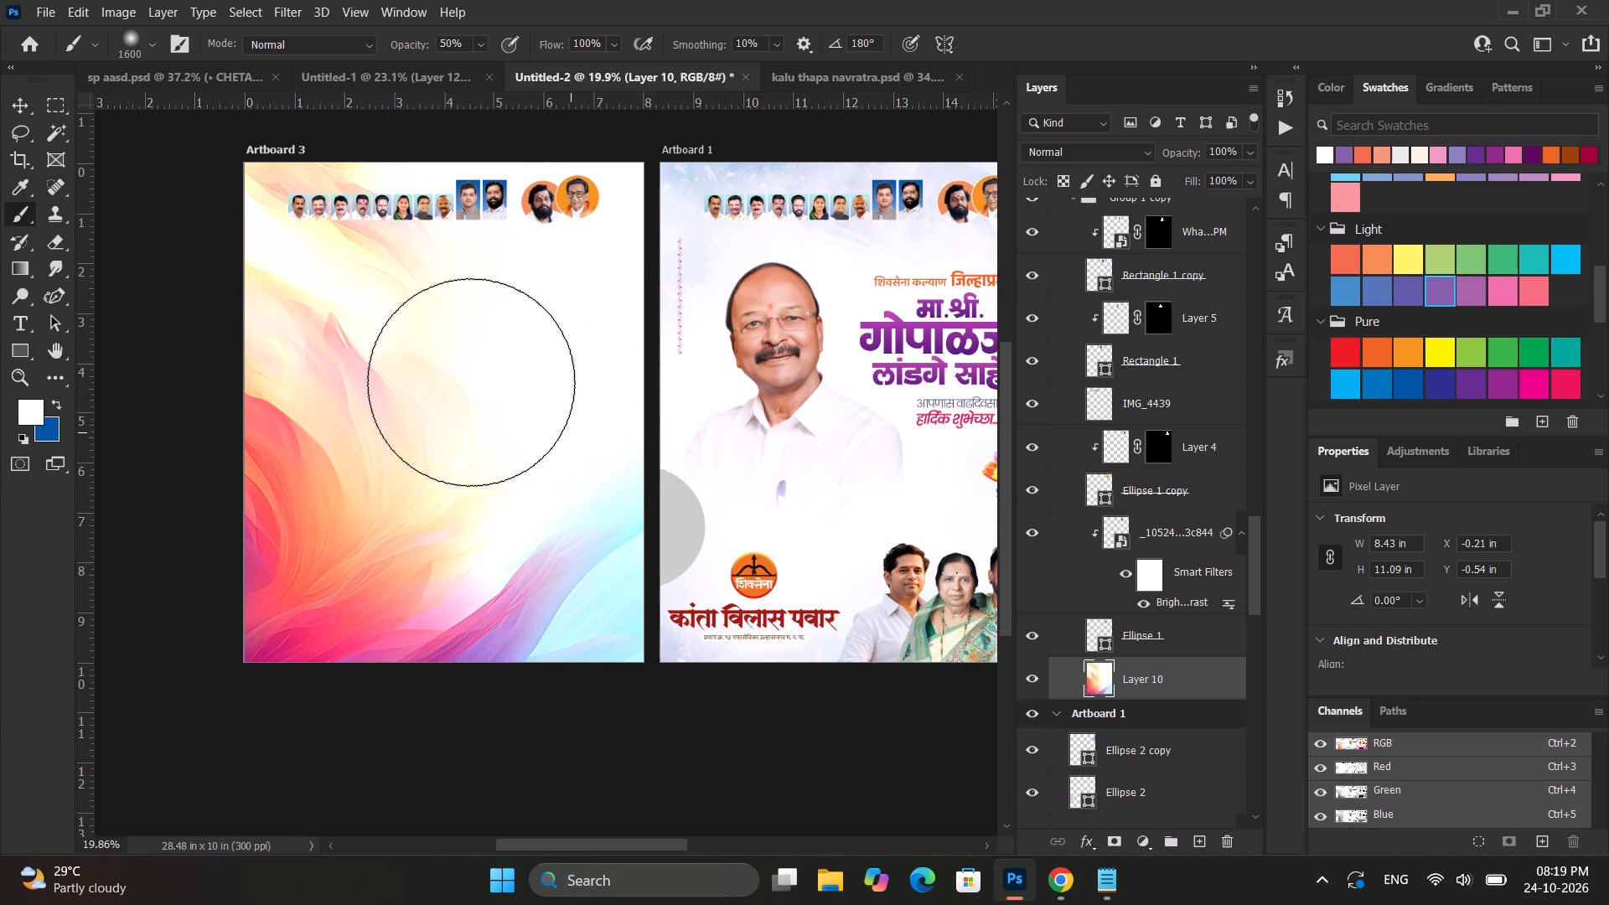
left_click_drag(468, 305, 480, 352)
left_click_drag(464, 280, 483, 390)
left_click_drag(463, 352, 510, 409)
left_click_drag(478, 401, 530, 419)
left_click(556, 422)
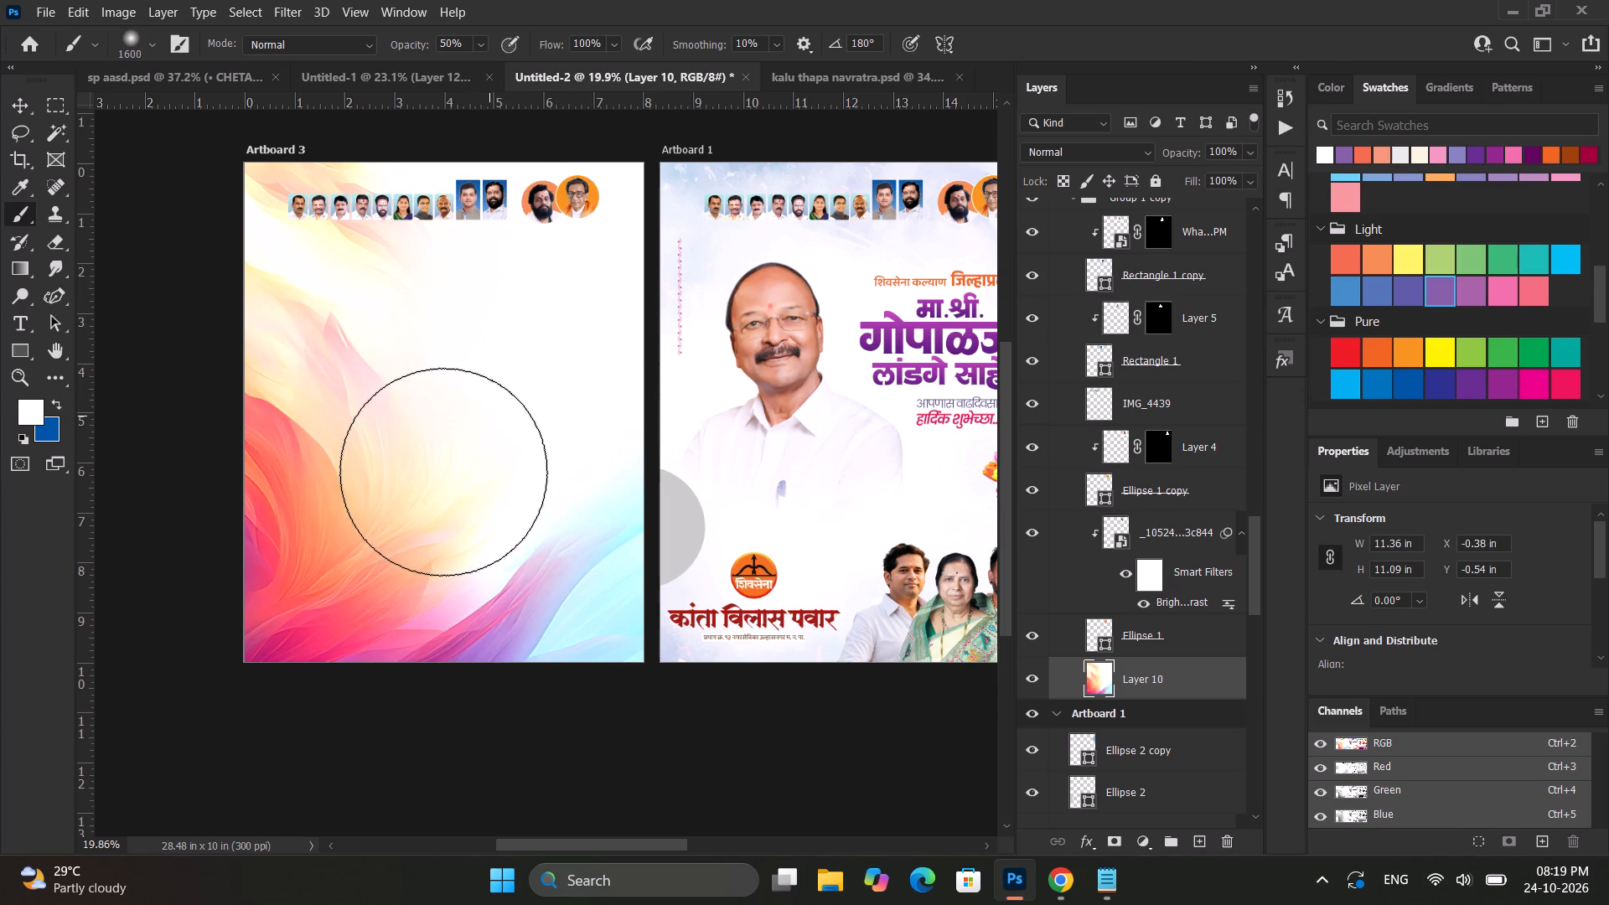
left_click_drag(442, 472, 449, 465)
left_click(26, 96)
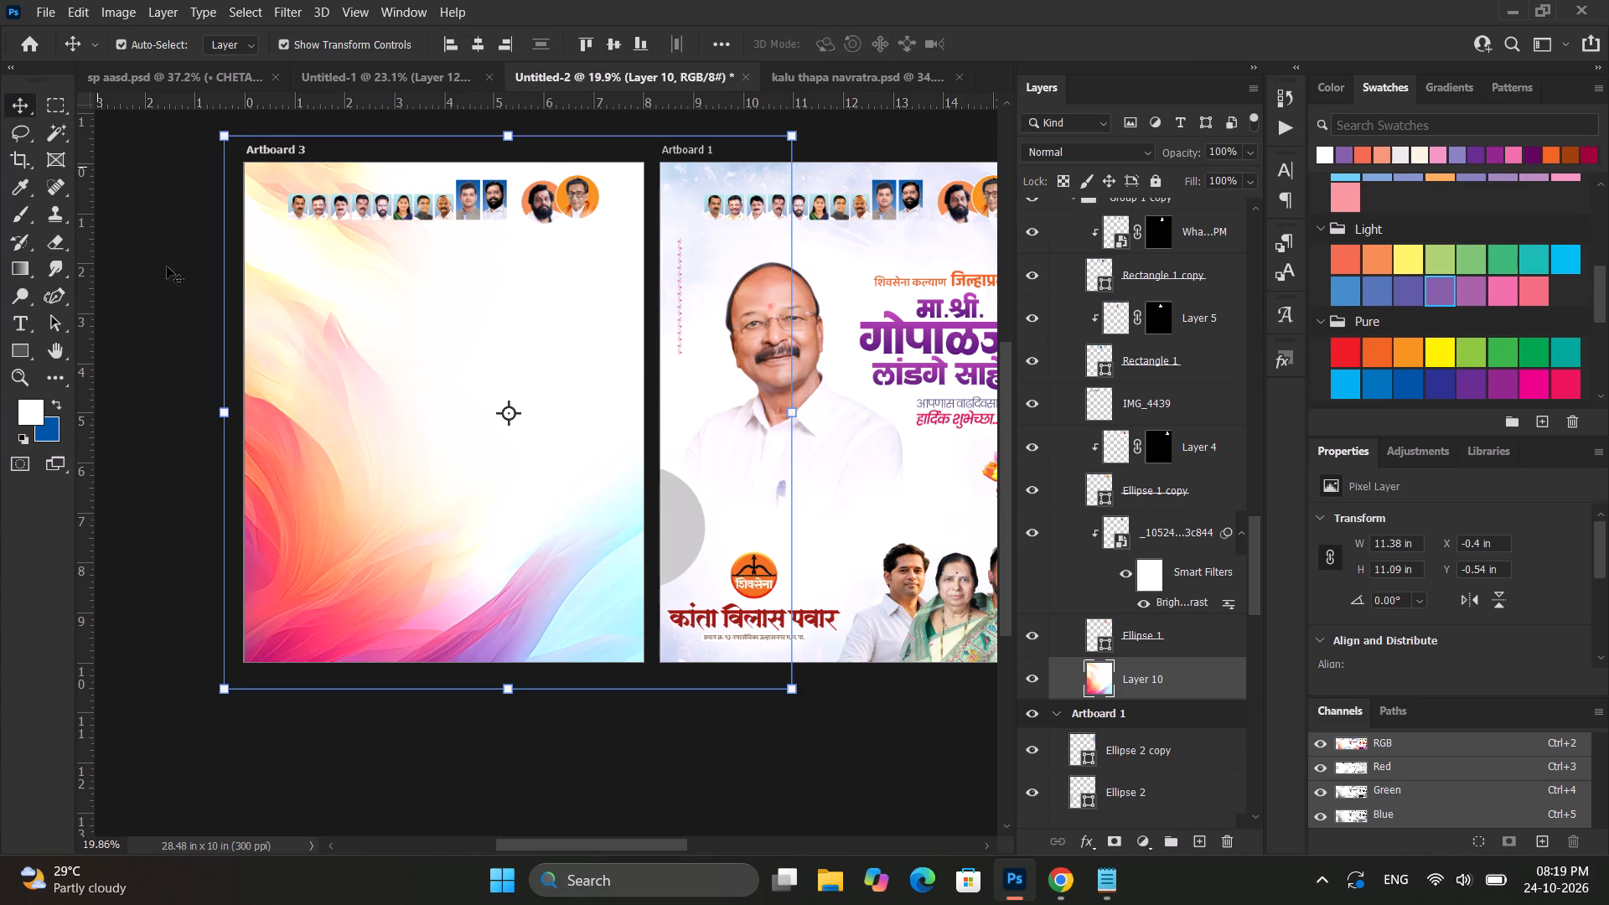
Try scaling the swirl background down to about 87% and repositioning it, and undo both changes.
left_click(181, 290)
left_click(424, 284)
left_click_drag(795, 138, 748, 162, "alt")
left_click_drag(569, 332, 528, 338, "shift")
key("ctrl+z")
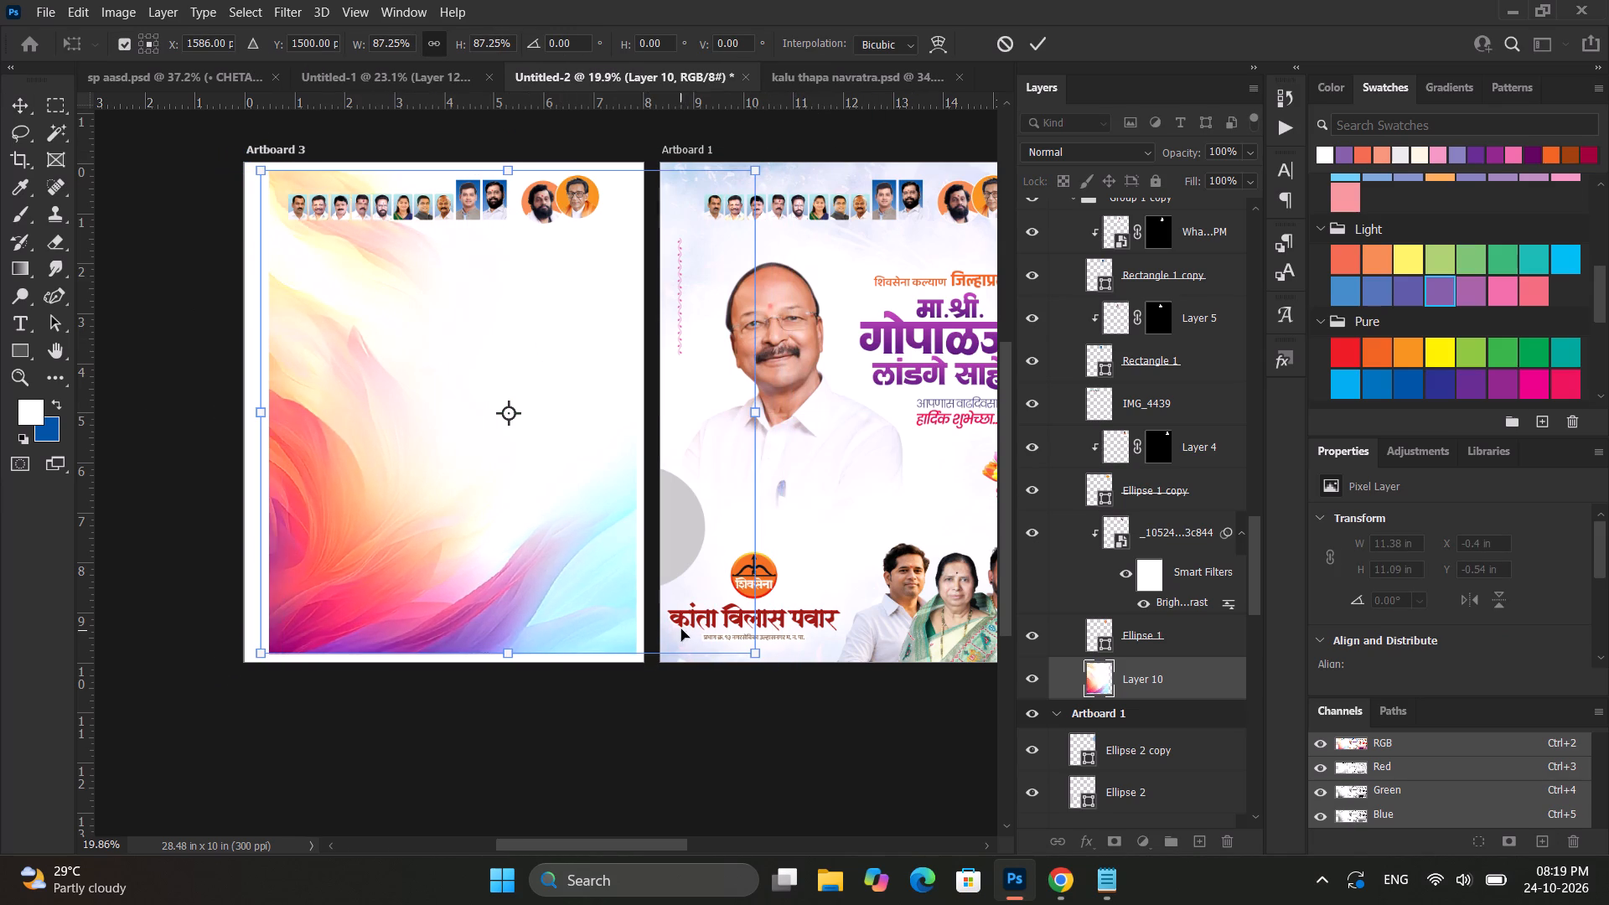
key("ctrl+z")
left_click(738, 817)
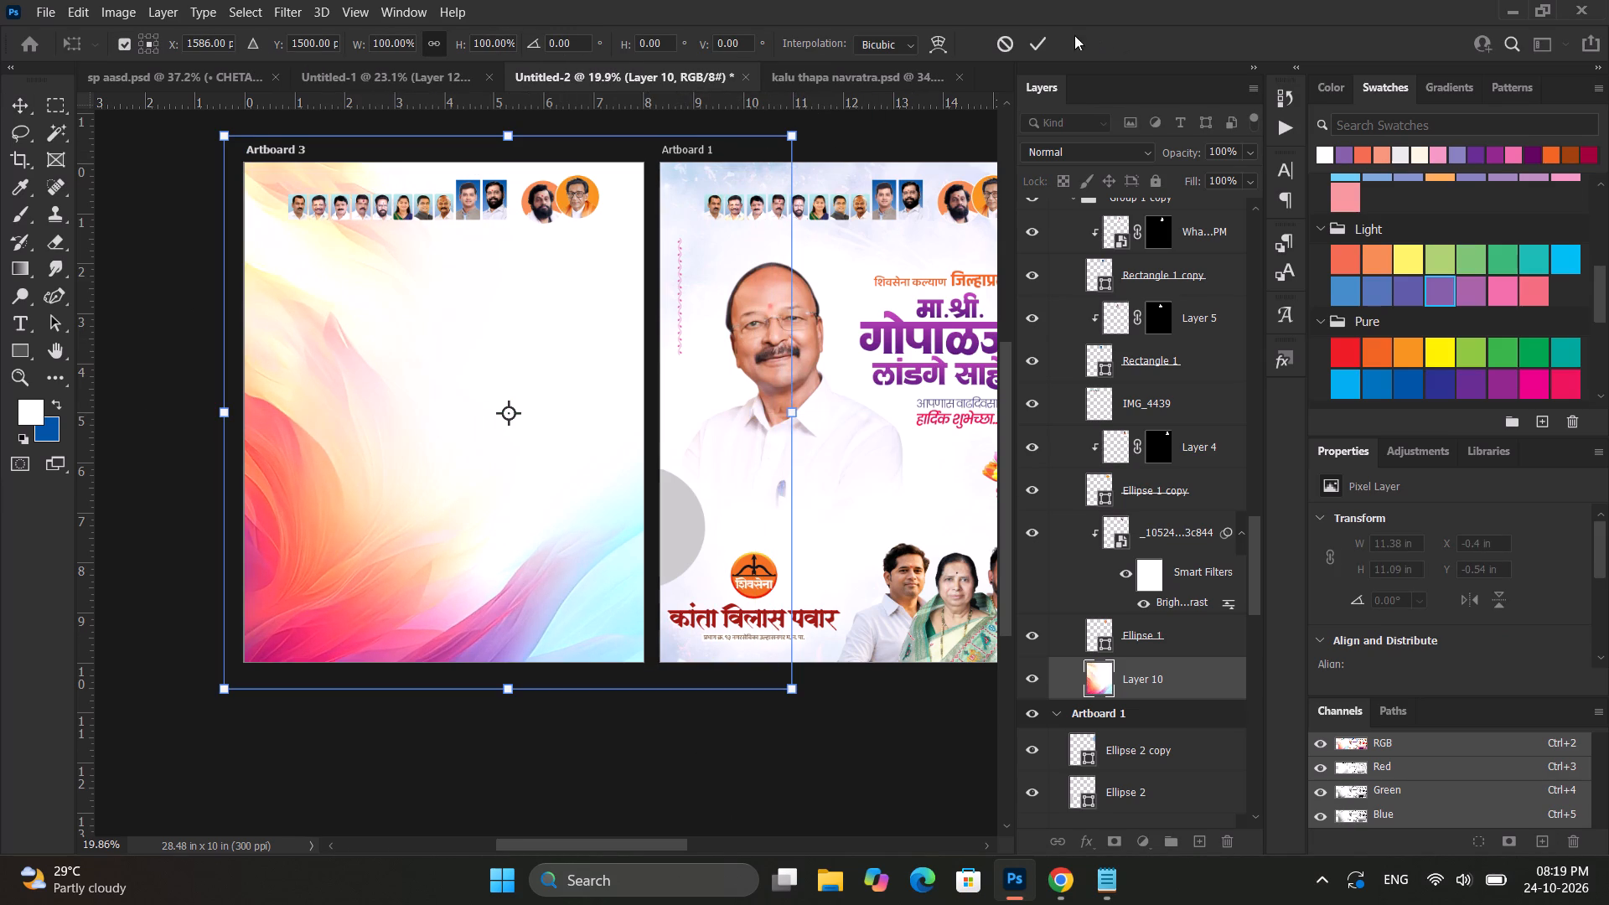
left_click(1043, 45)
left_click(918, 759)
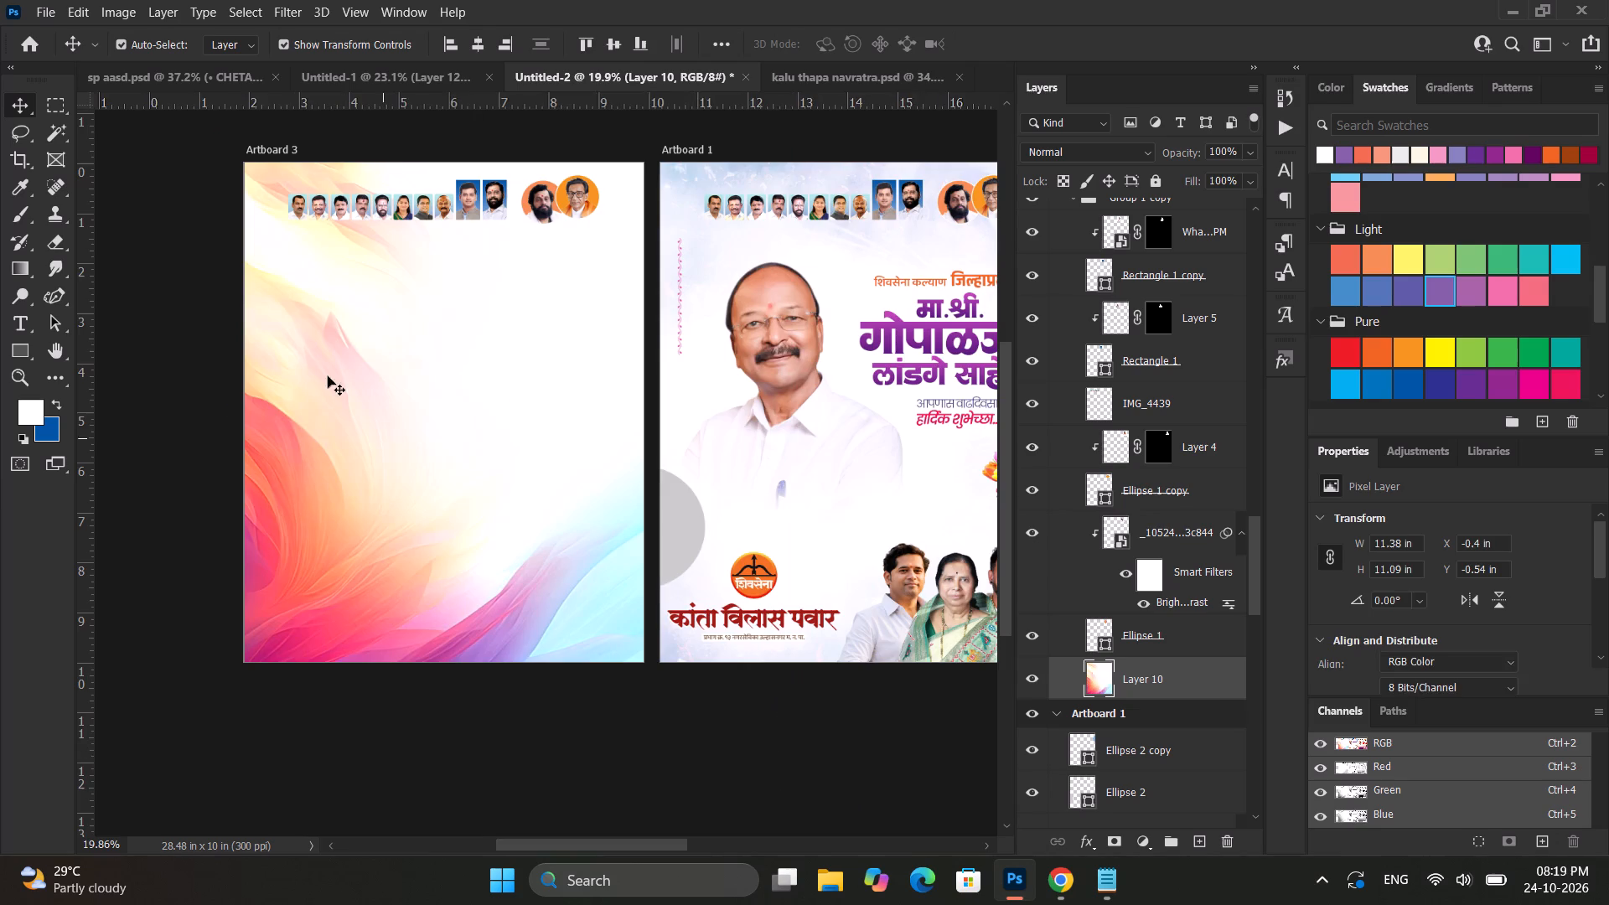
Start placing an embedded file above the swirl background on Artboard 3.
scroll(325, 371, "up", 10, "alt")
scroll(330, 371, "down", 5, "alt")
scroll(330, 371, "up", 5)
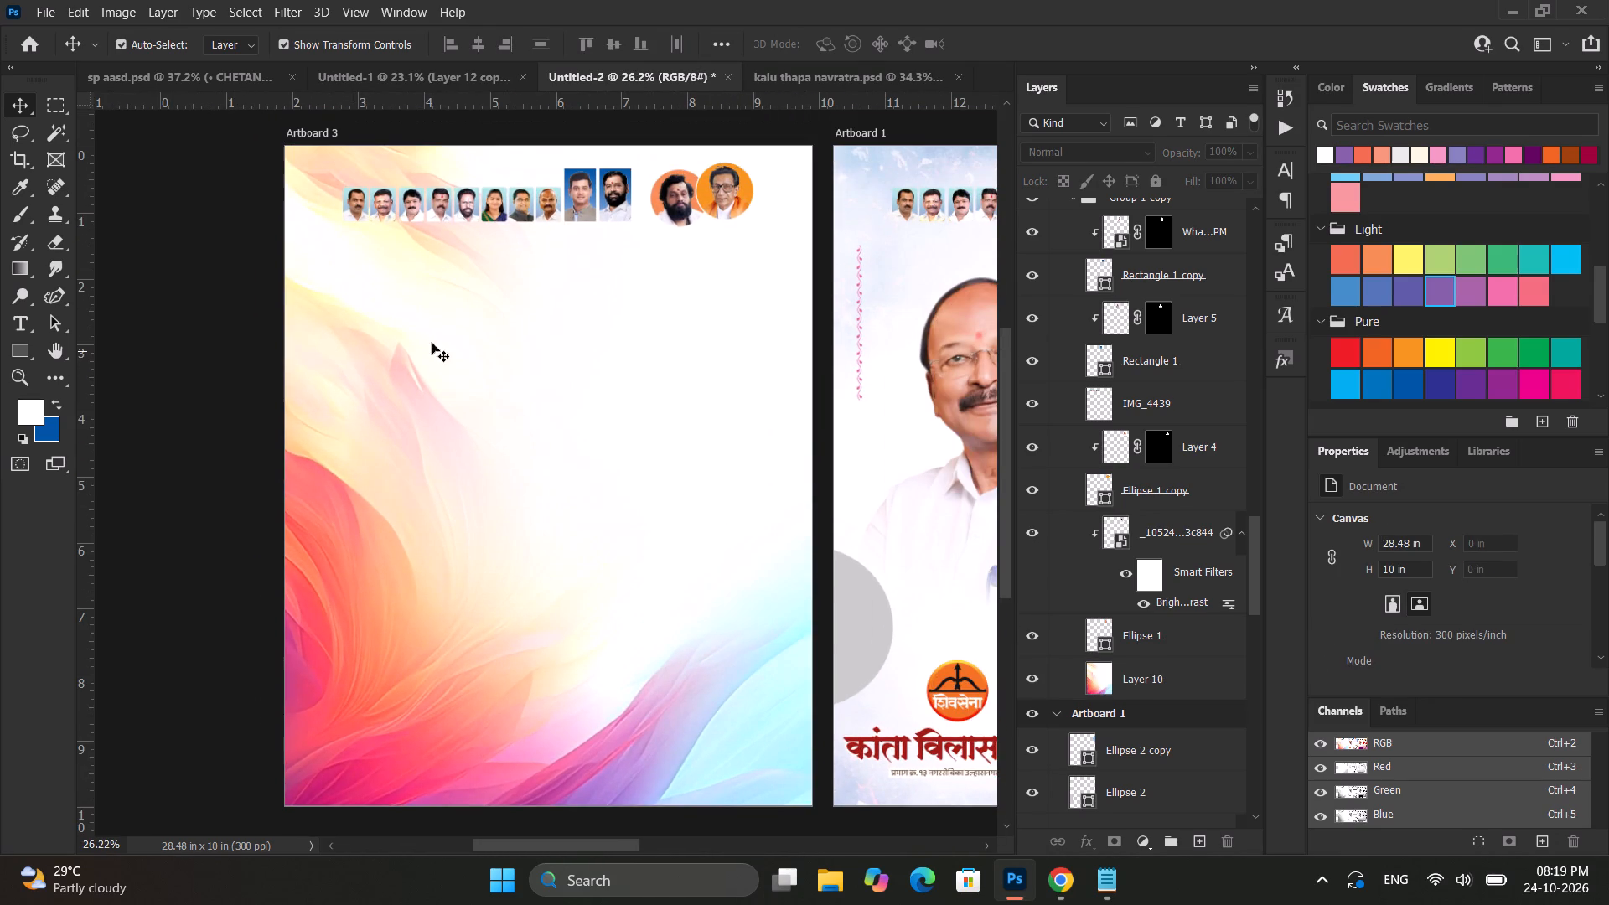
left_click(363, 310)
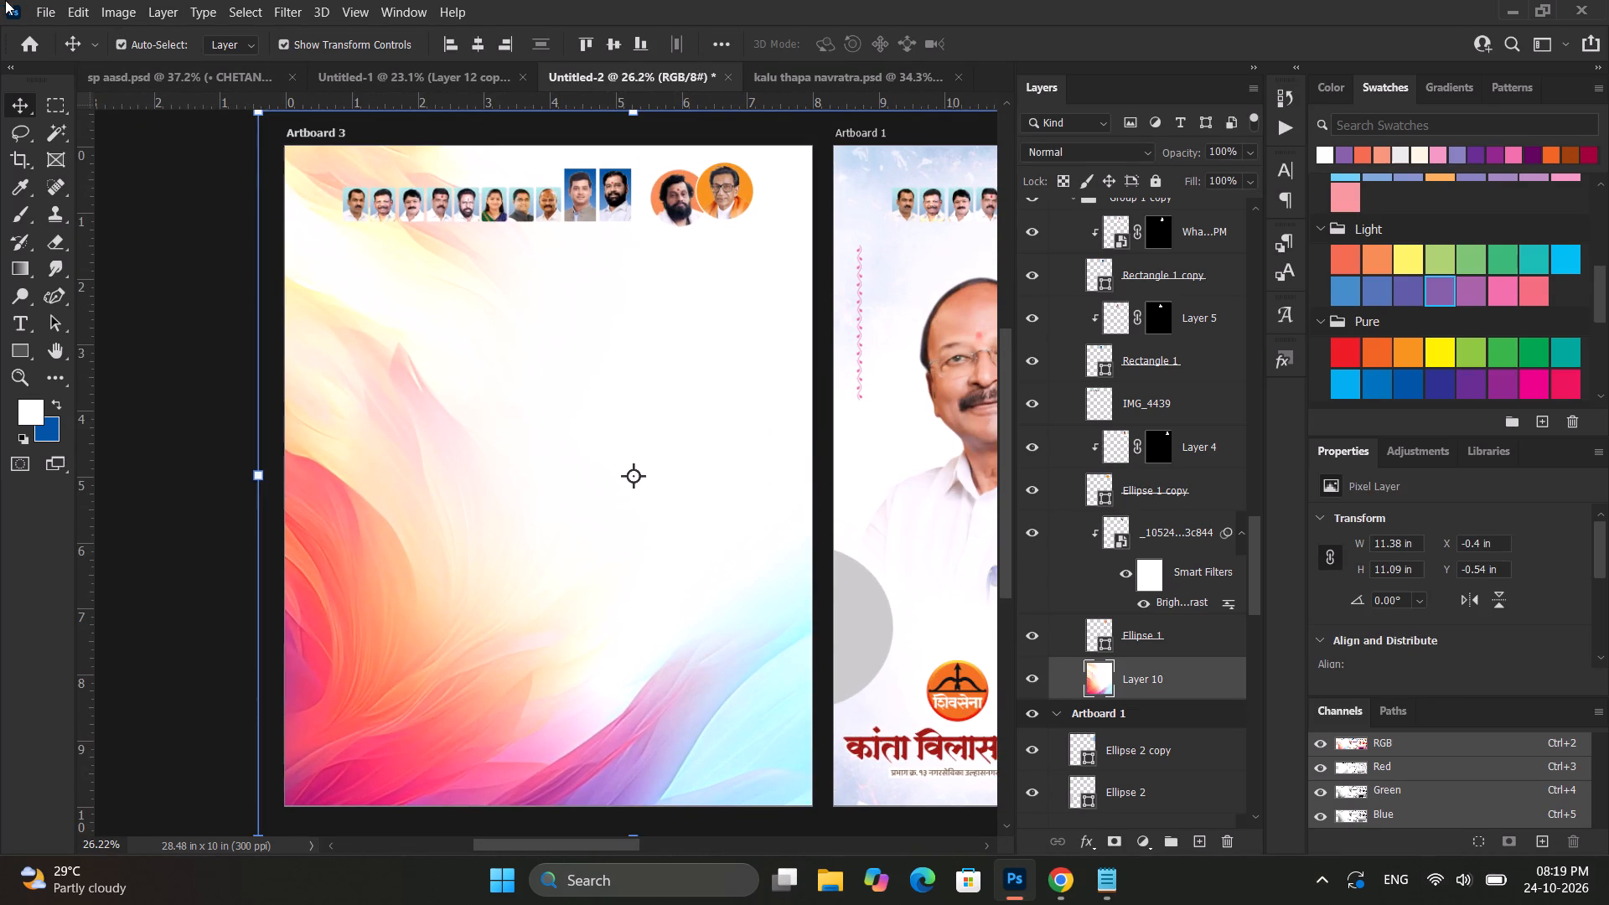
left_click(51, 6)
left_click(204, 419)
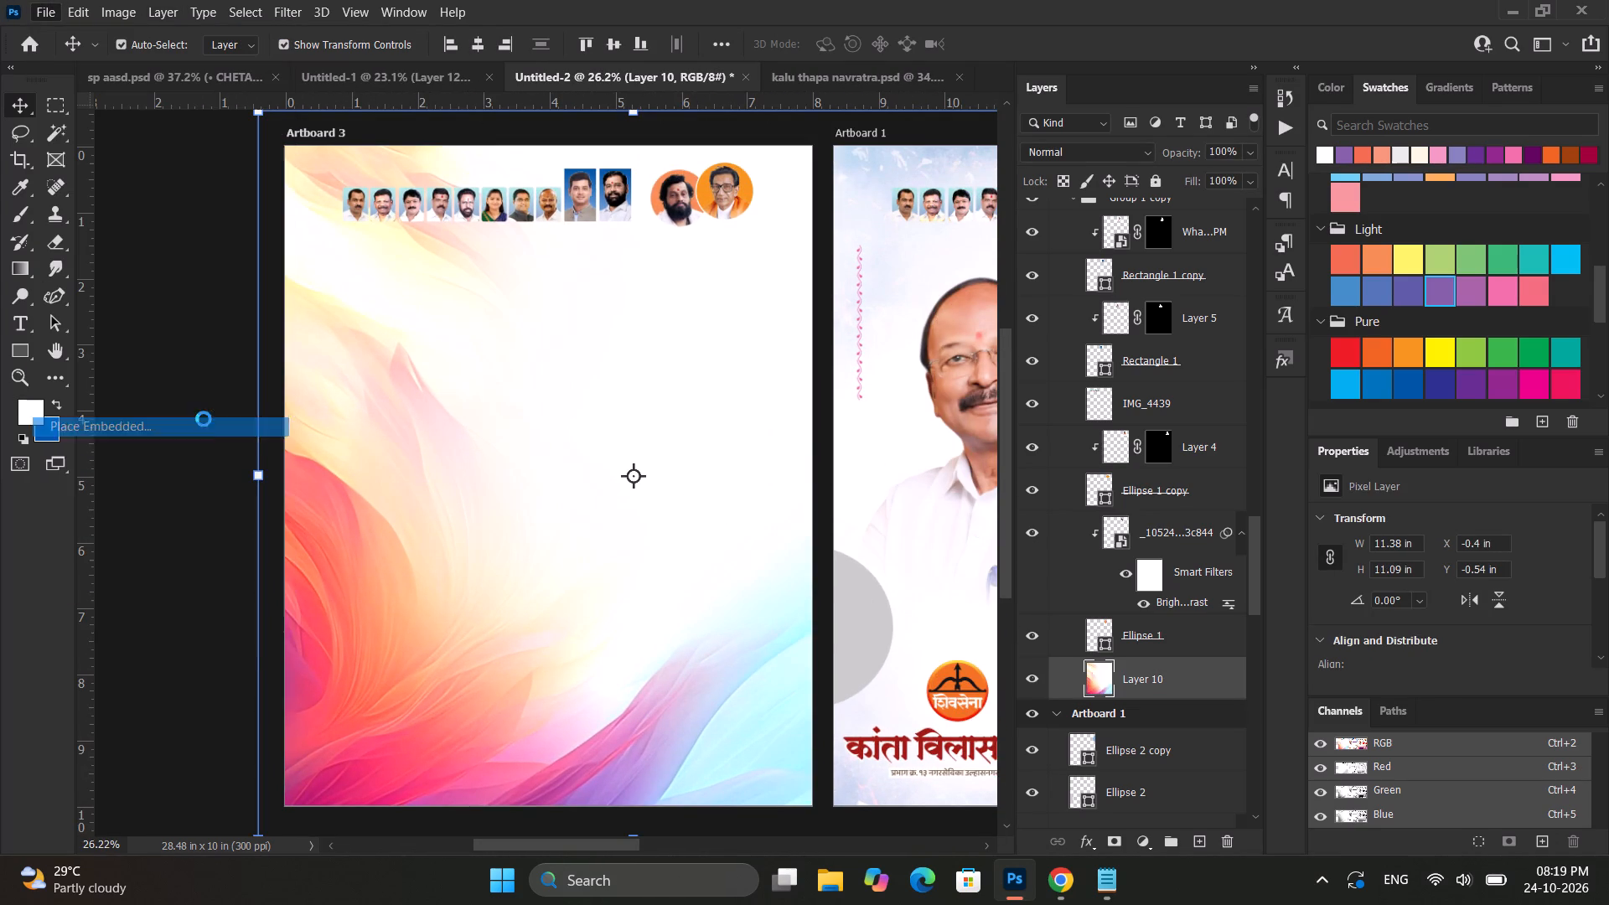
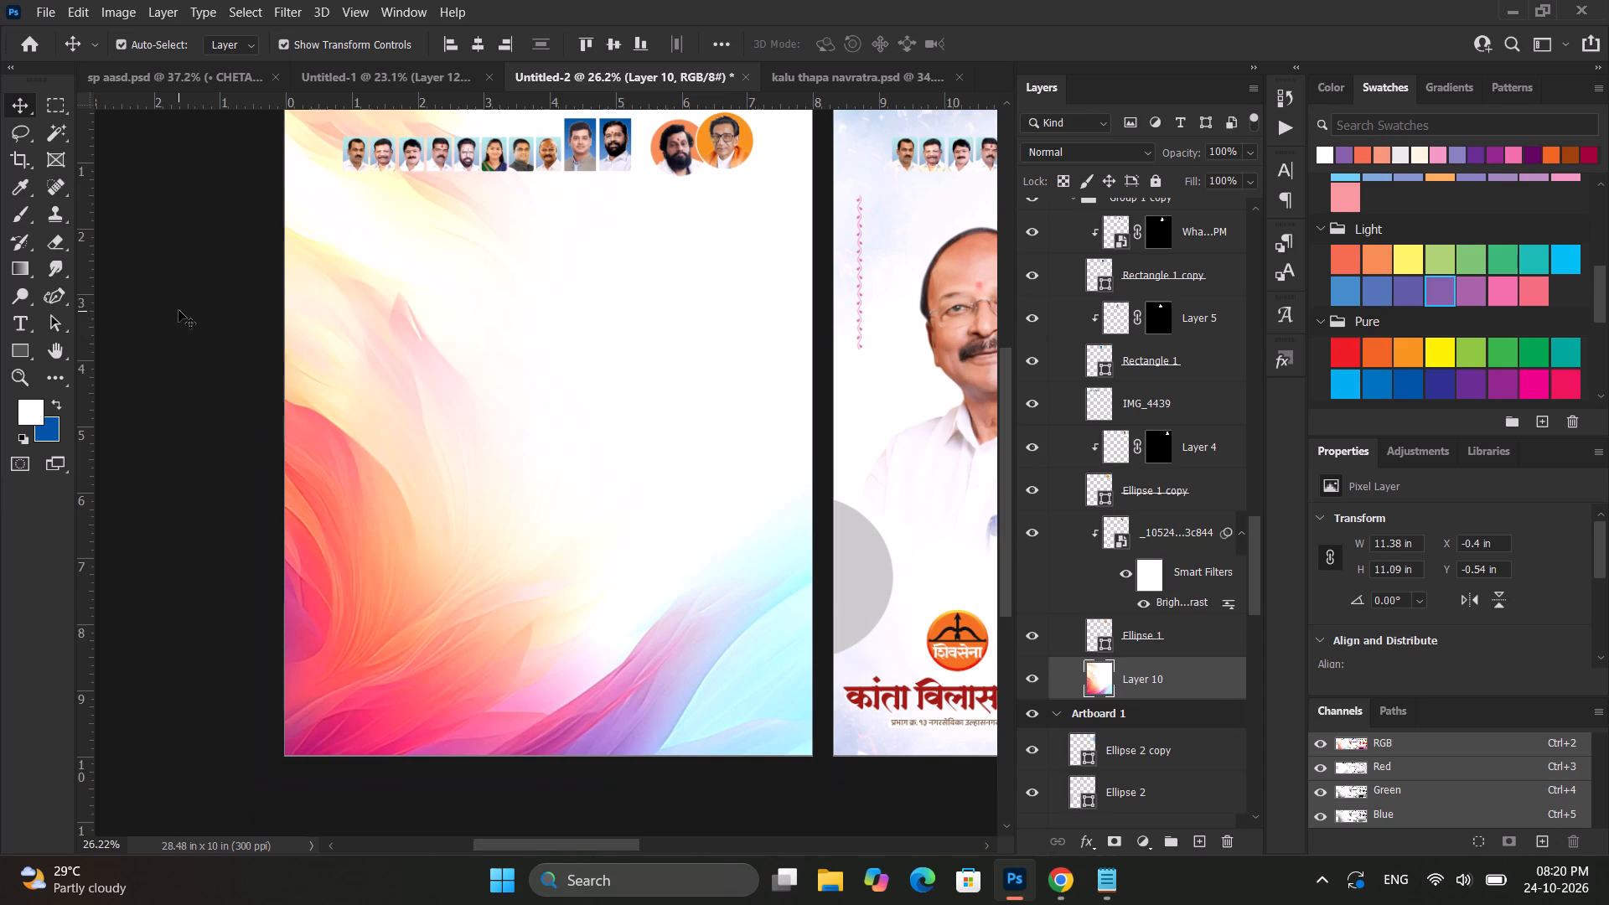
Duplicate the footer layer with the Shiv Sena logo, name and three portraits from Artboard 1 onto Artboard 3's bottom, centred horizontally.
scroll(405, 439, "up", 1, "alt")
scroll(436, 425, "up", 2)
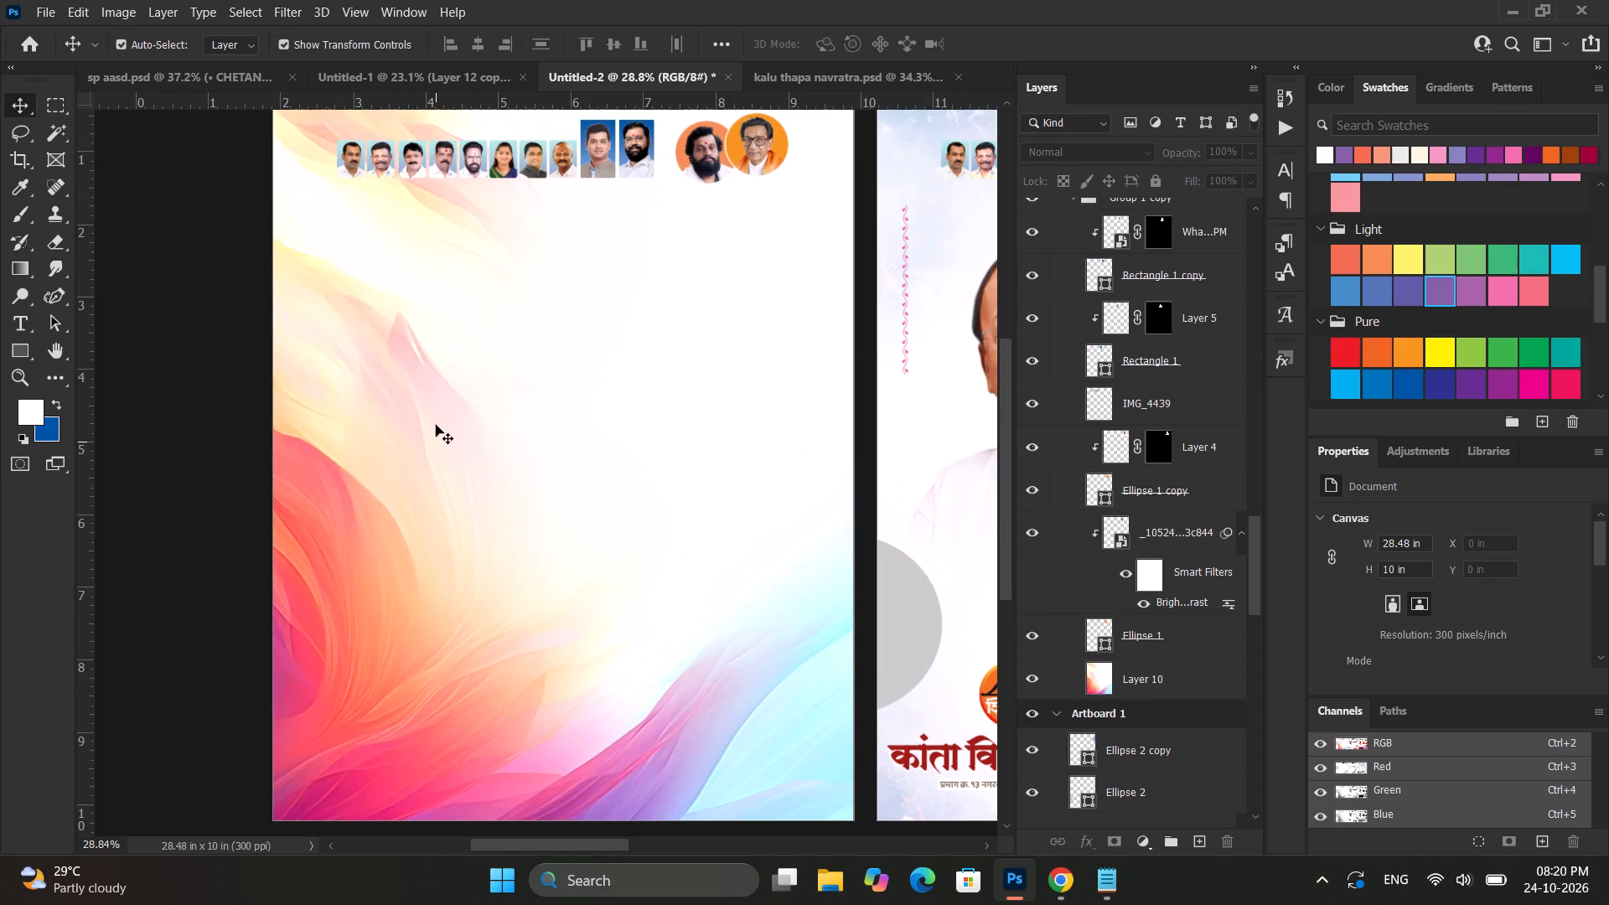
scroll(453, 441, "up", 1, "alt")
scroll(453, 441, "down", 8, "alt")
scroll(691, 548, "down", 5, "ctrl")
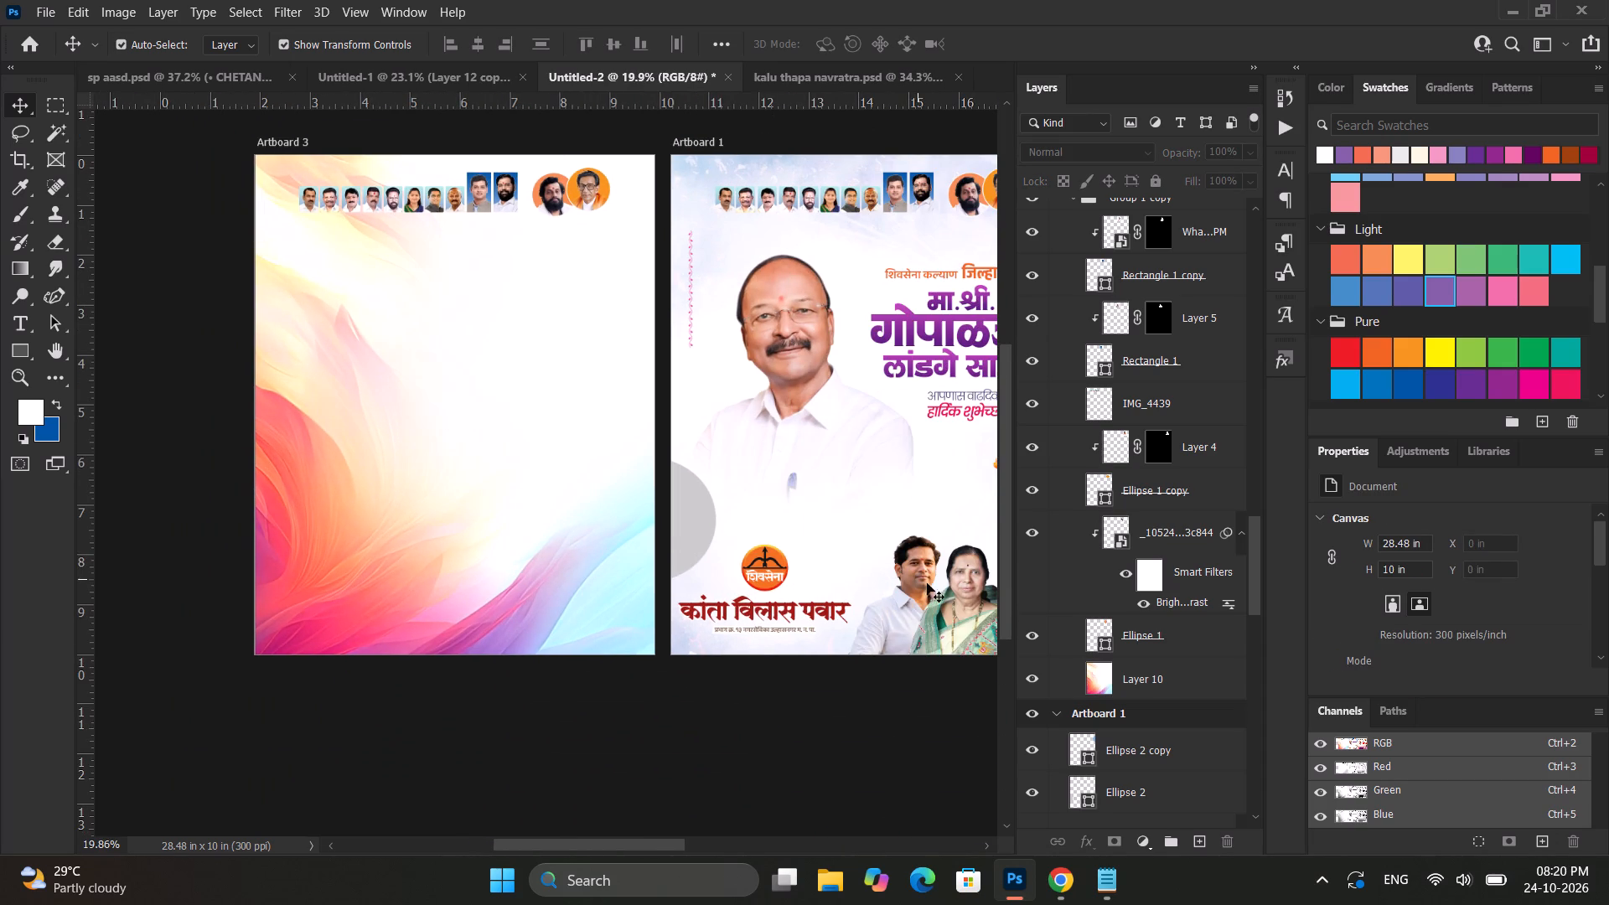
left_click(956, 610)
left_click_drag(964, 623, 502, 654, "alt+shift")
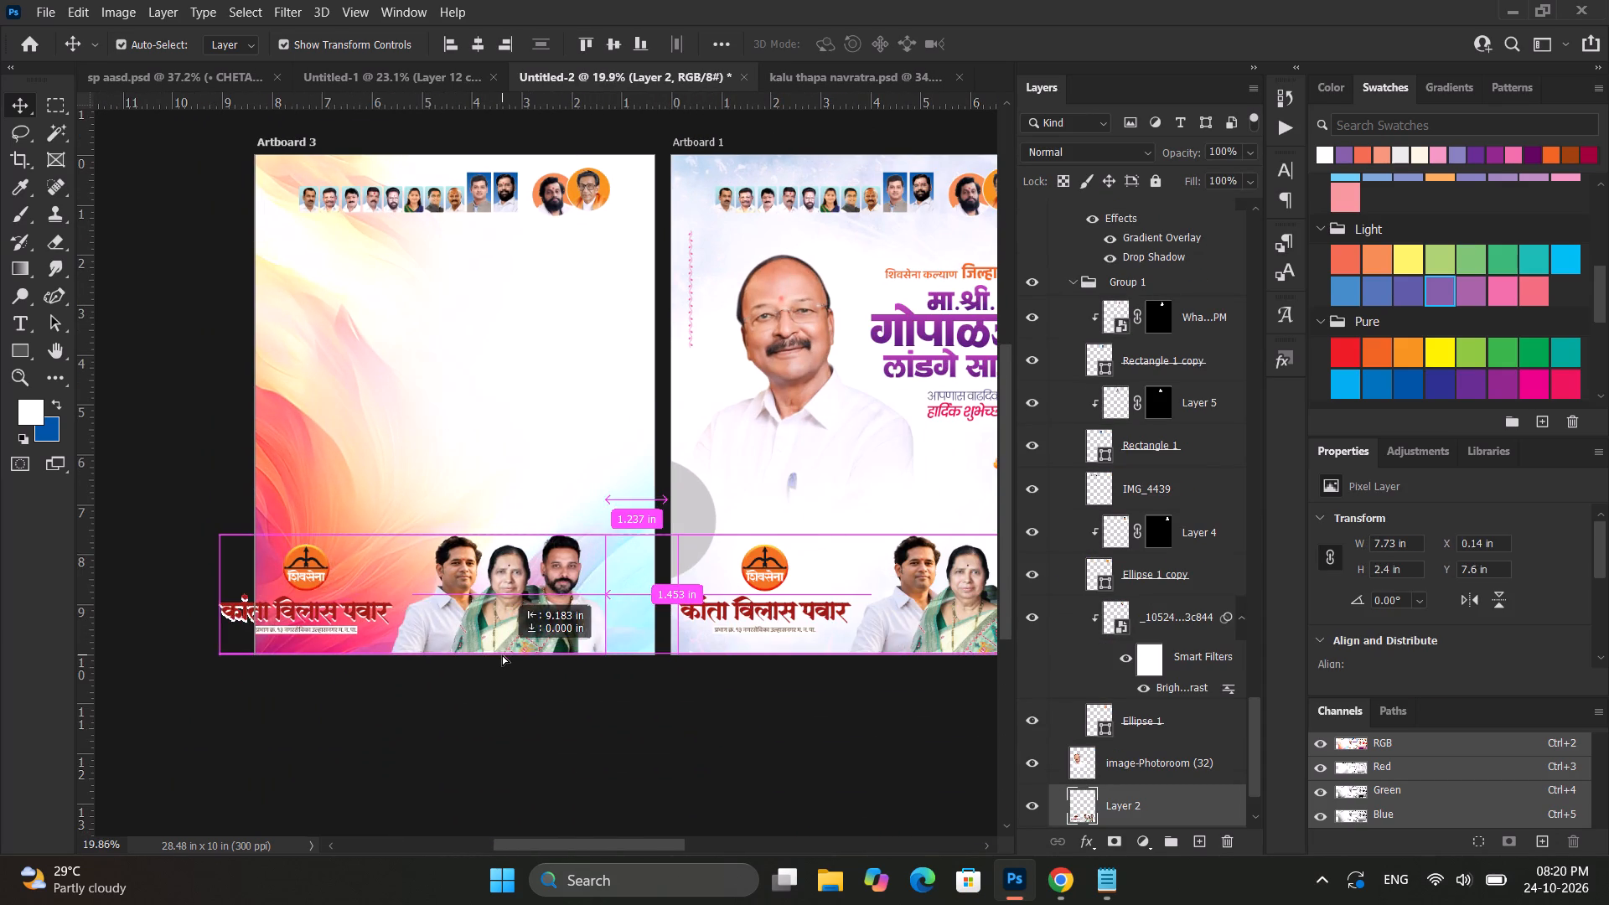
left_click_drag(502, 654, 535, 644, "alt+shift")
left_click(481, 45)
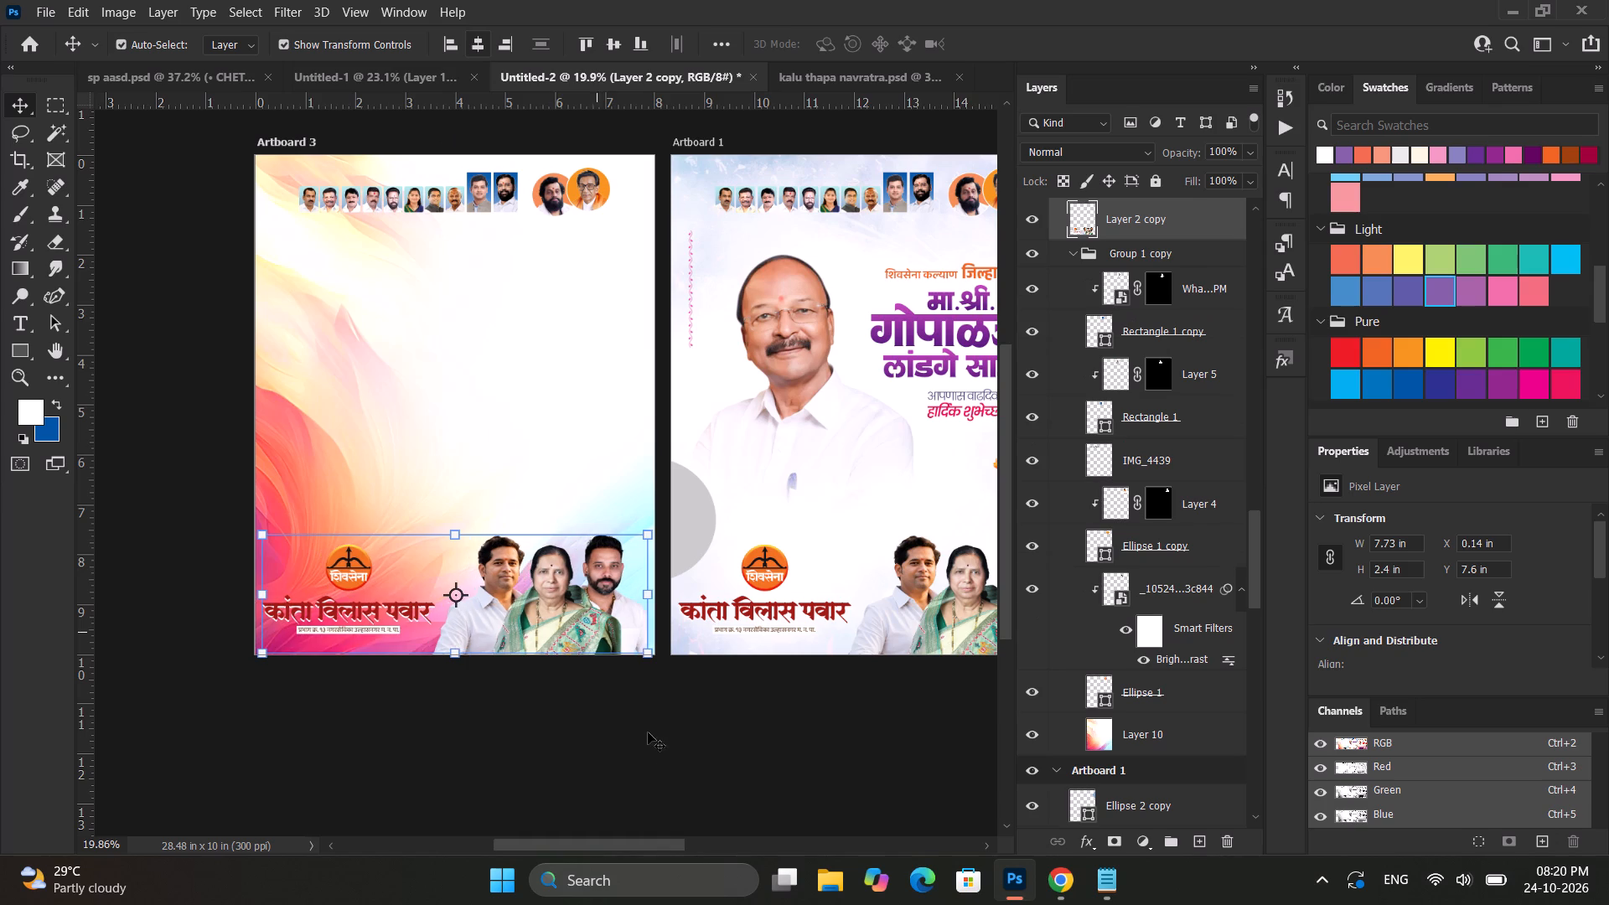
left_click(650, 749)
Align the duplicated footer layer to the right edge of Artboard 3.
scroll(499, 649, "up", 6, "alt")
scroll(515, 641, "up", 3, "ctrl")
left_click(558, 612)
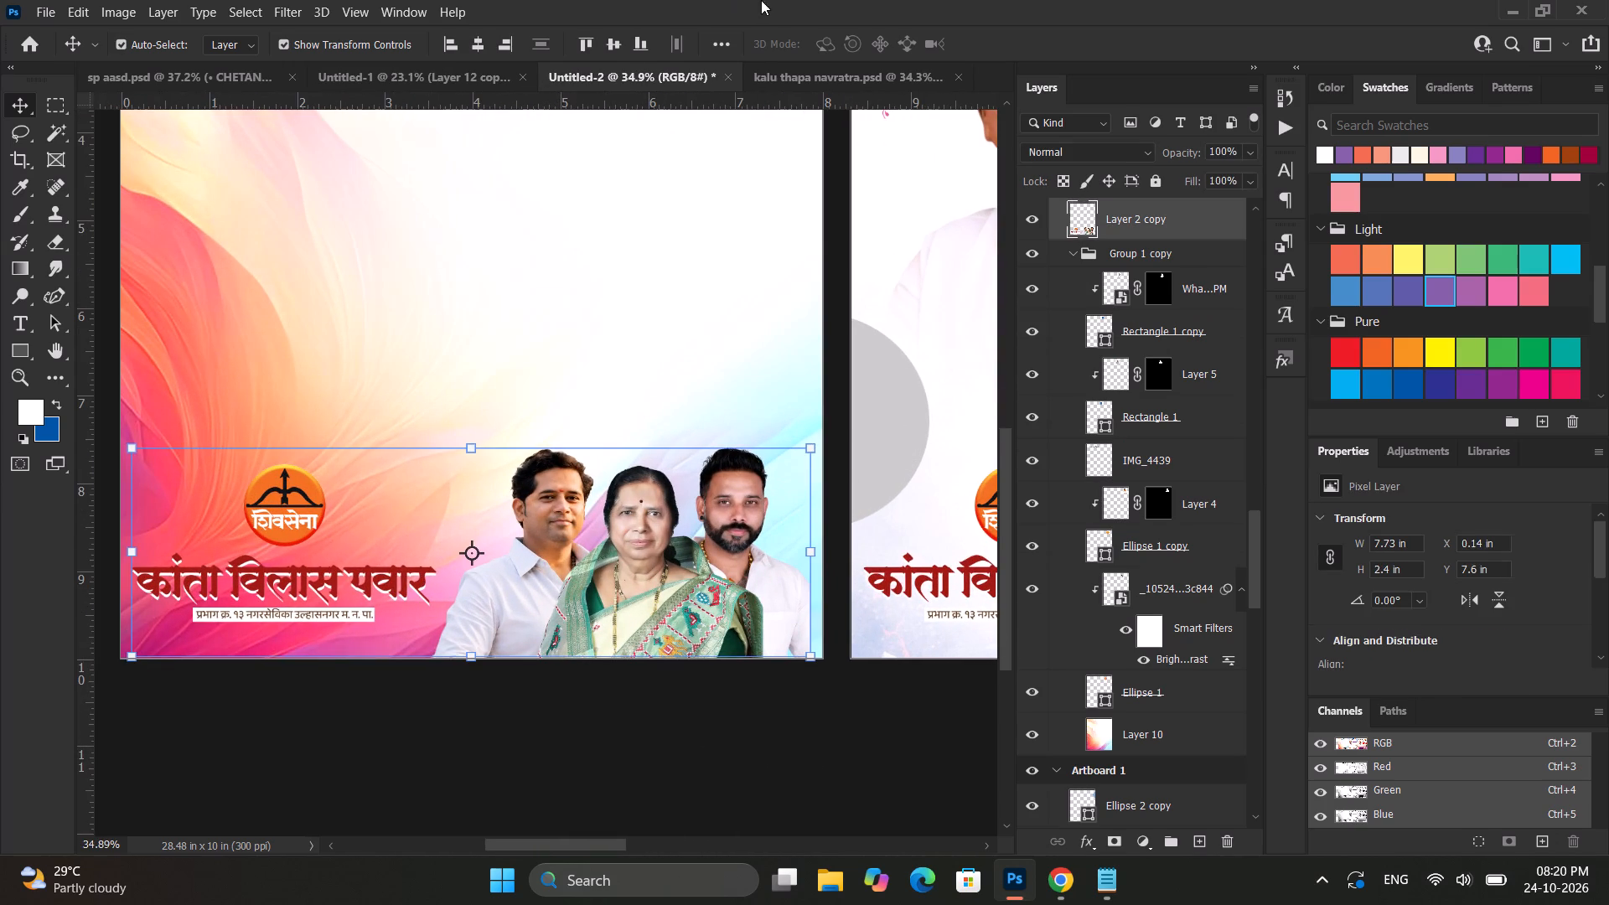
left_click(499, 43)
left_click(804, 721)
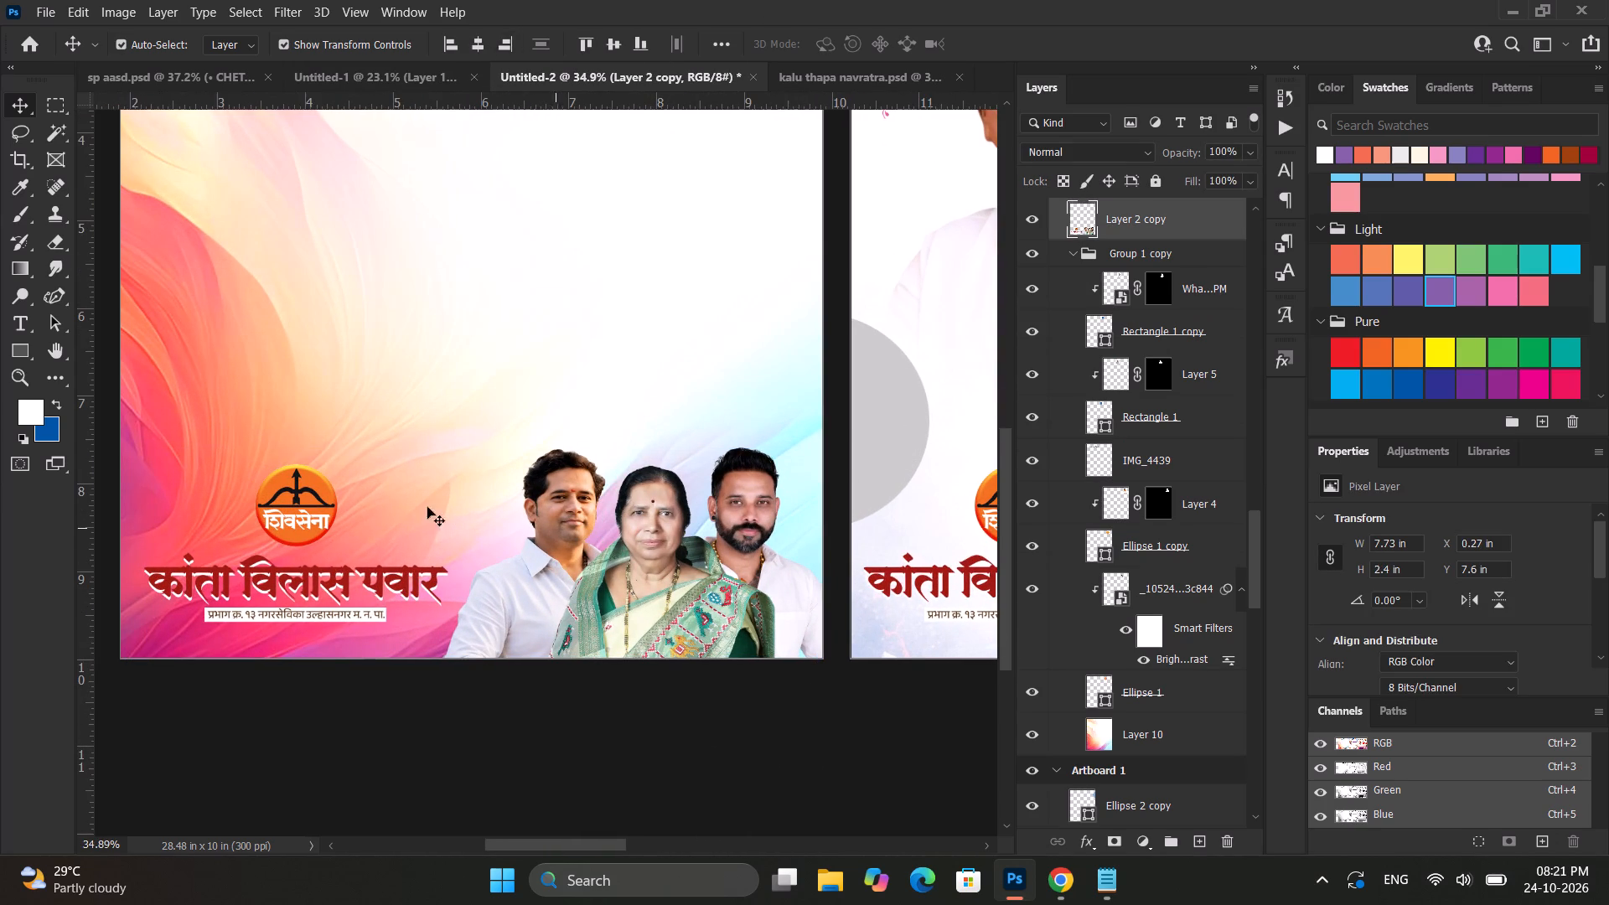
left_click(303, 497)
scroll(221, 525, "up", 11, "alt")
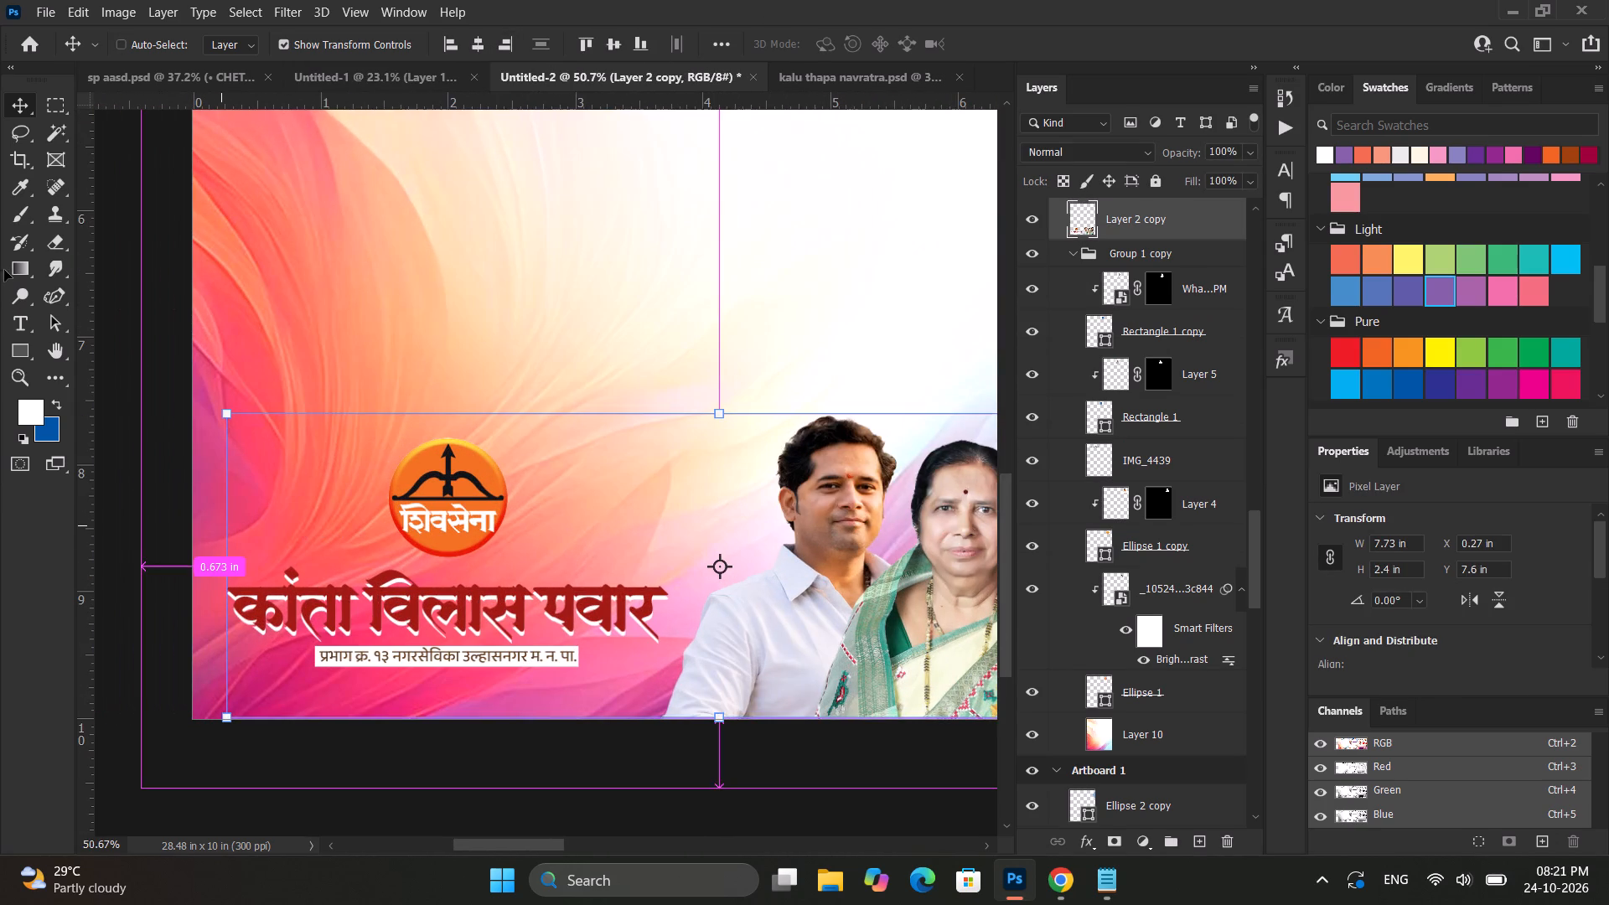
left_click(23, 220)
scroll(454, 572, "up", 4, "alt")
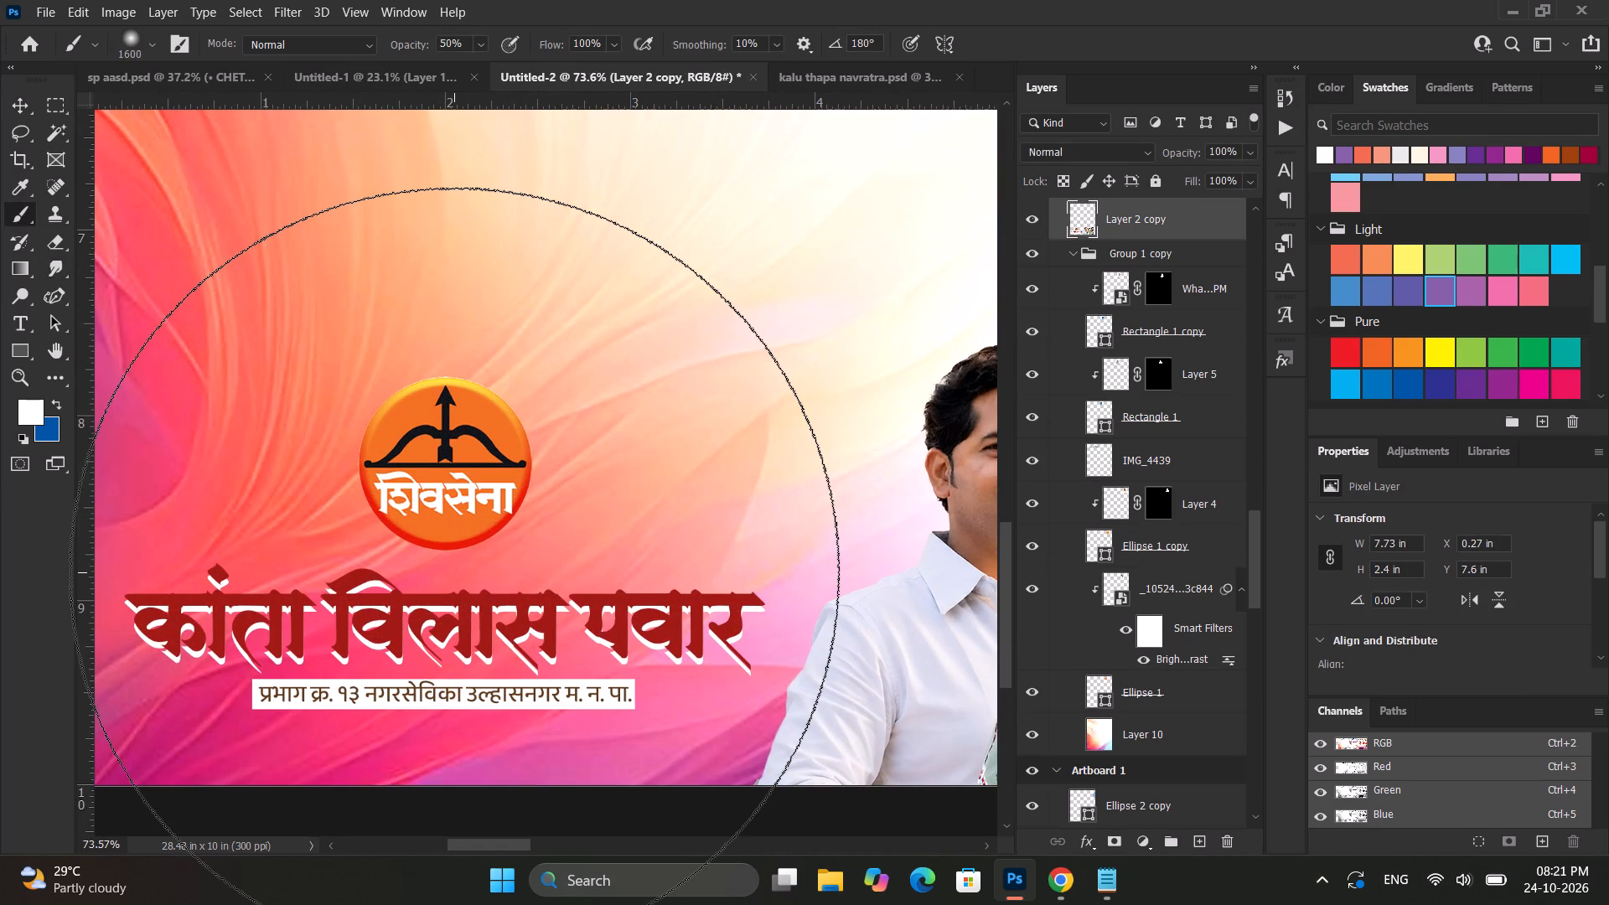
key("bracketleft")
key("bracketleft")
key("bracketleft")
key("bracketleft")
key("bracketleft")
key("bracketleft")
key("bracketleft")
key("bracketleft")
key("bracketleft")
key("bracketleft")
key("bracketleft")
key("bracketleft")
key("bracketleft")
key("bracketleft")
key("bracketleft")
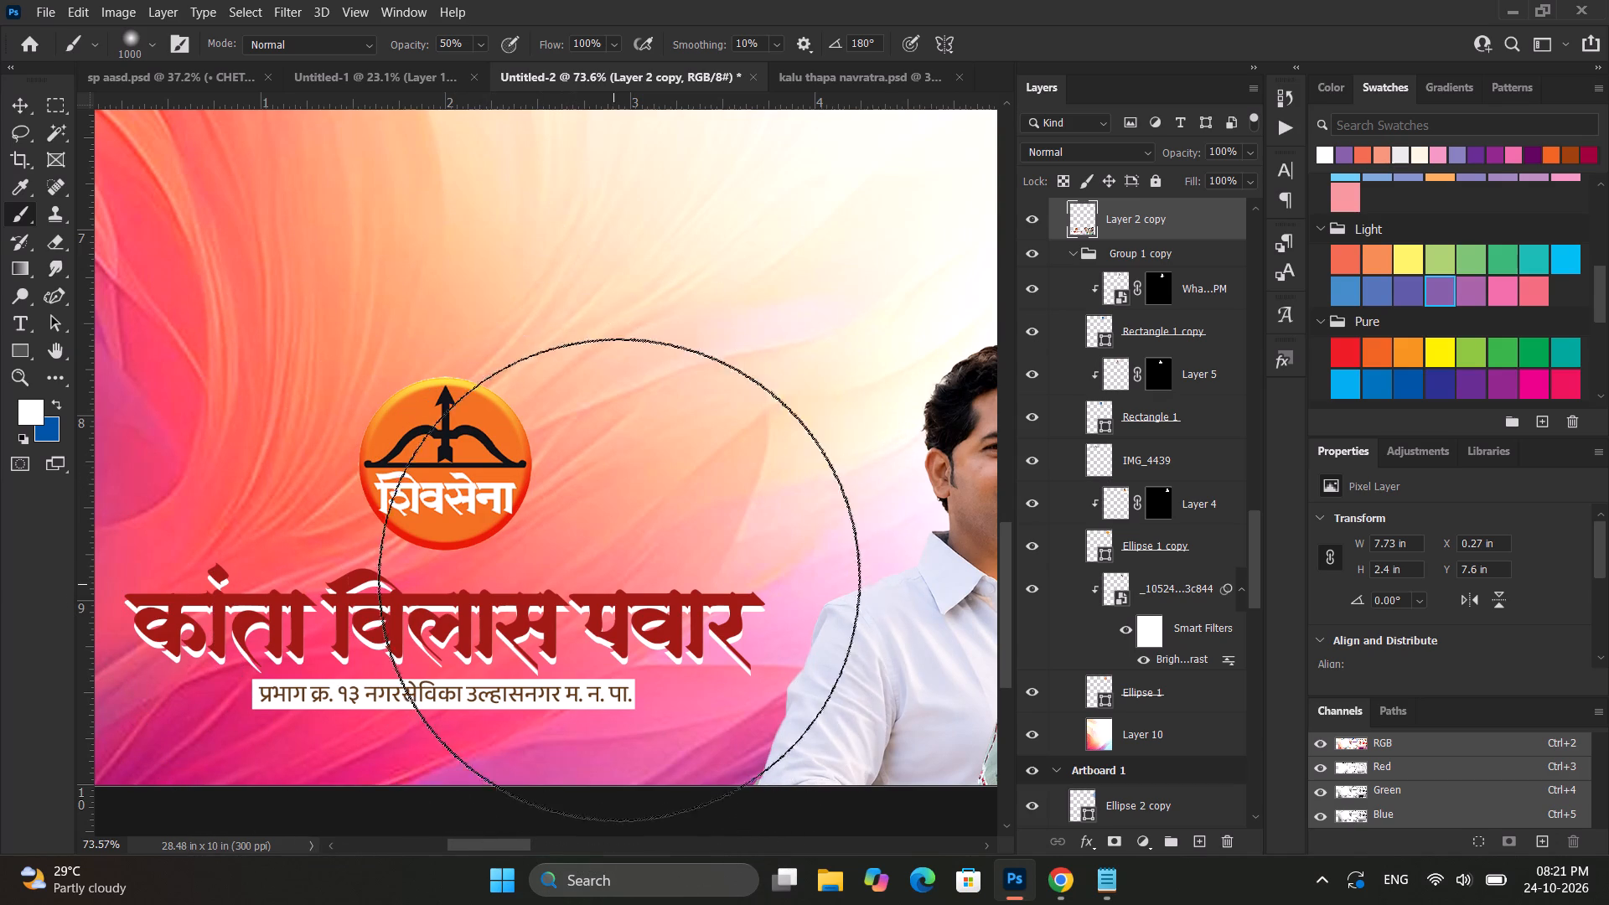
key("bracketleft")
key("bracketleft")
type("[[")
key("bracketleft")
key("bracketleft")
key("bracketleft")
Erase the red name title between the logo and the designation line of the footer copy with a hard 150 px Eraser.
left_click(52, 243)
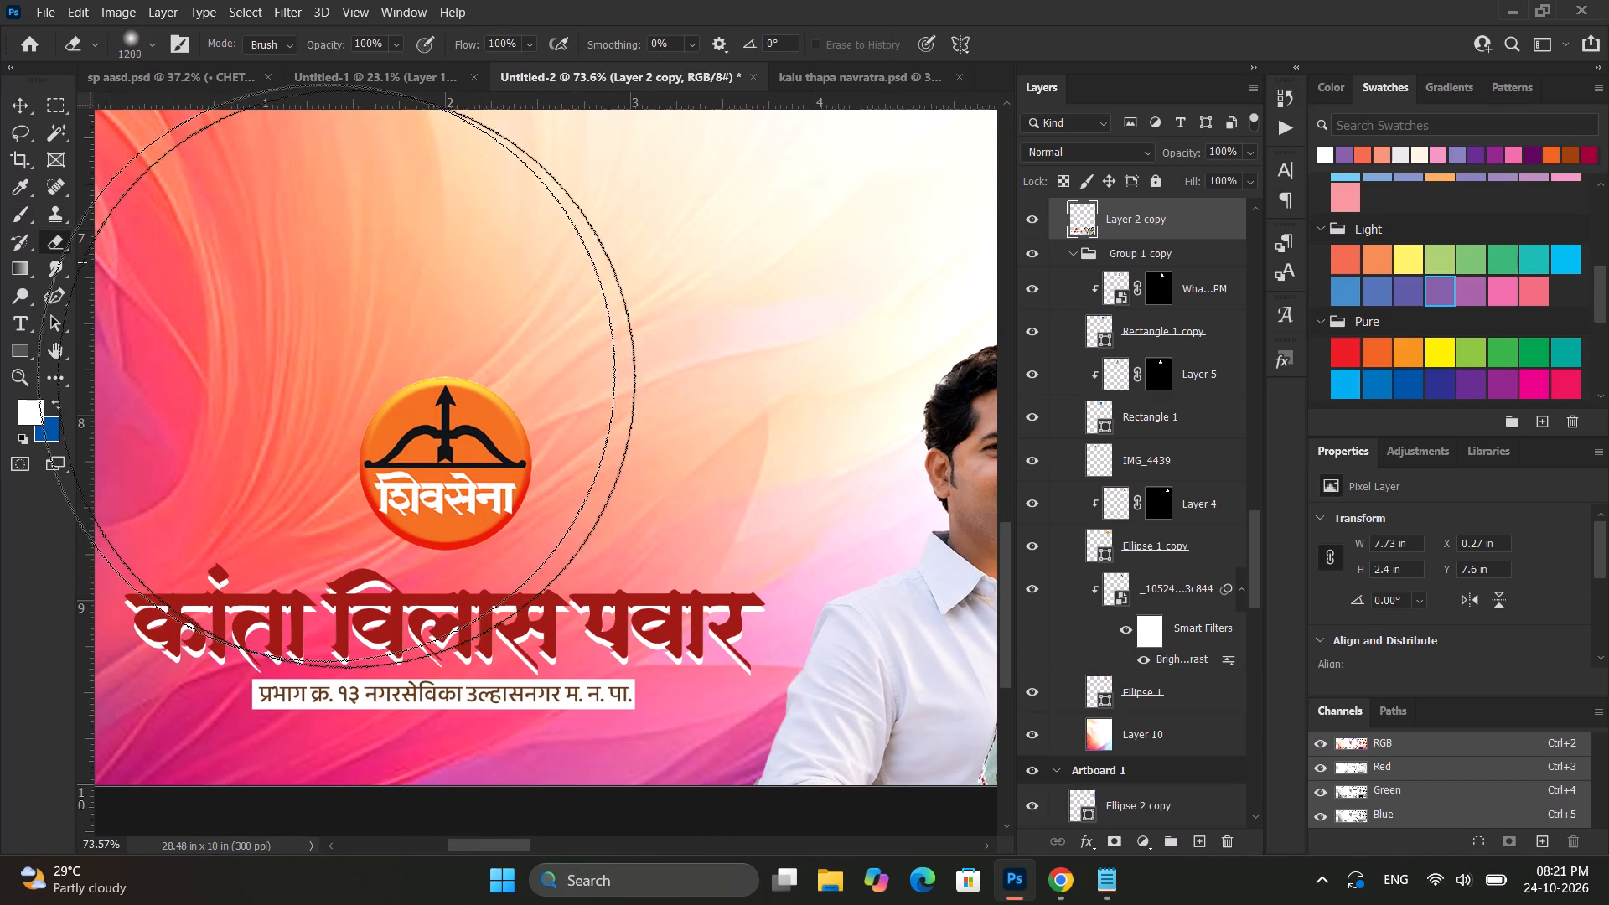
key("bracketleft")
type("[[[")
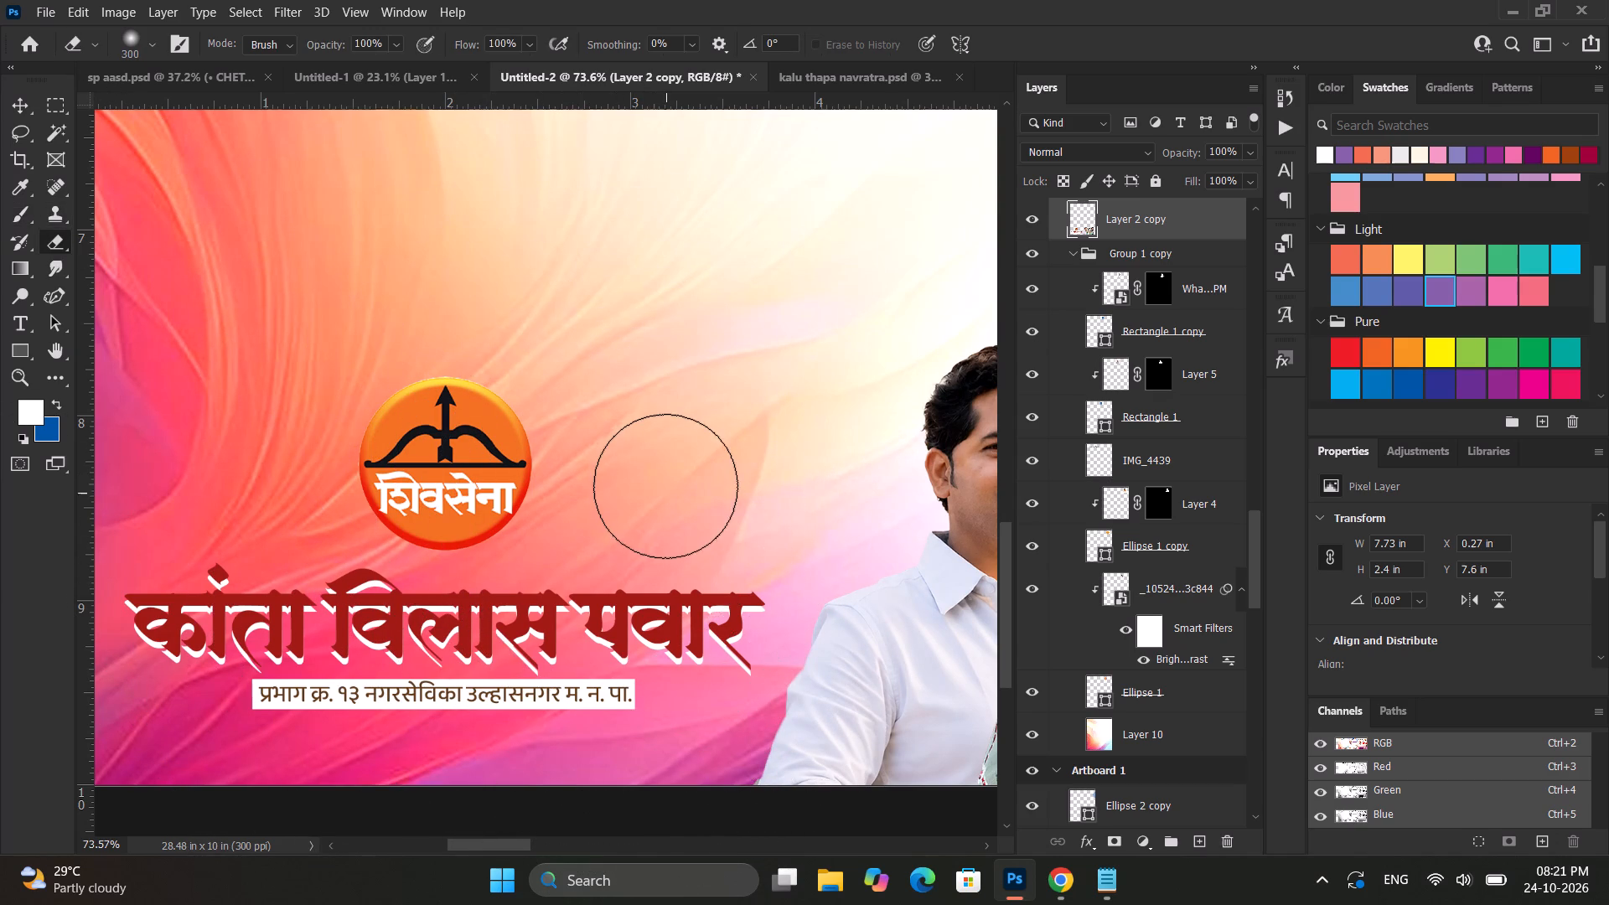
right_click(666, 481)
left_click_drag(799, 568, 1113, 581)
key("Return")
key("bracketleft")
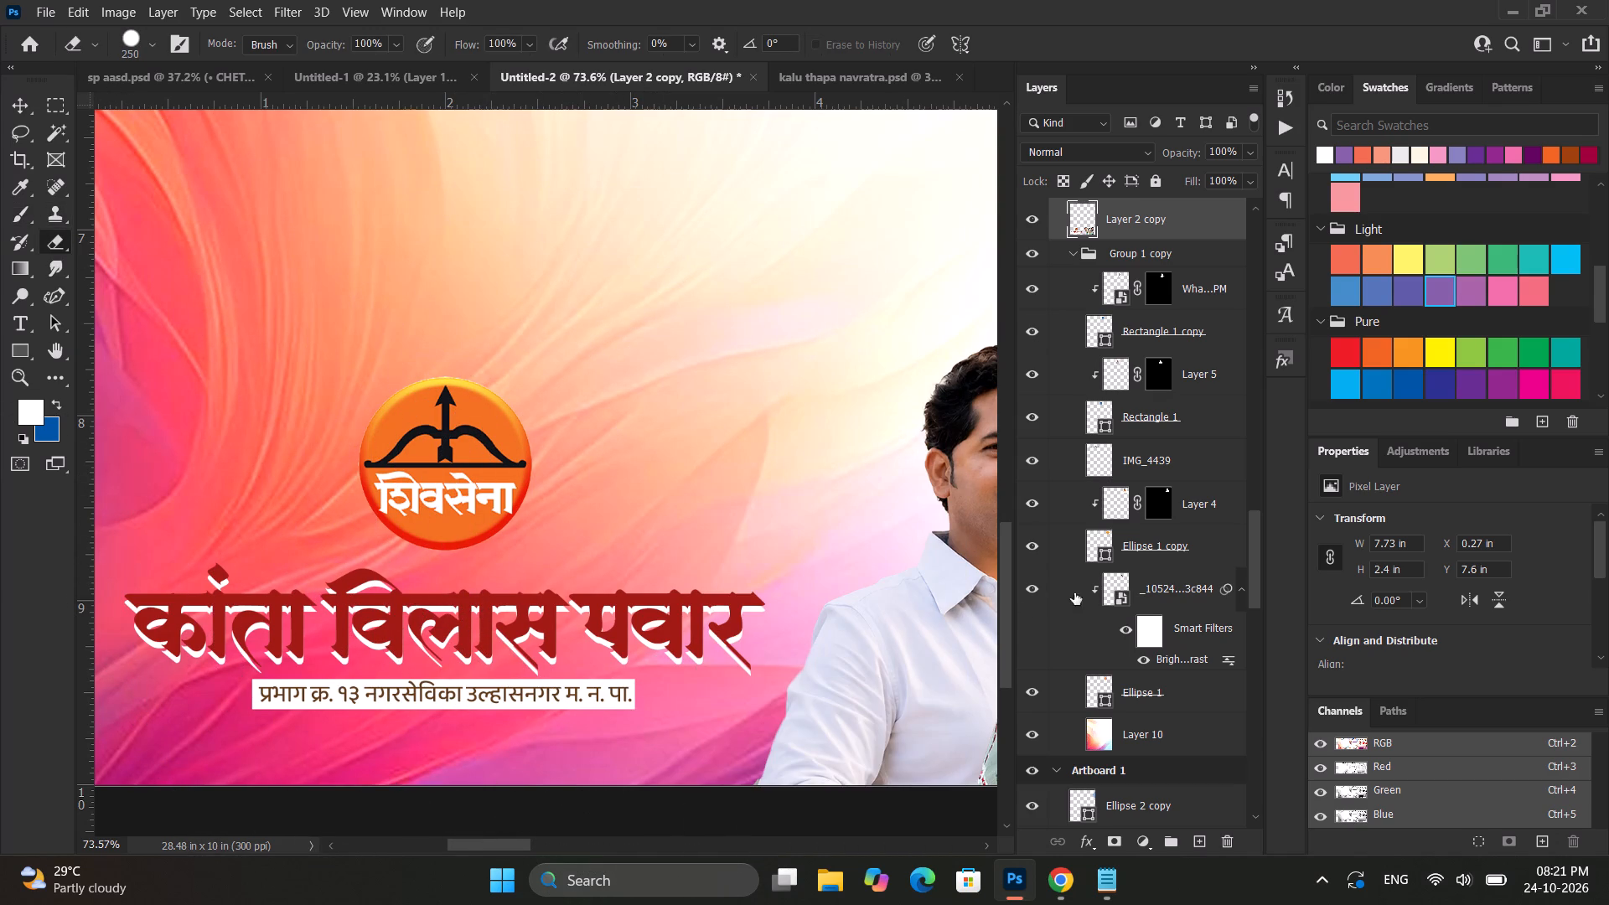
key("bracketleft")
key("bracketleft")
key("bracketleft")
left_click_drag(737, 588, 719, 625)
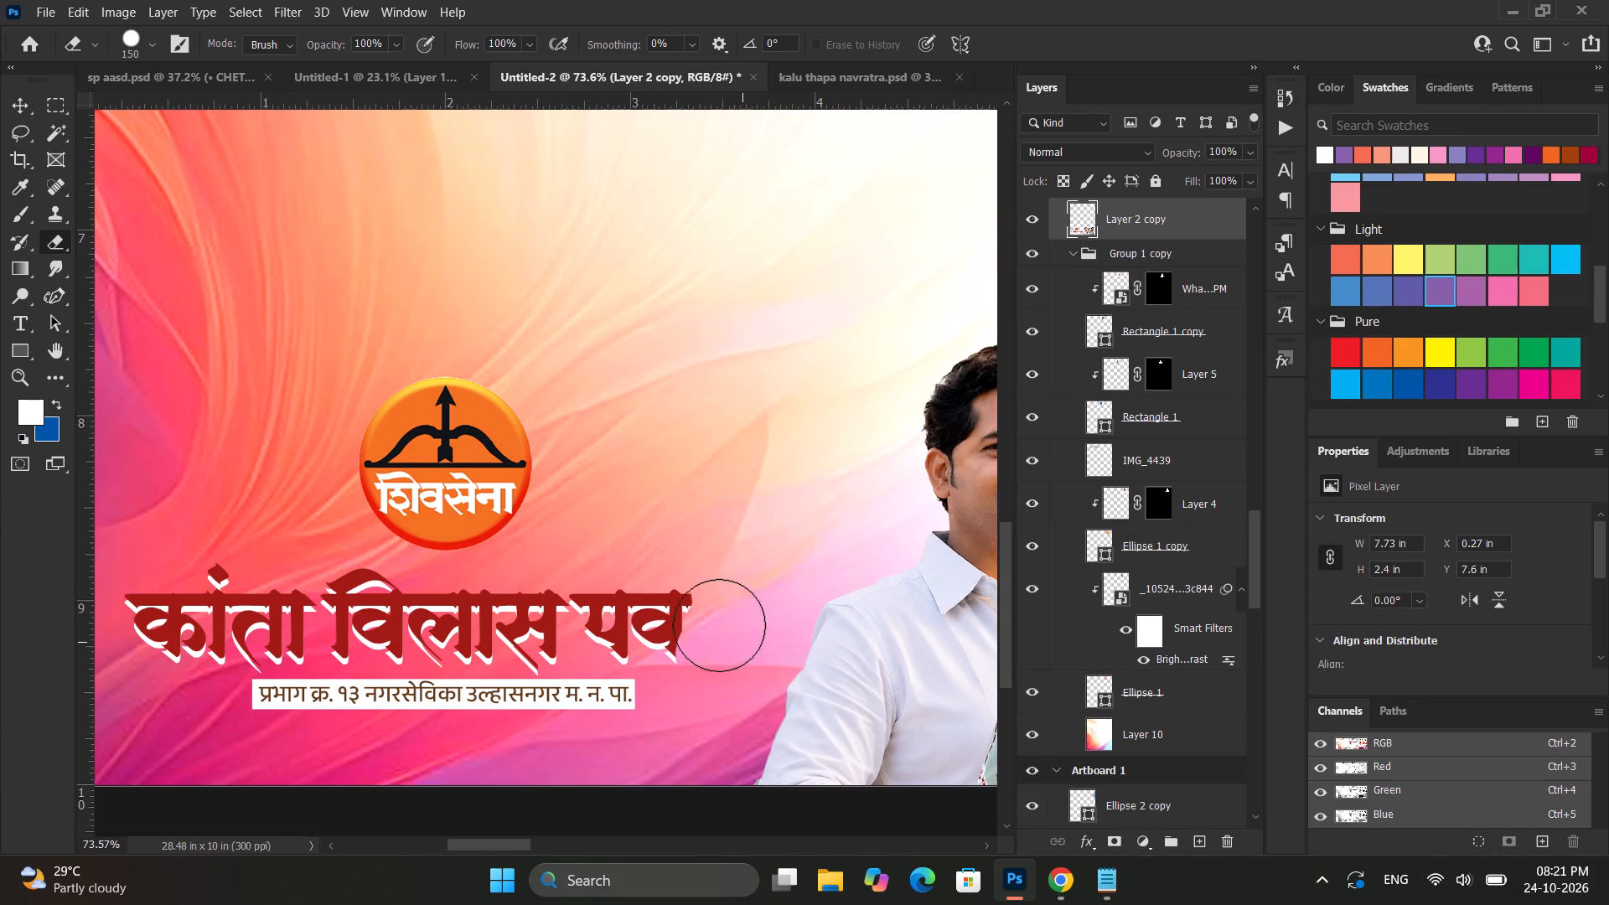
left_click_drag(719, 625, 598, 604)
left_click_drag(642, 596, 128, 595, "shift")
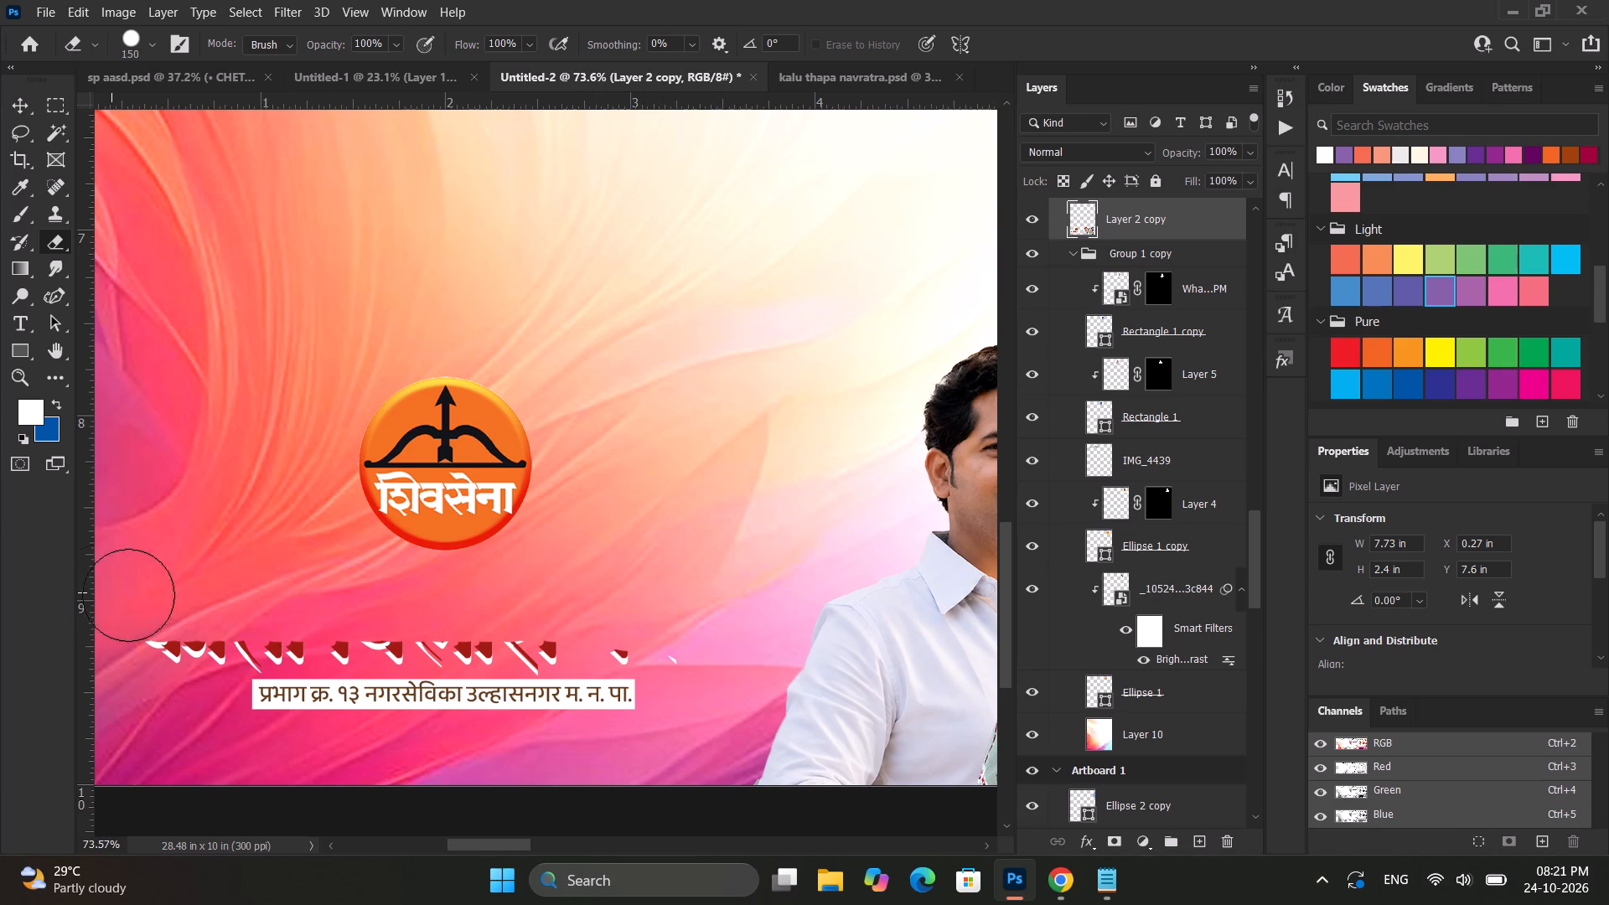
left_click_drag(128, 595, 316, 614, "shift")
left_click_drag(160, 626, 733, 607, "shift")
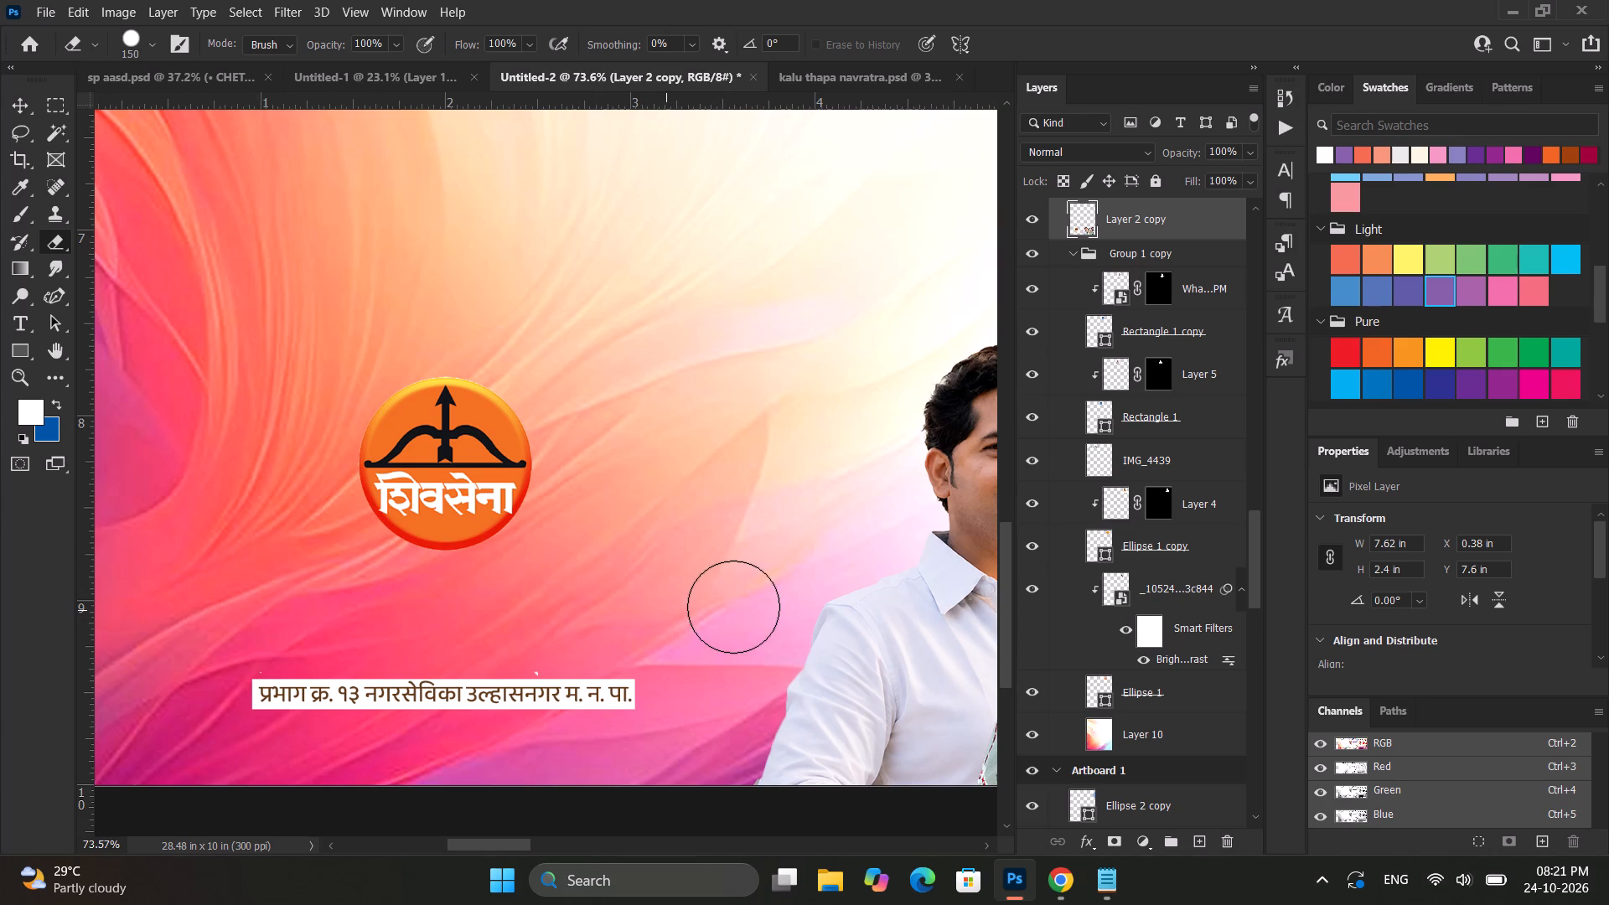
left_click_drag(733, 607, 481, 649, "shift")
left_click(543, 631)
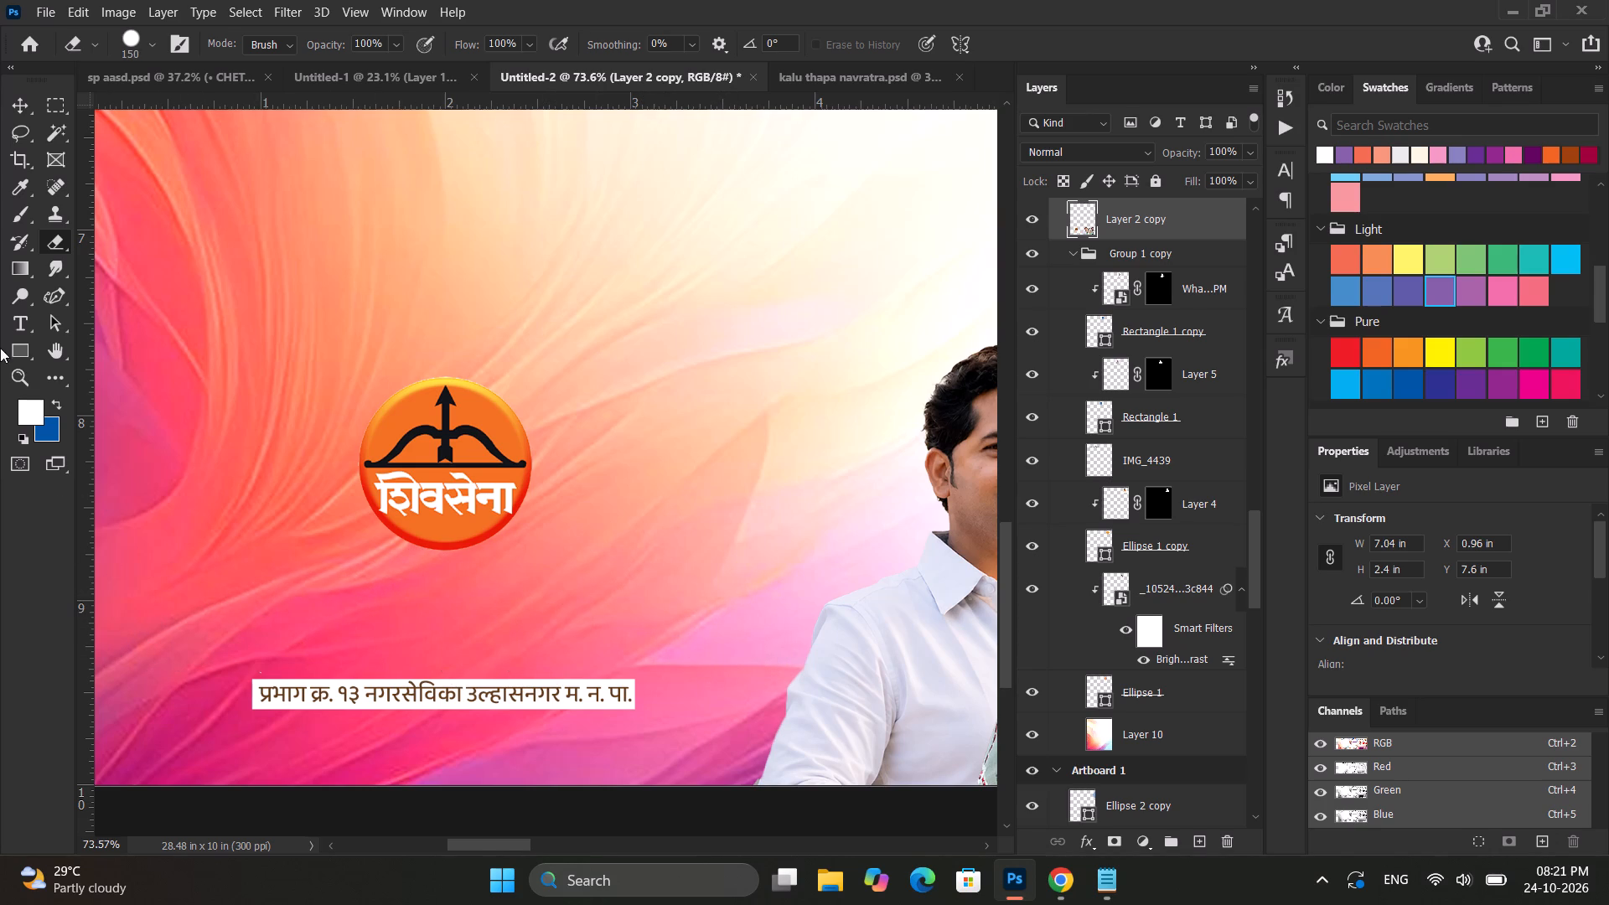
left_click(2, 118)
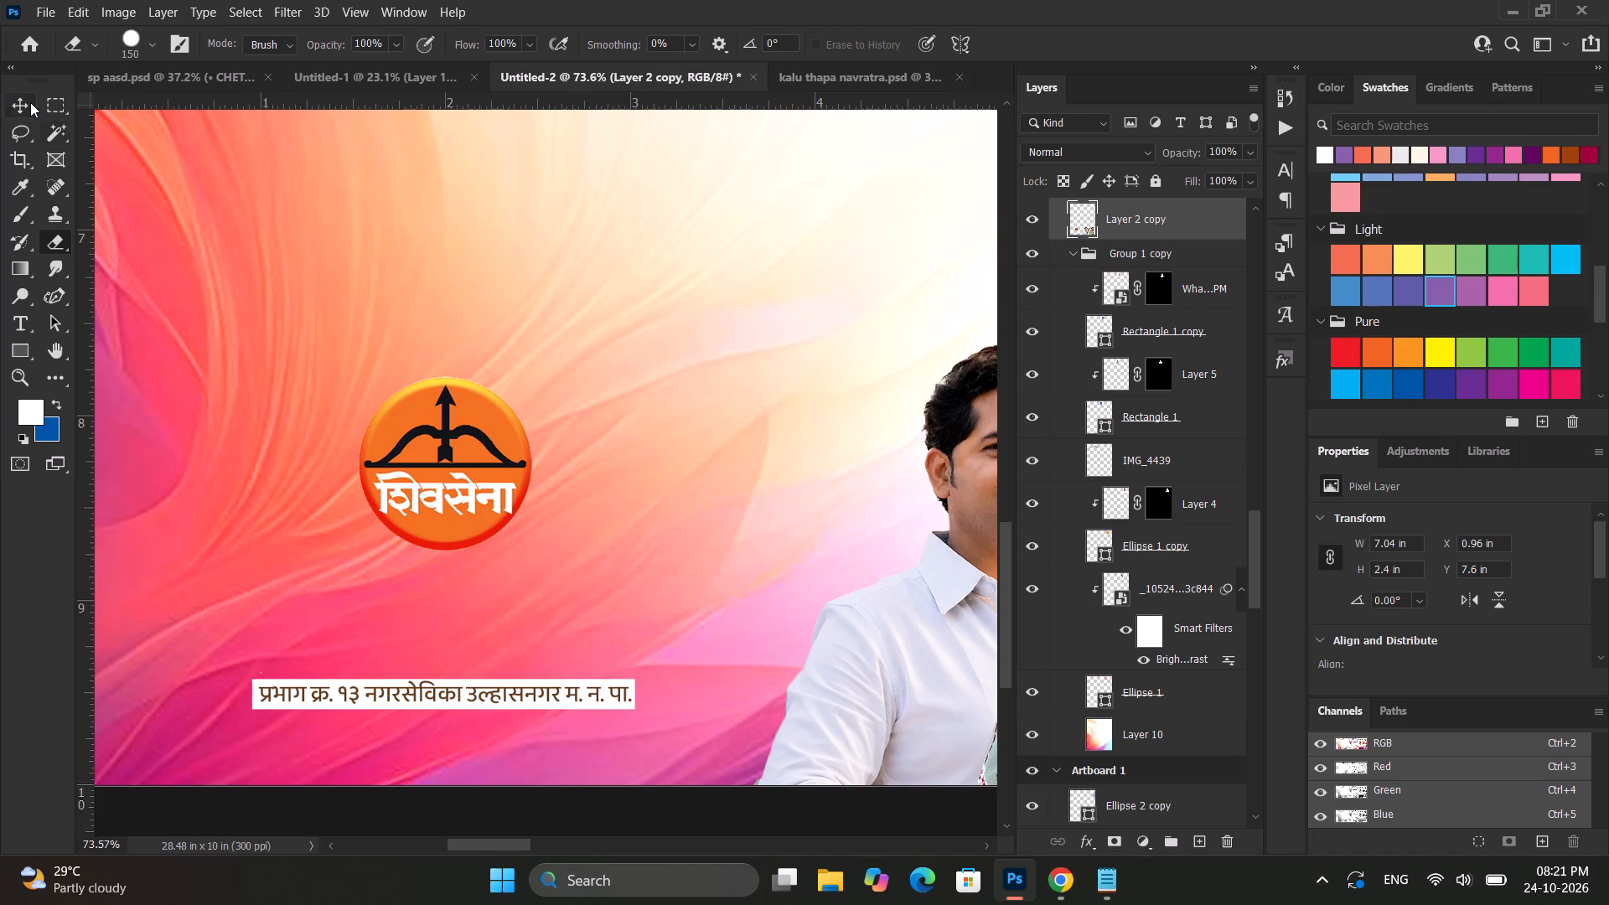
left_click(30, 102)
Add the erased Marathi name as white live text below the logo, using the Infinity-15 Bold font.
left_click(23, 319)
left_click(256, 633)
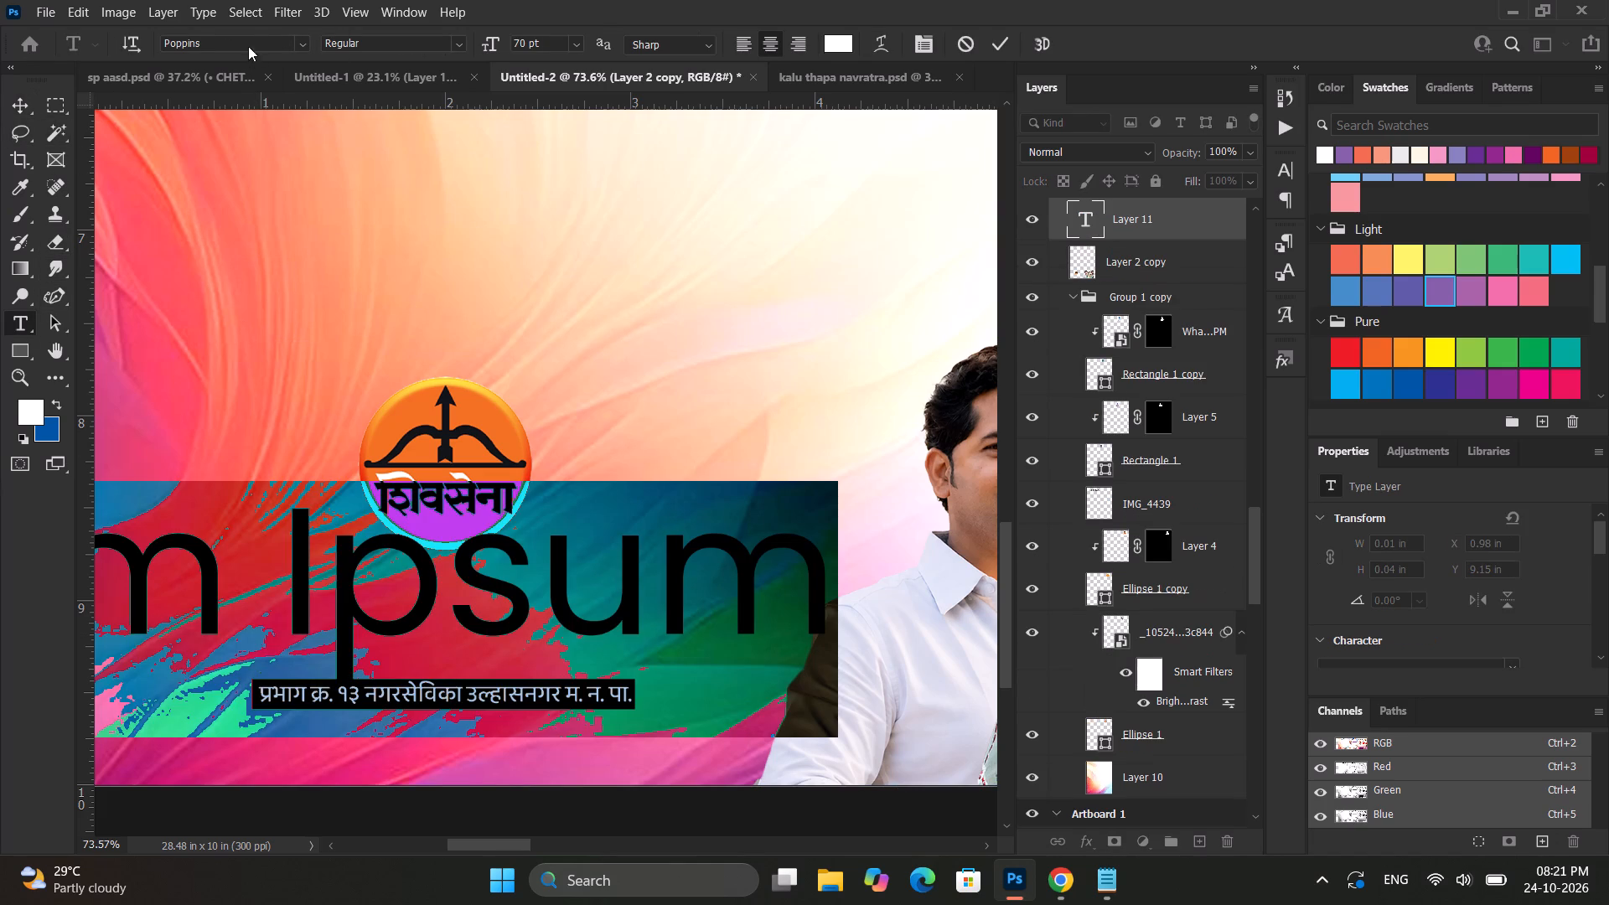
left_click(247, 44)
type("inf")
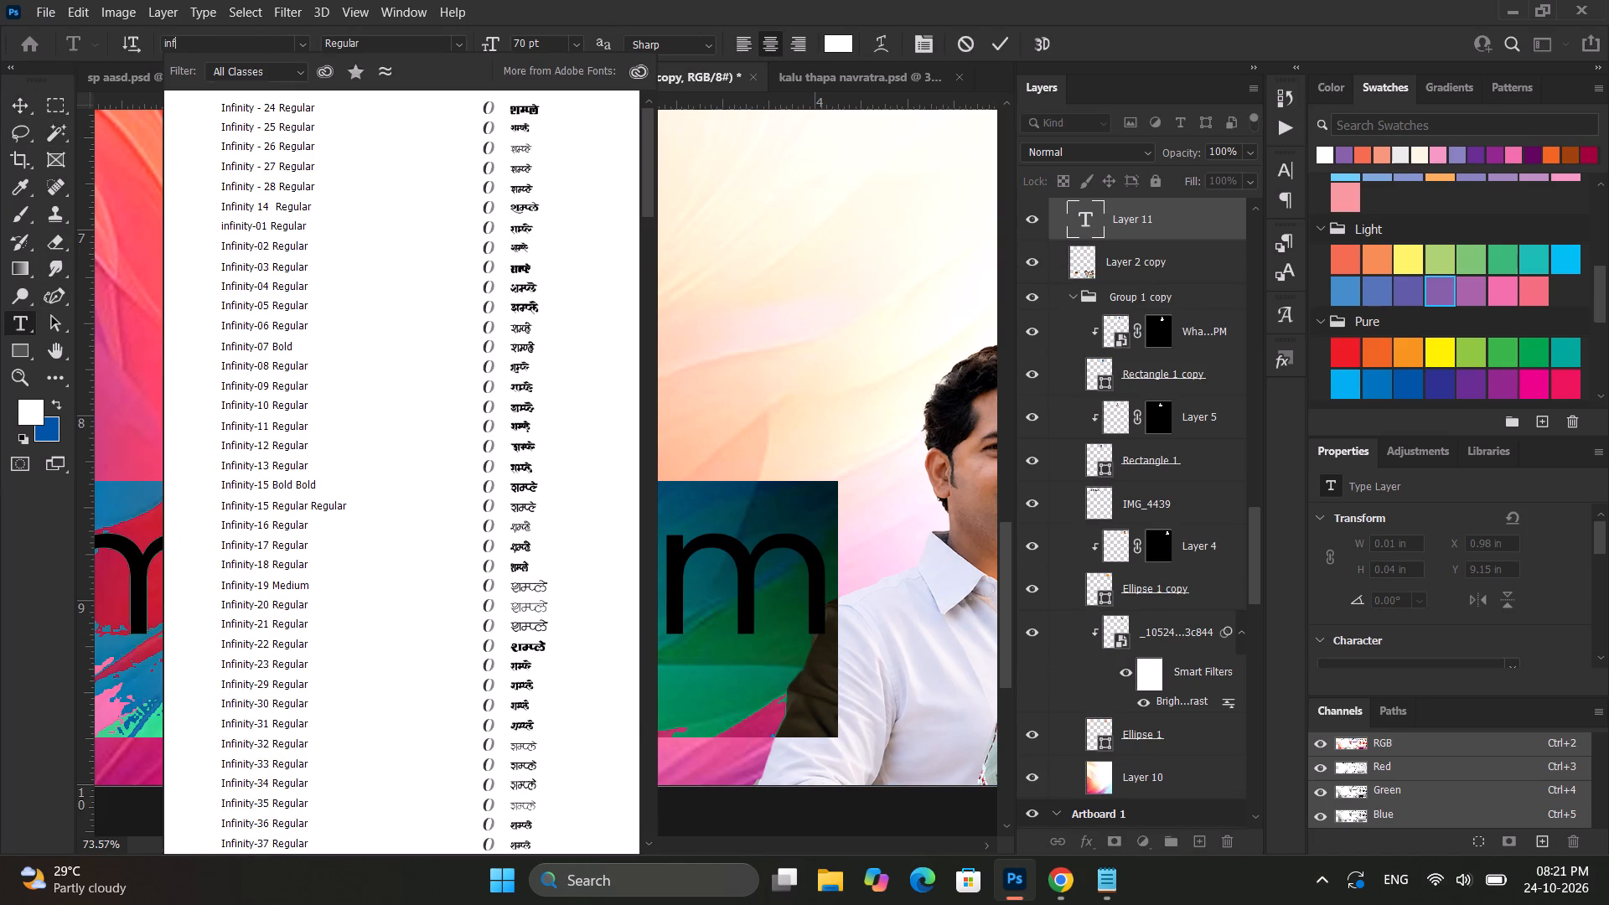
left_click(530, 484)
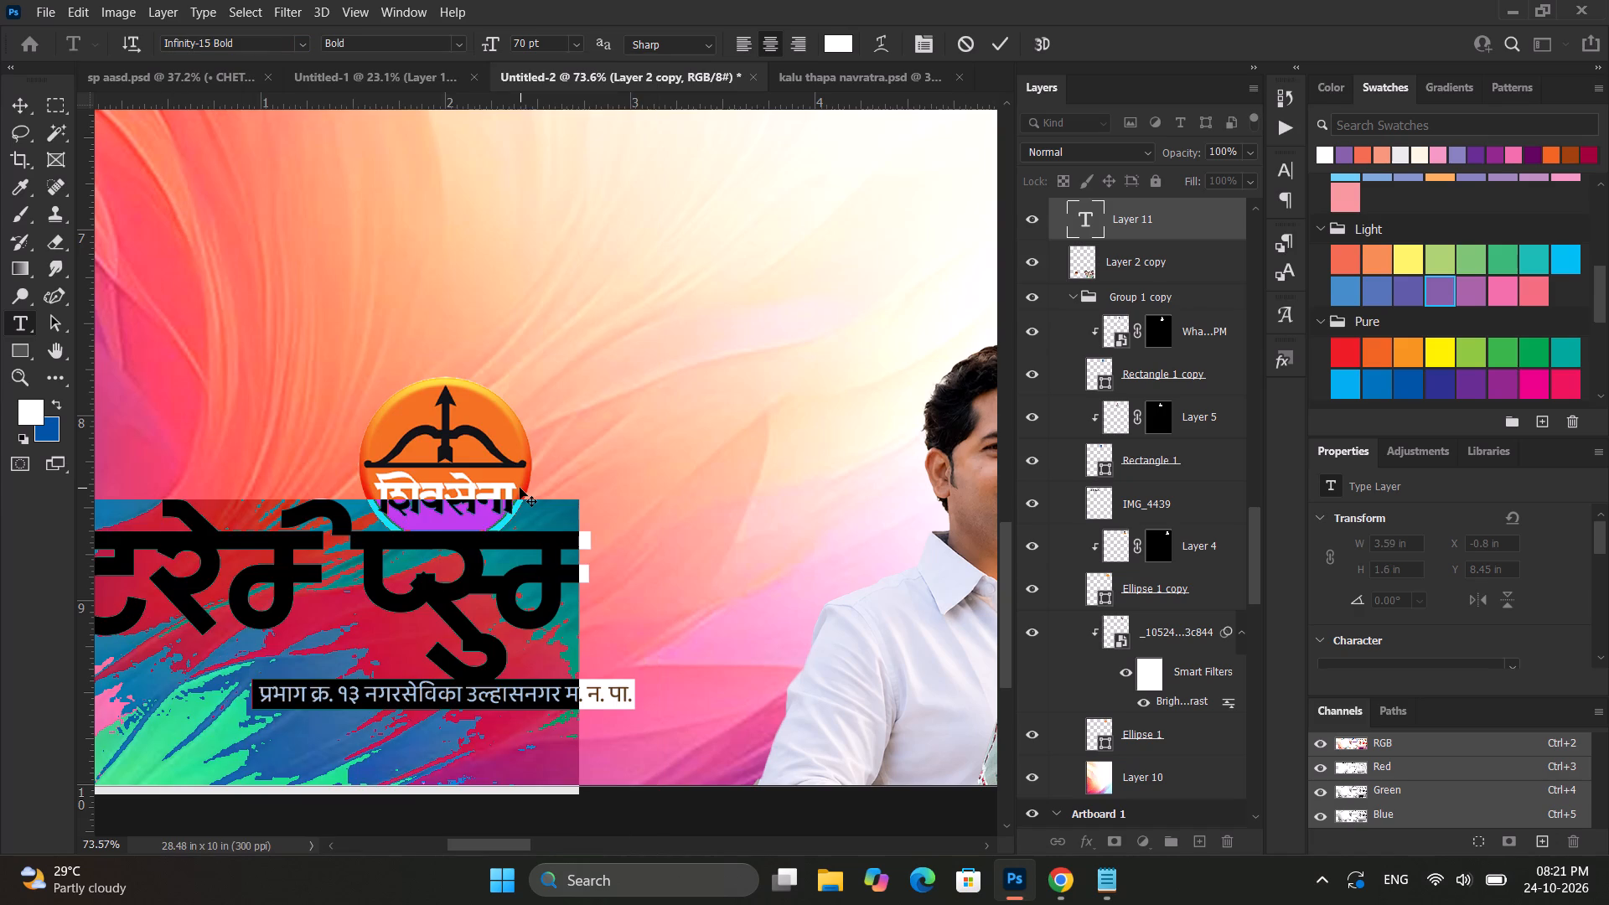
key("BackSpace")
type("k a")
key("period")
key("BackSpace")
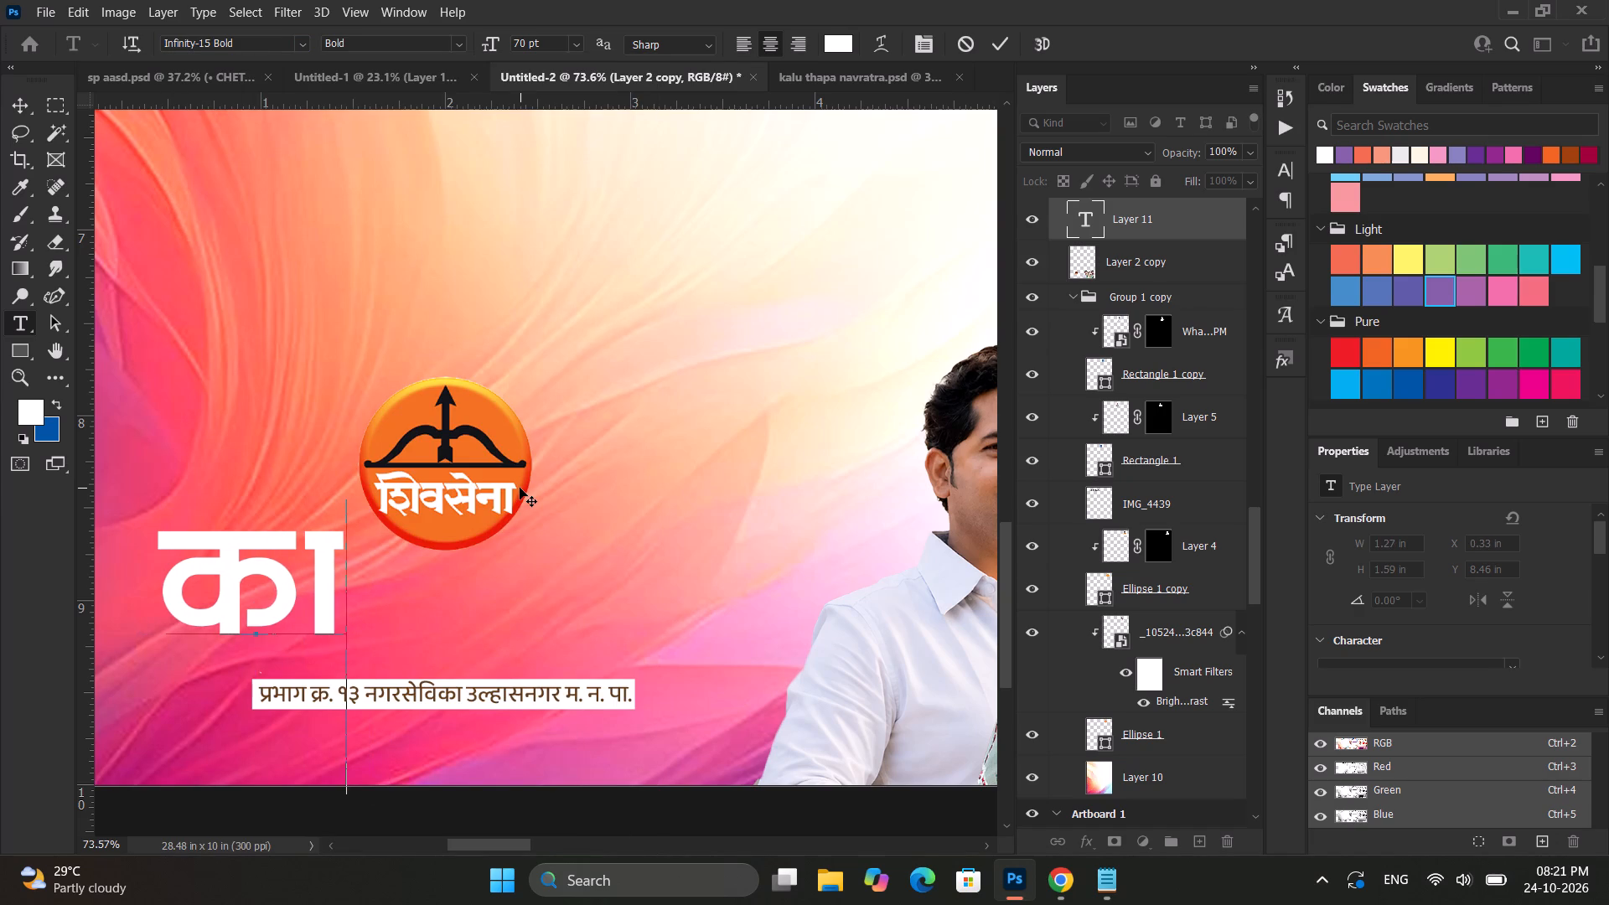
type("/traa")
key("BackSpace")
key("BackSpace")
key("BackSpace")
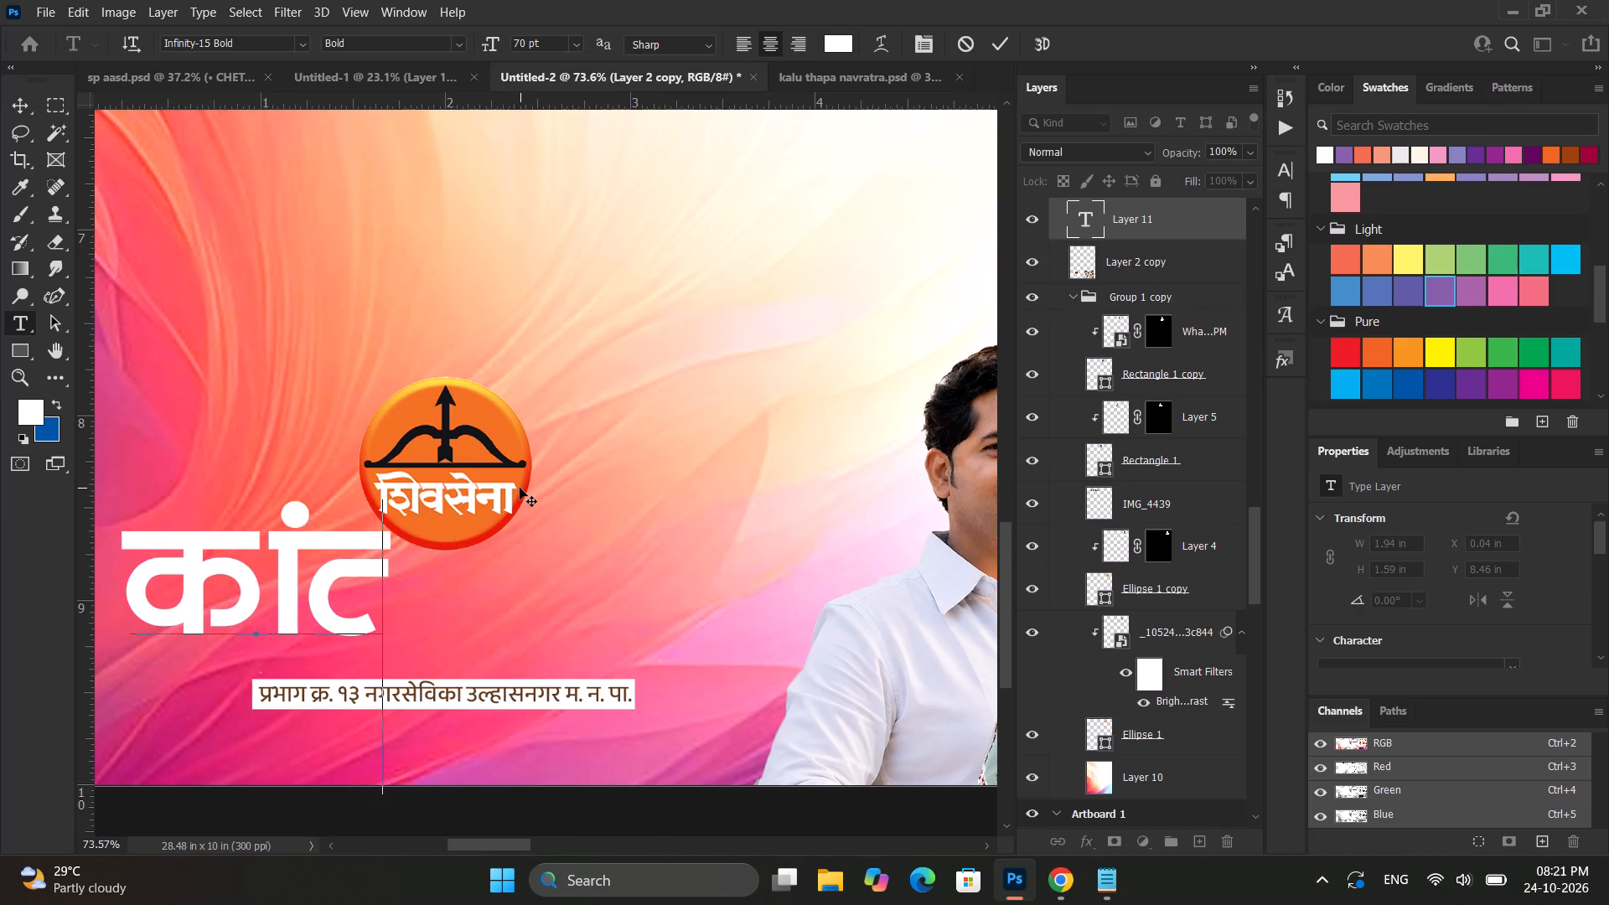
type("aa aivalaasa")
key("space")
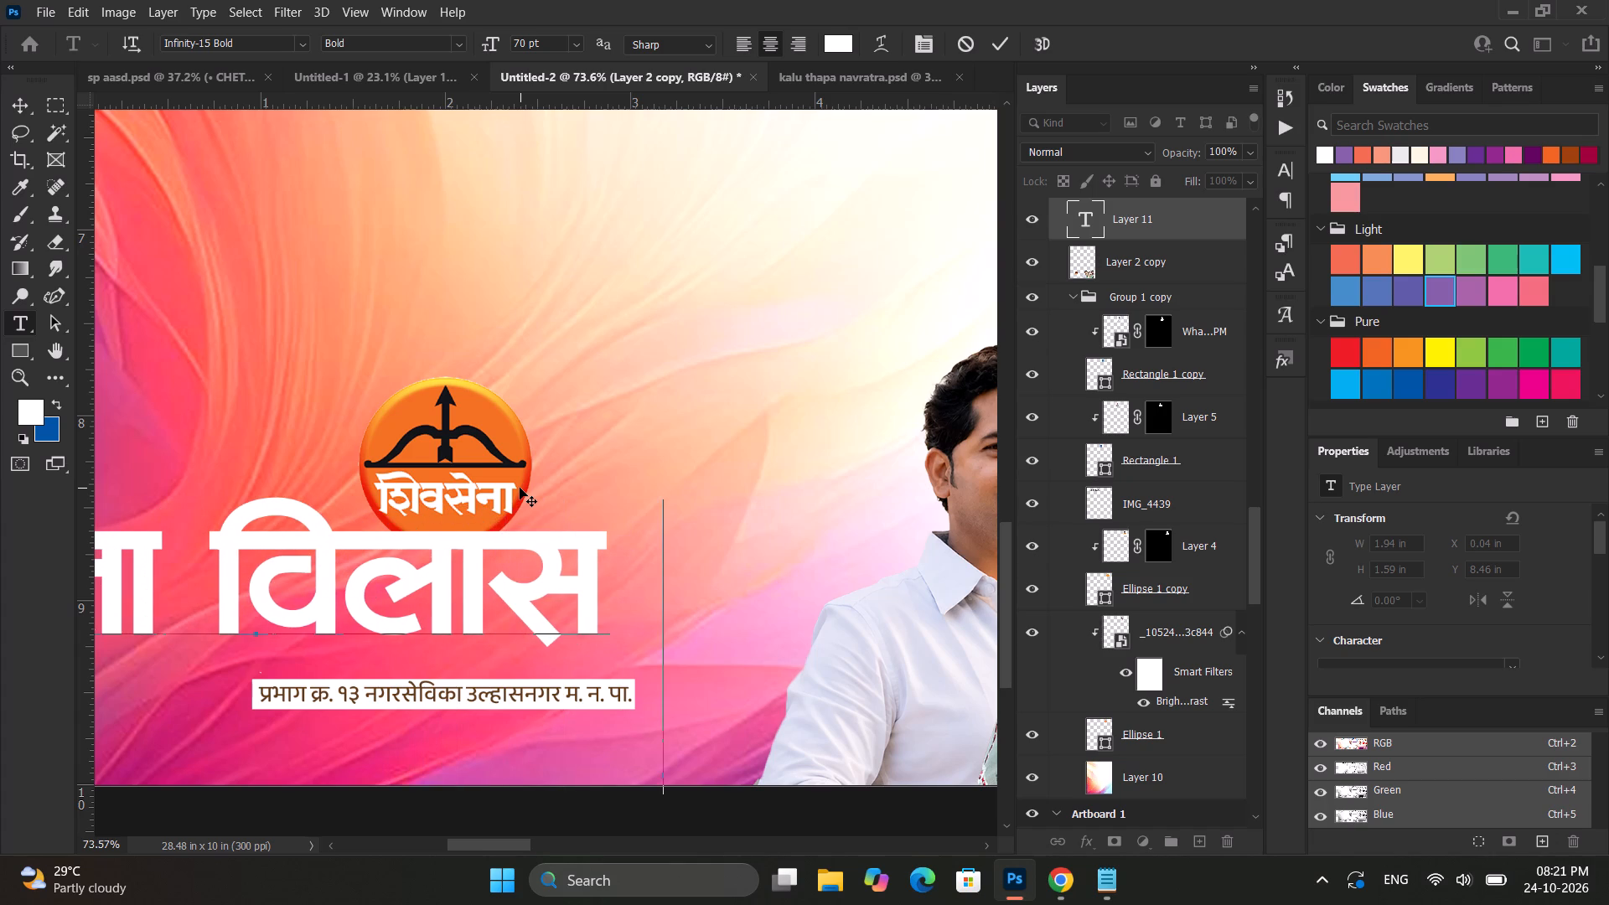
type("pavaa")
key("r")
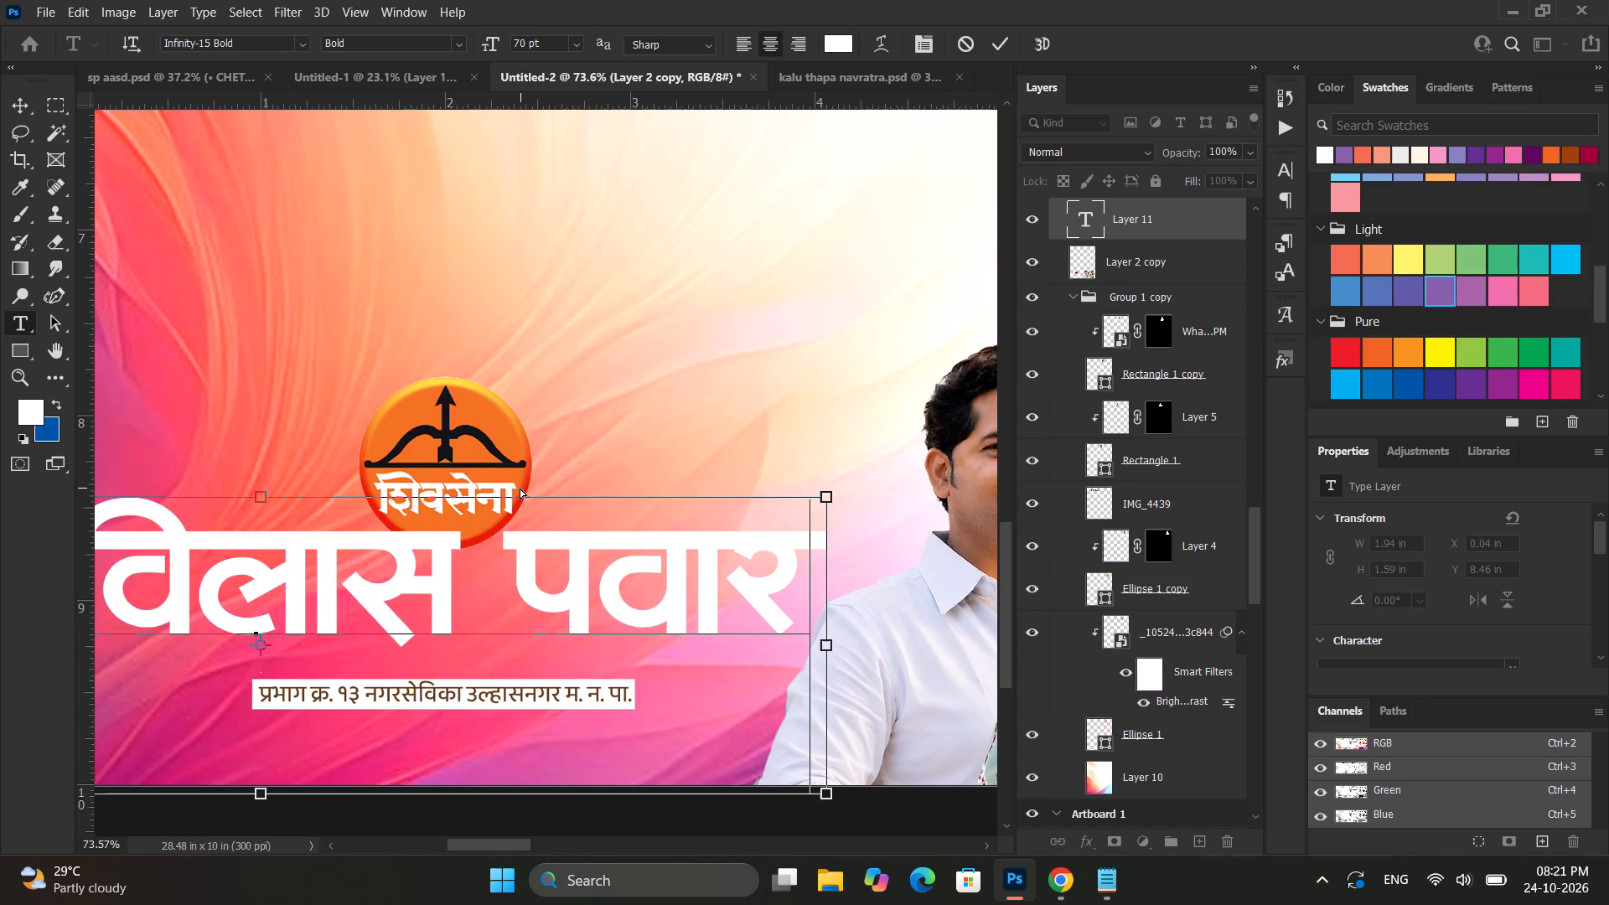
Set the new name text's font size to 41 pt.
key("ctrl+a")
double_click(522, 42)
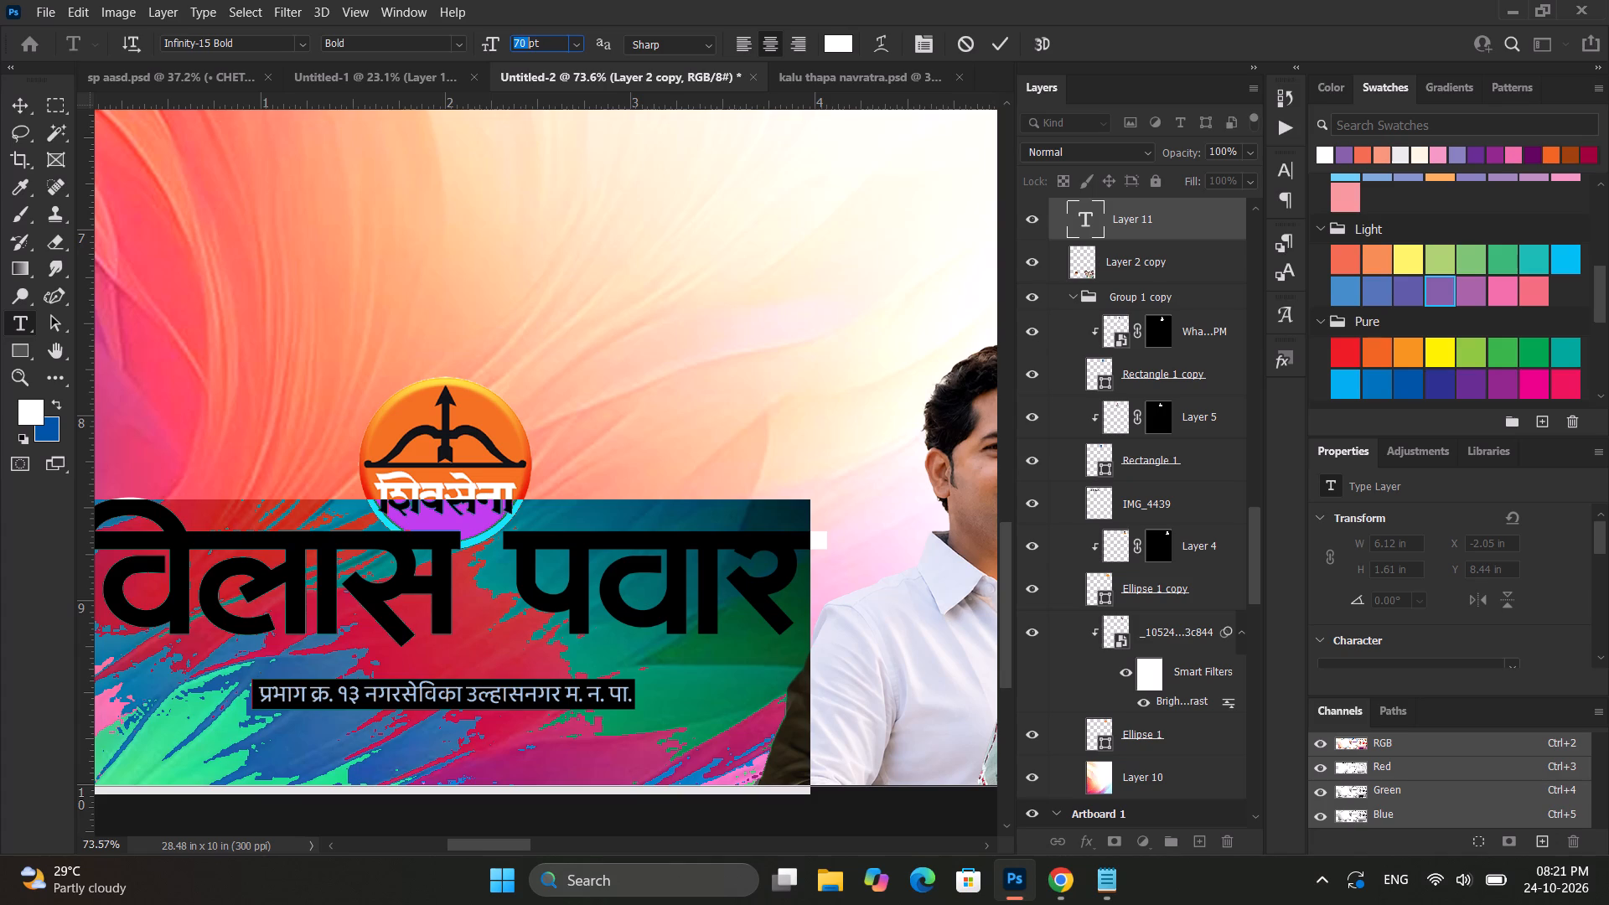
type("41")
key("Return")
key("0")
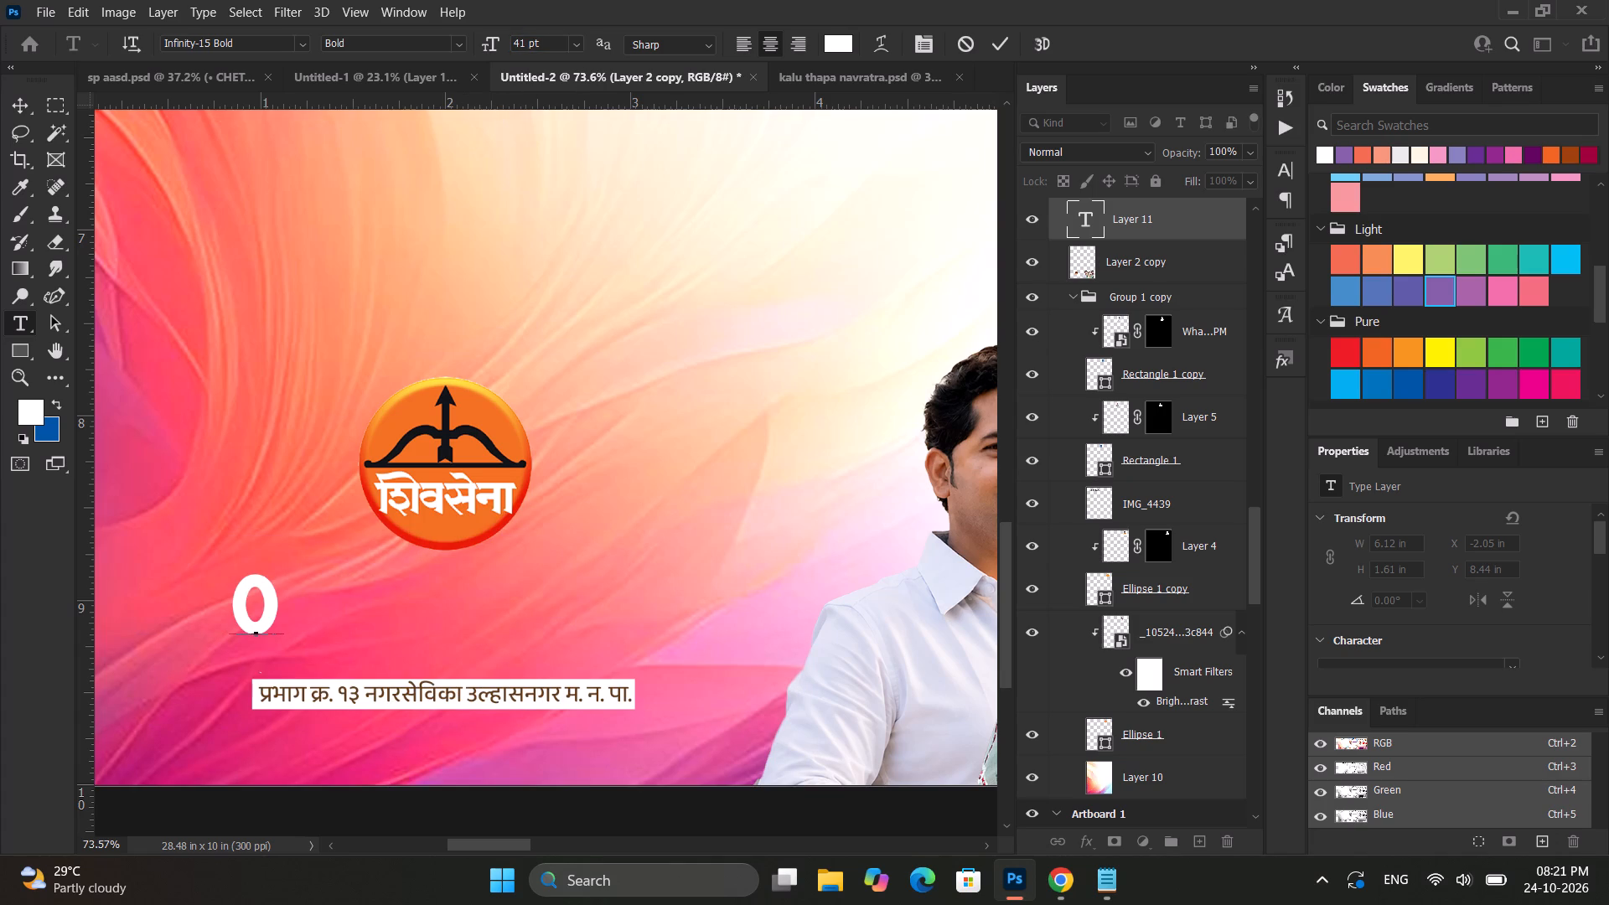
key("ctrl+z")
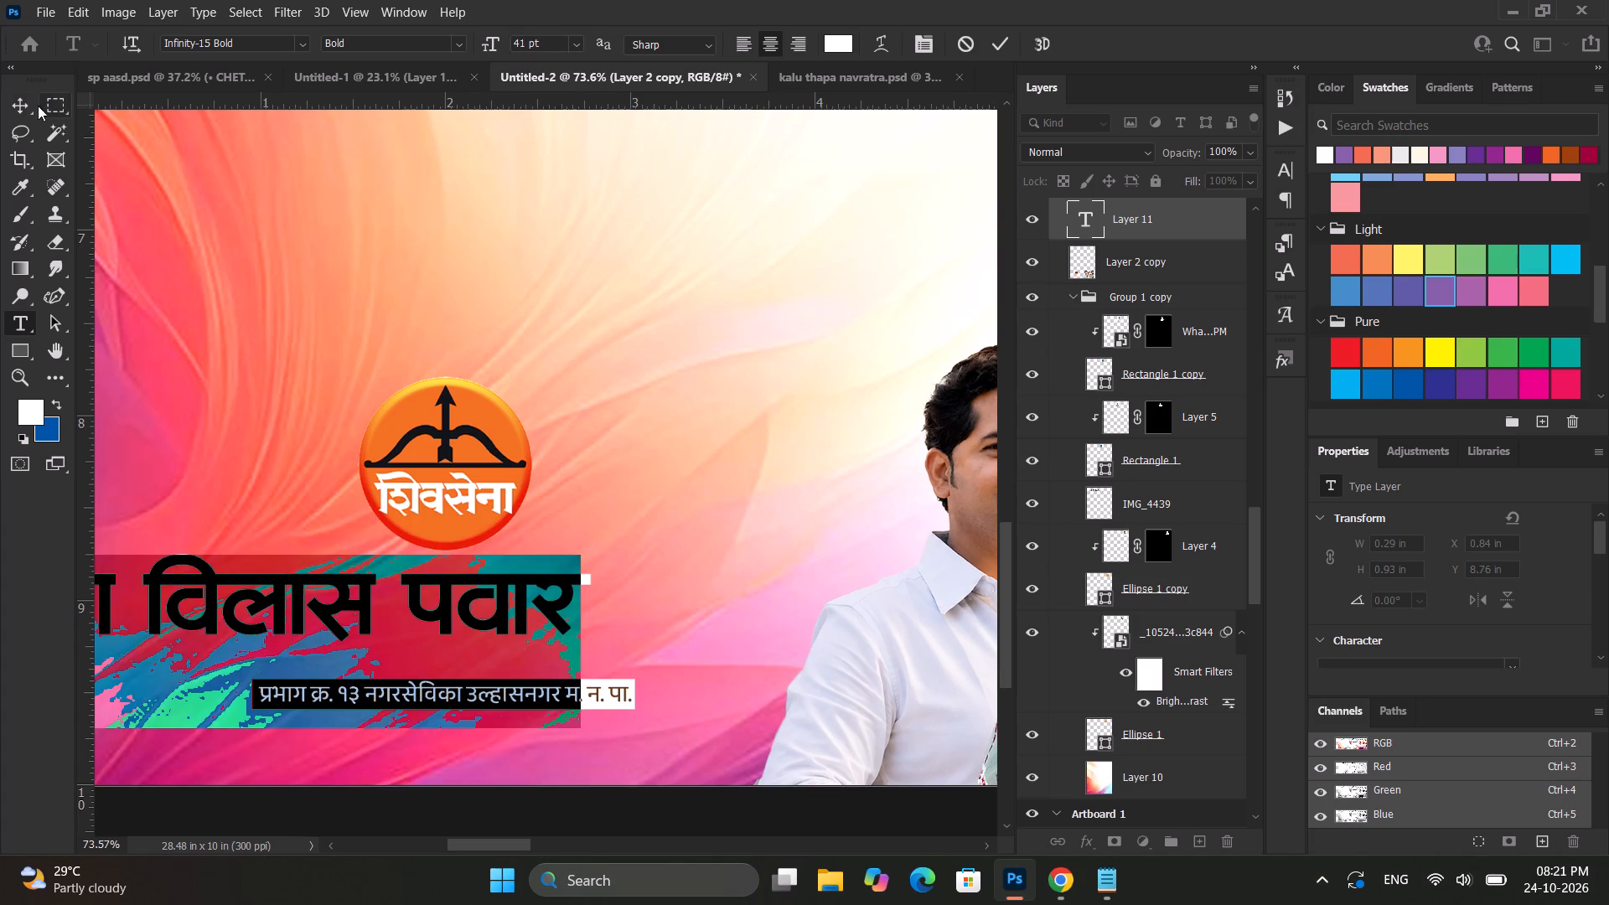
Move the name text to the right, between the logo and the designation line.
left_click(20, 111)
left_click_drag(474, 617, 603, 629, "shift")
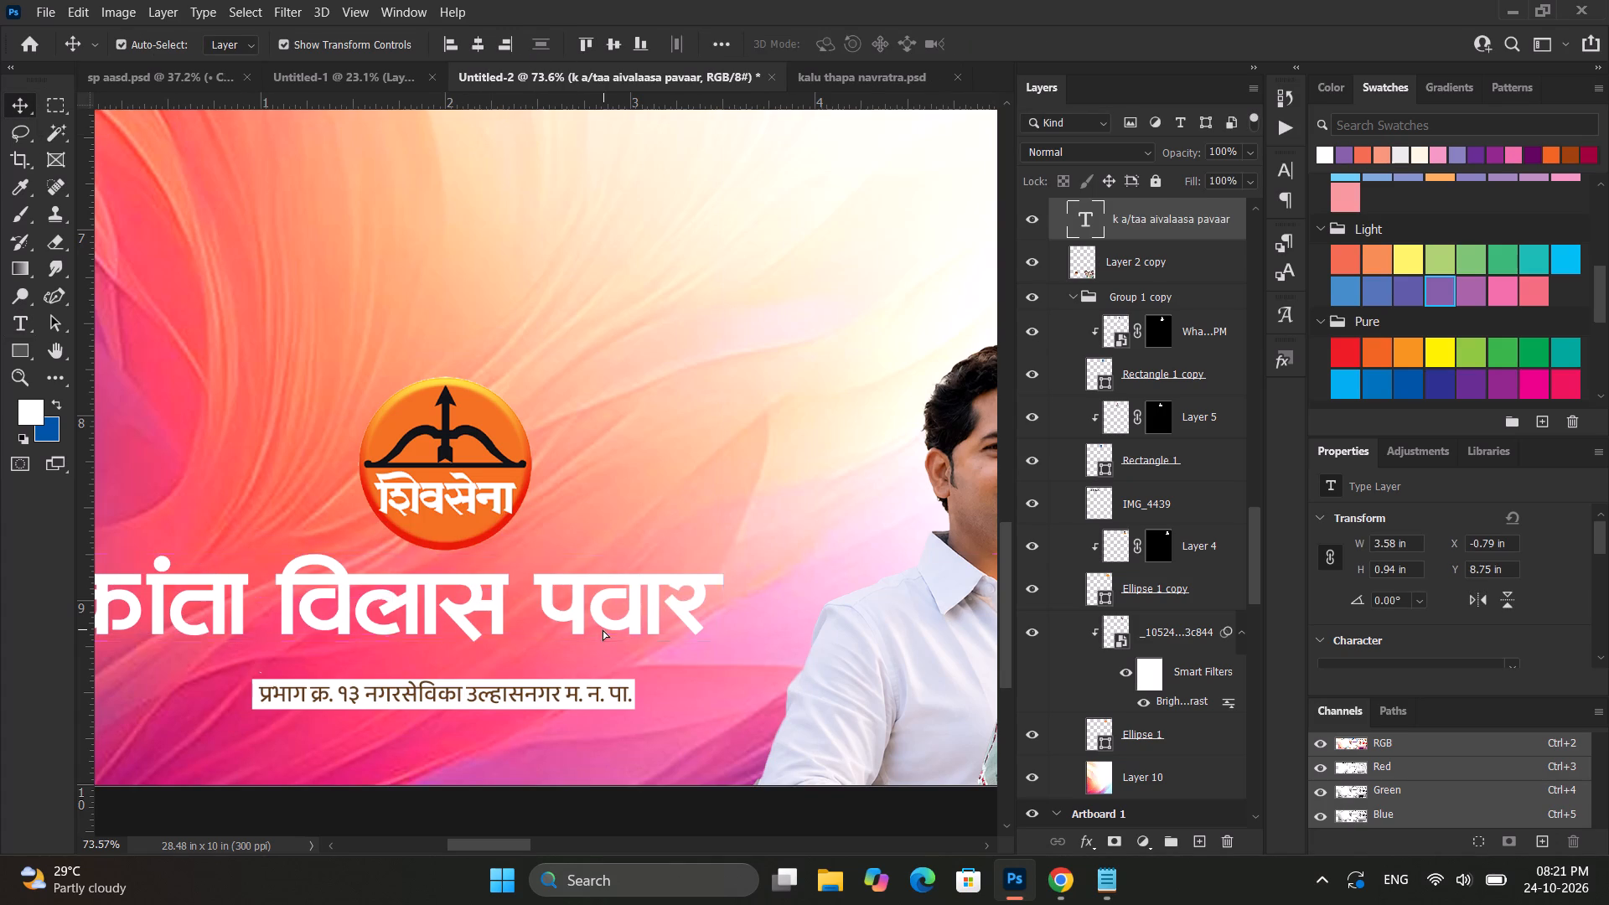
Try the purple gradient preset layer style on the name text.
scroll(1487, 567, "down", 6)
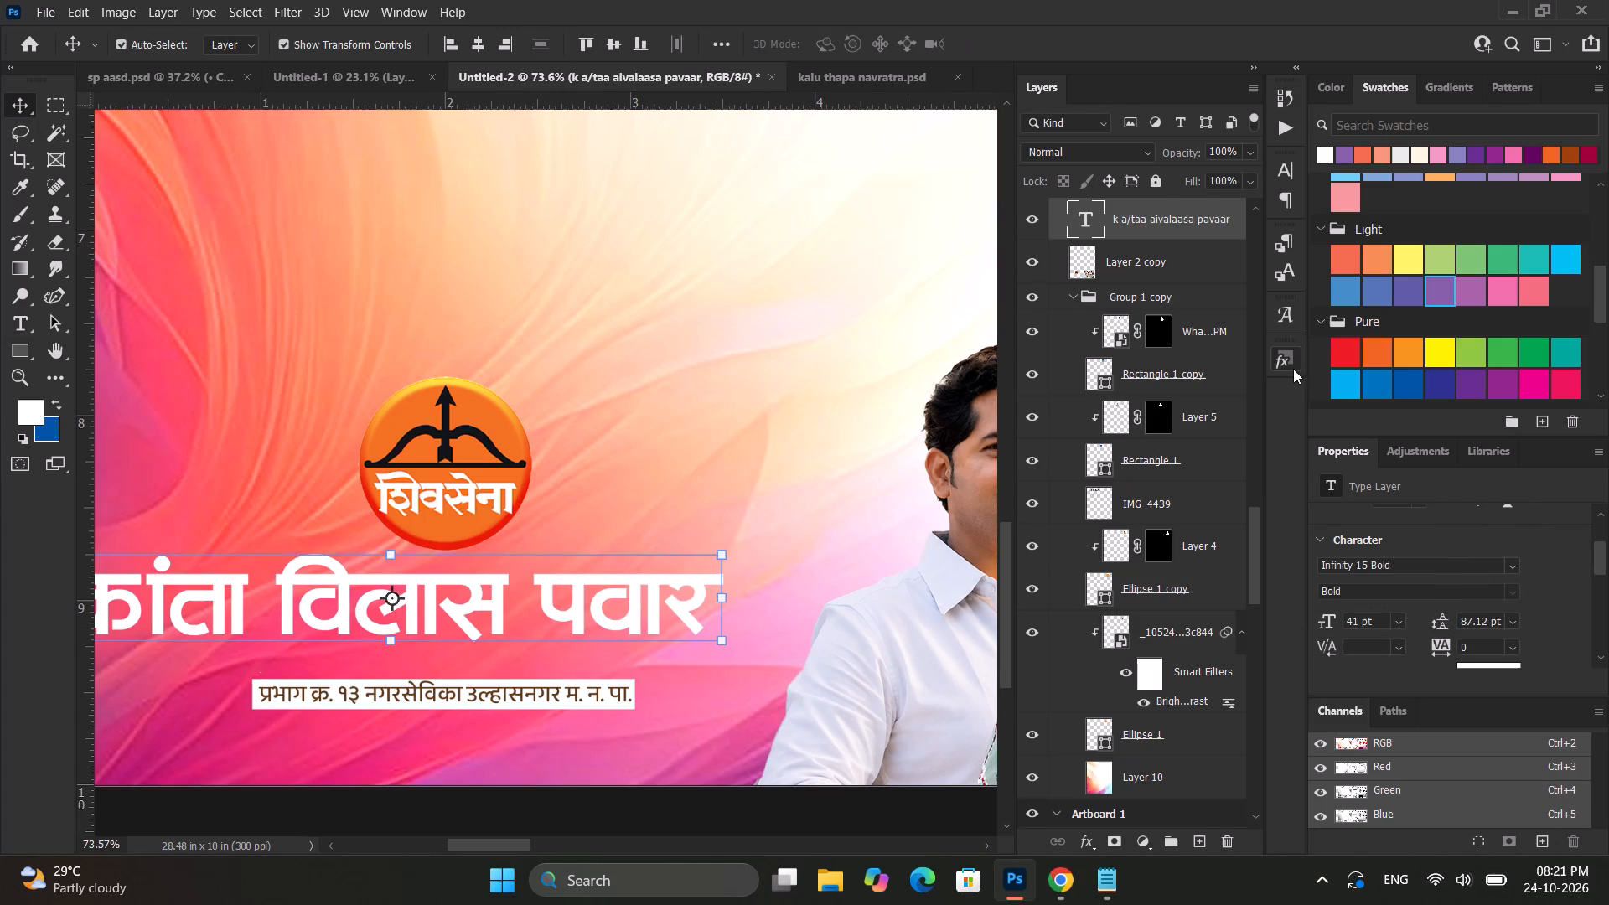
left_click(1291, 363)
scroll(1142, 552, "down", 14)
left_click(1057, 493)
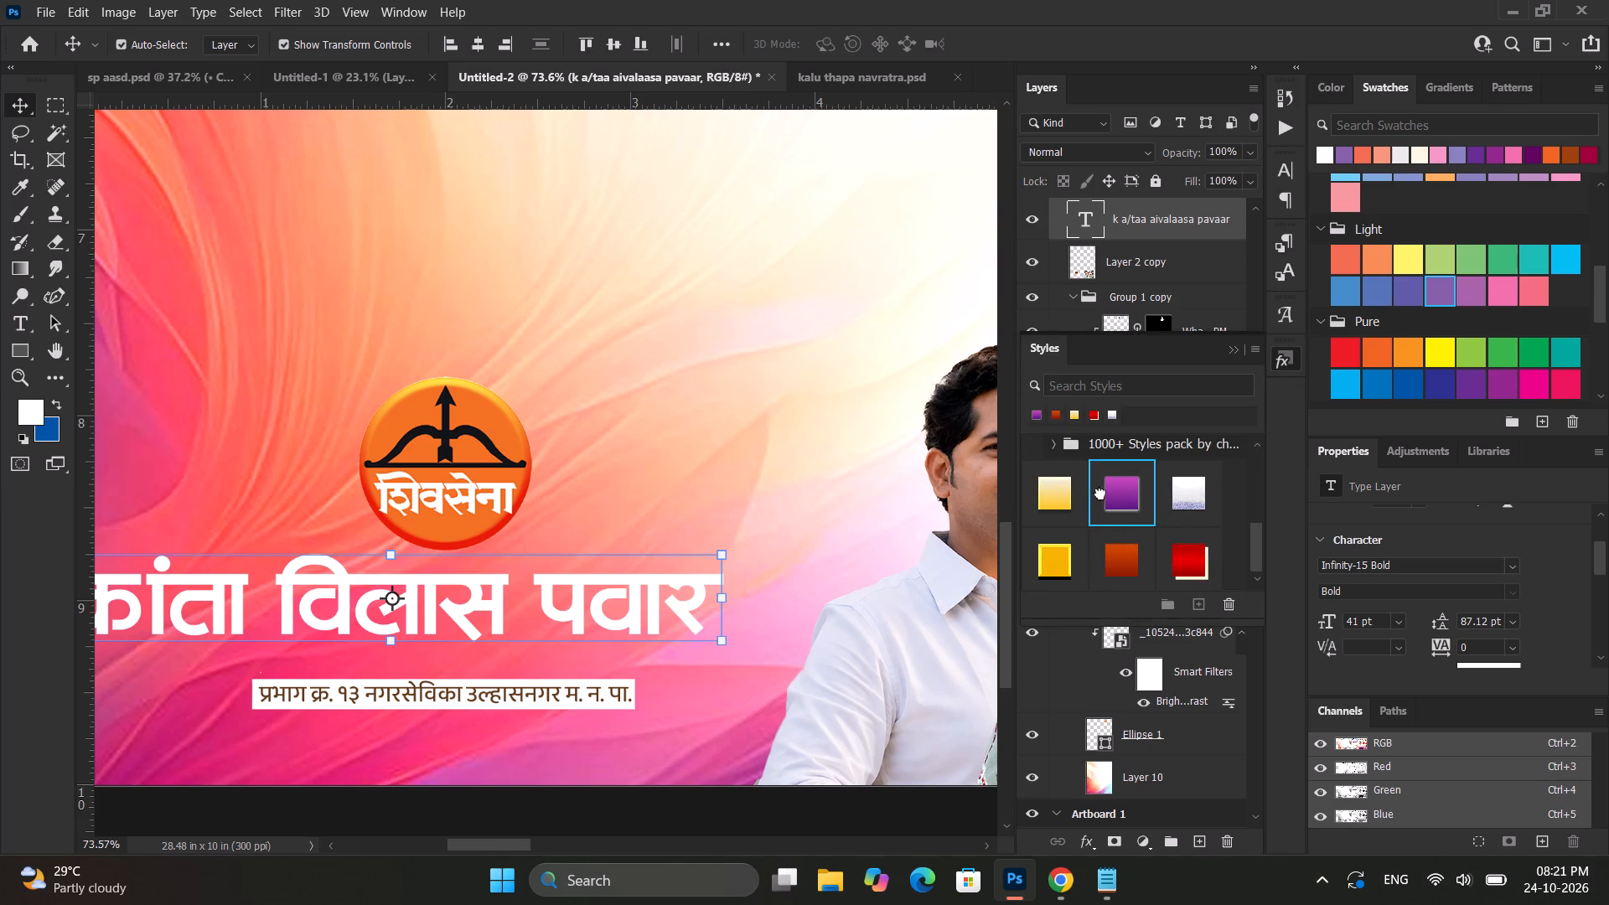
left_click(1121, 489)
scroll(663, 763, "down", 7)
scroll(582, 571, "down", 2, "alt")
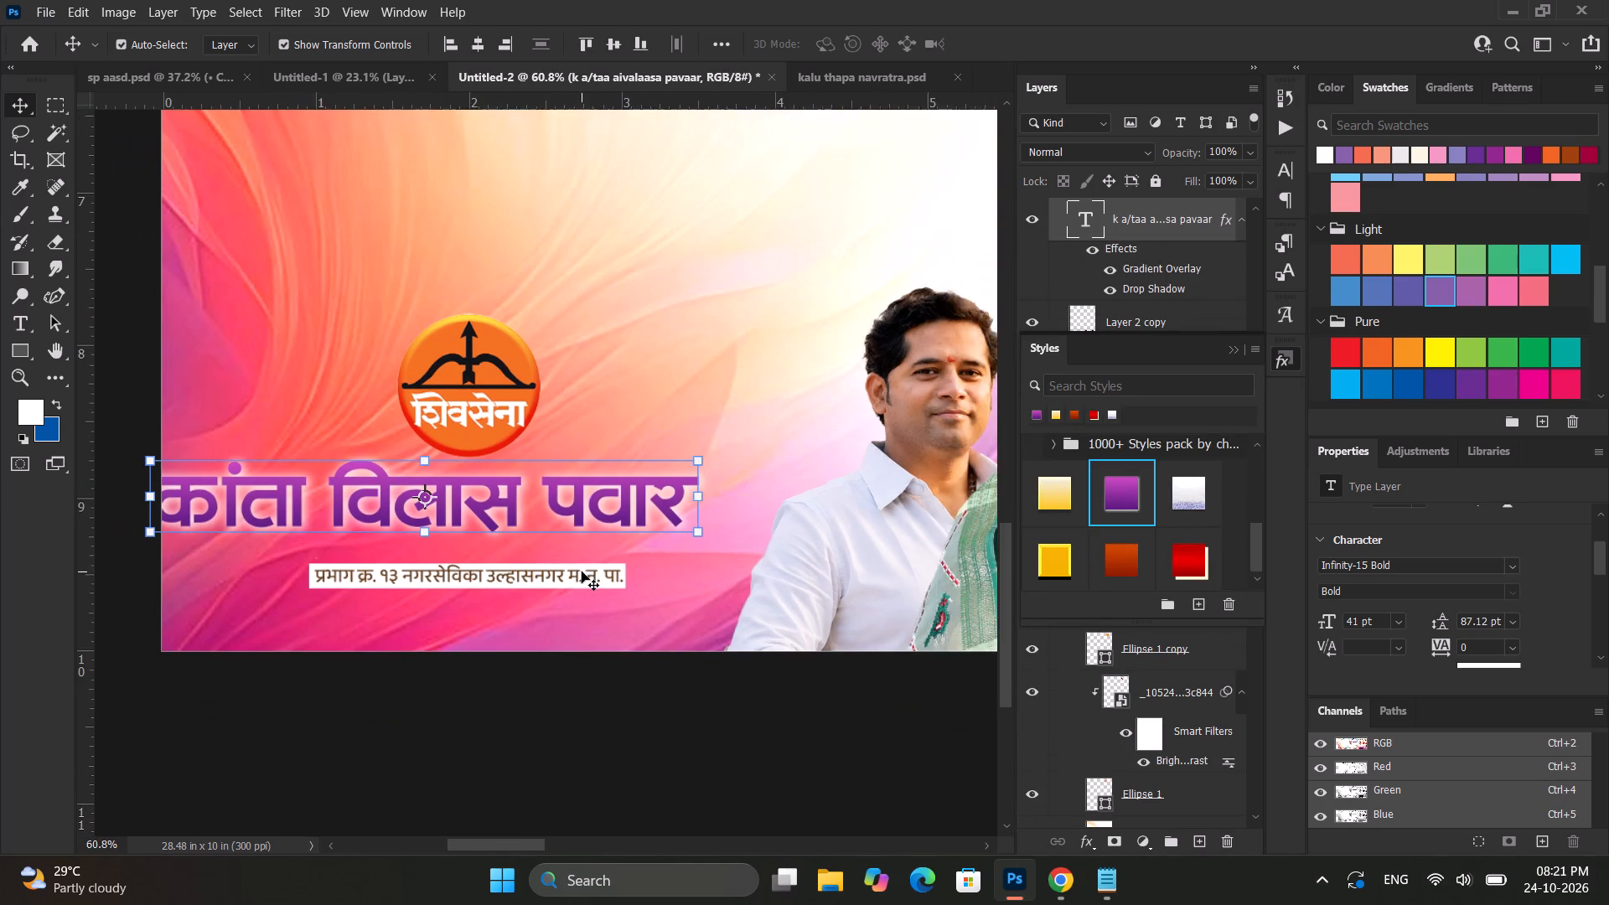
Apply the silvery white bevelled preset layer style to the name text.
scroll(582, 571, "up", 5, "ctrl")
left_click(1198, 511)
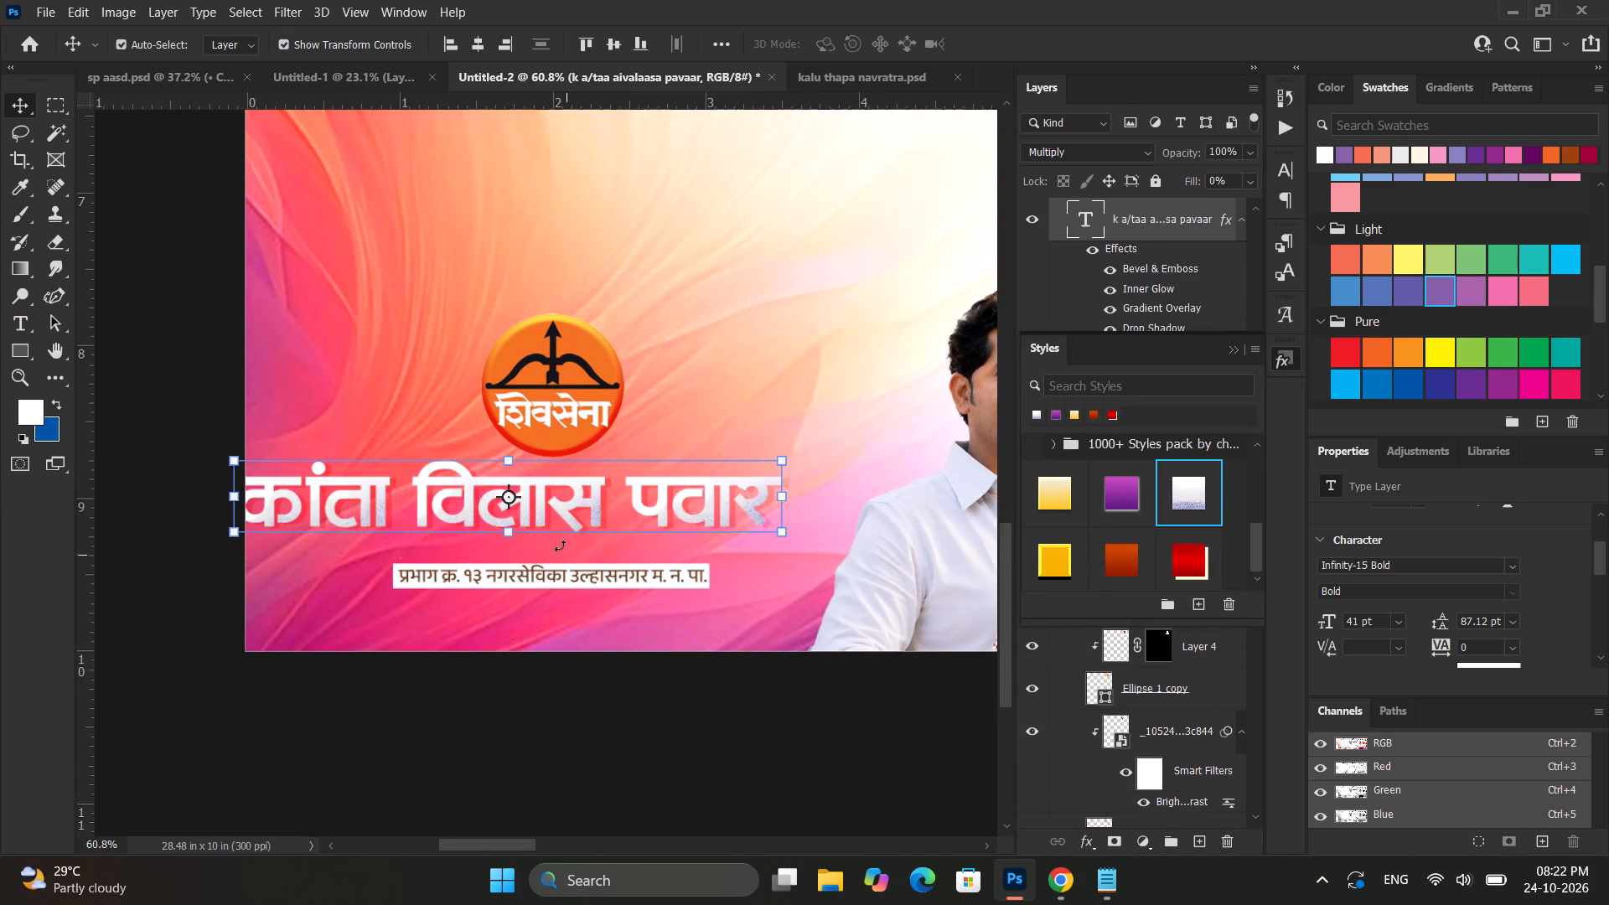
Reposition the name text centred under the logo, about 0.3 in from Artboard 3's left edge.
scroll(559, 541, "up", 4, "alt")
left_click_drag(561, 489, 645, 494, "shift")
scroll(644, 494, "down", 5, "alt")
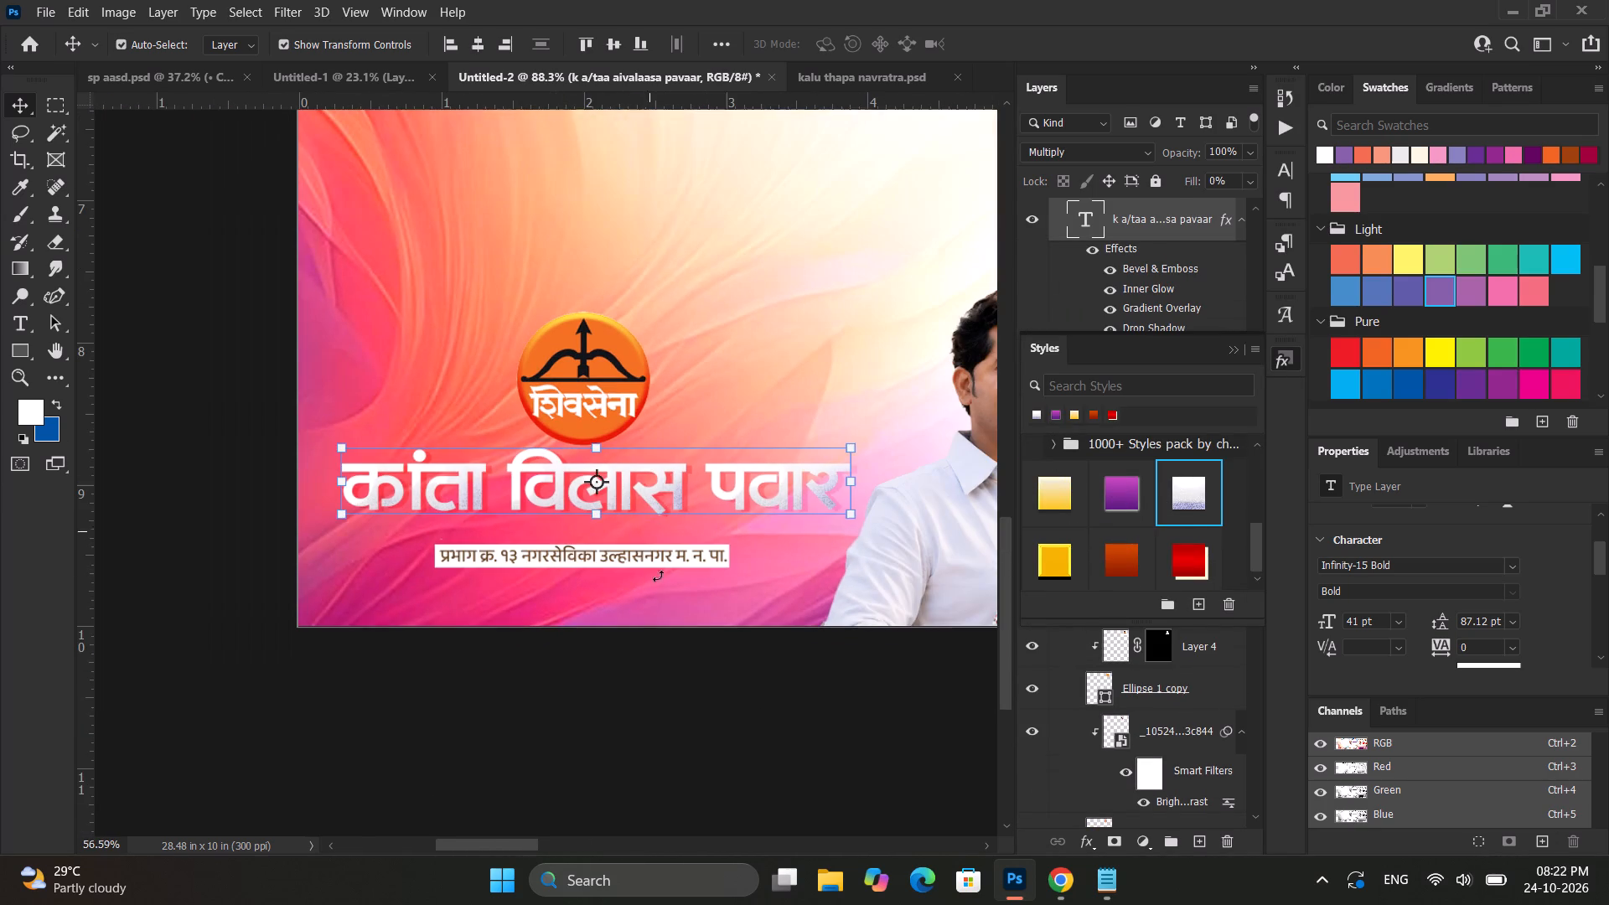
left_click(684, 690)
Apply the dark orange preset layer style to the name text.
scroll(697, 597, "up", 5)
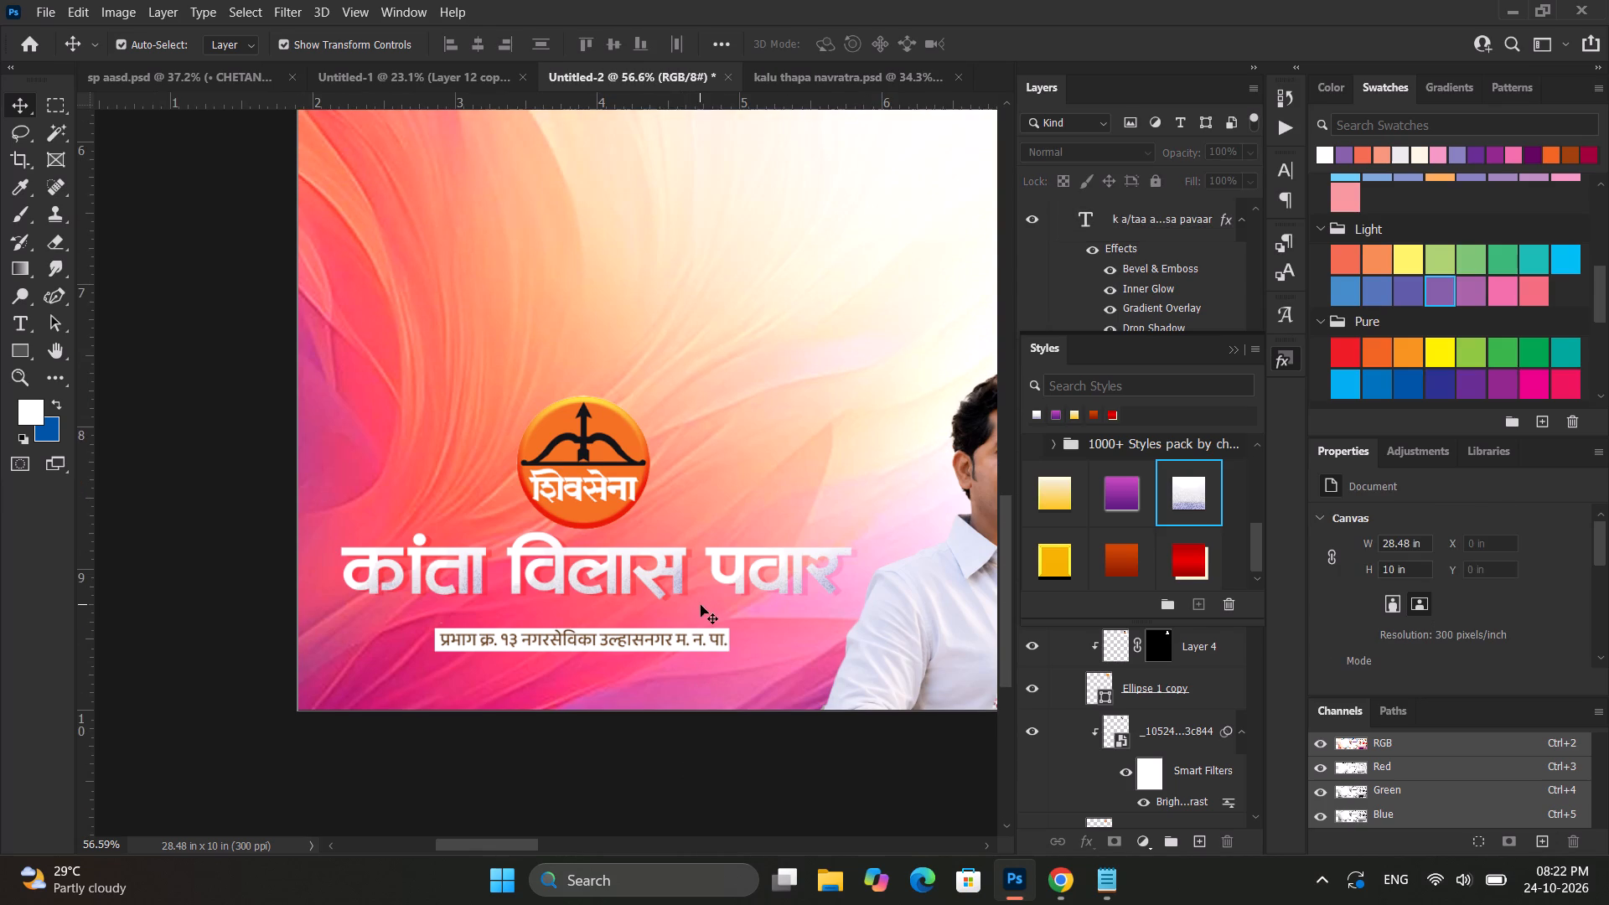
left_click(661, 567)
left_click(1111, 554)
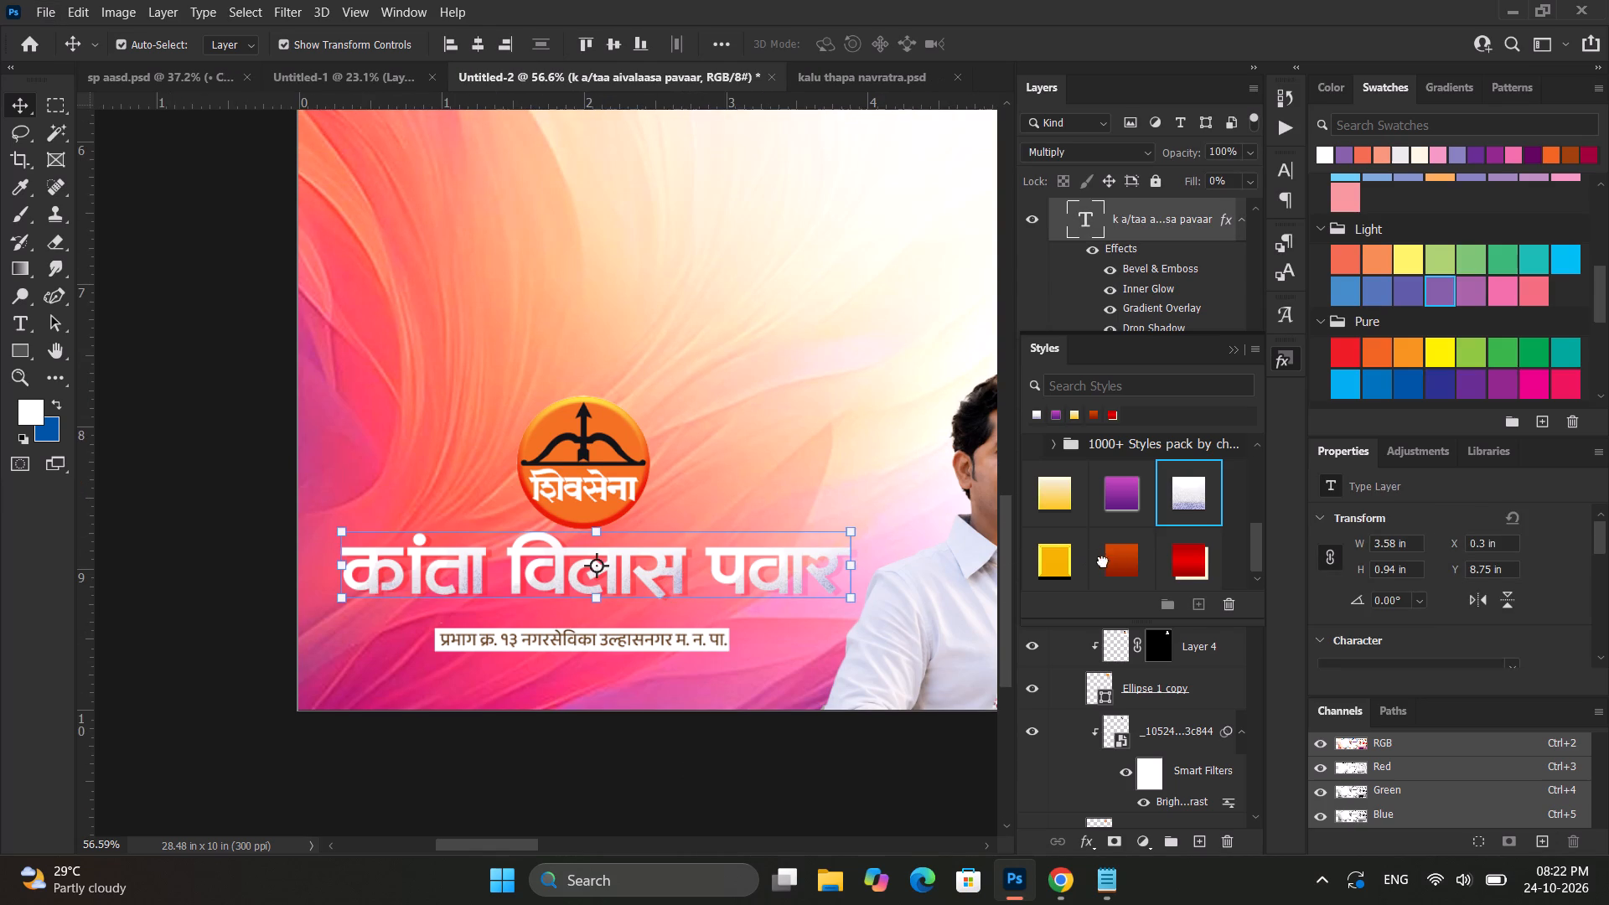
Apply the pale yellow gradient preset layer style to the name text on Artboard 3.
left_click(742, 806)
scroll(727, 773, "down", 10, "alt")
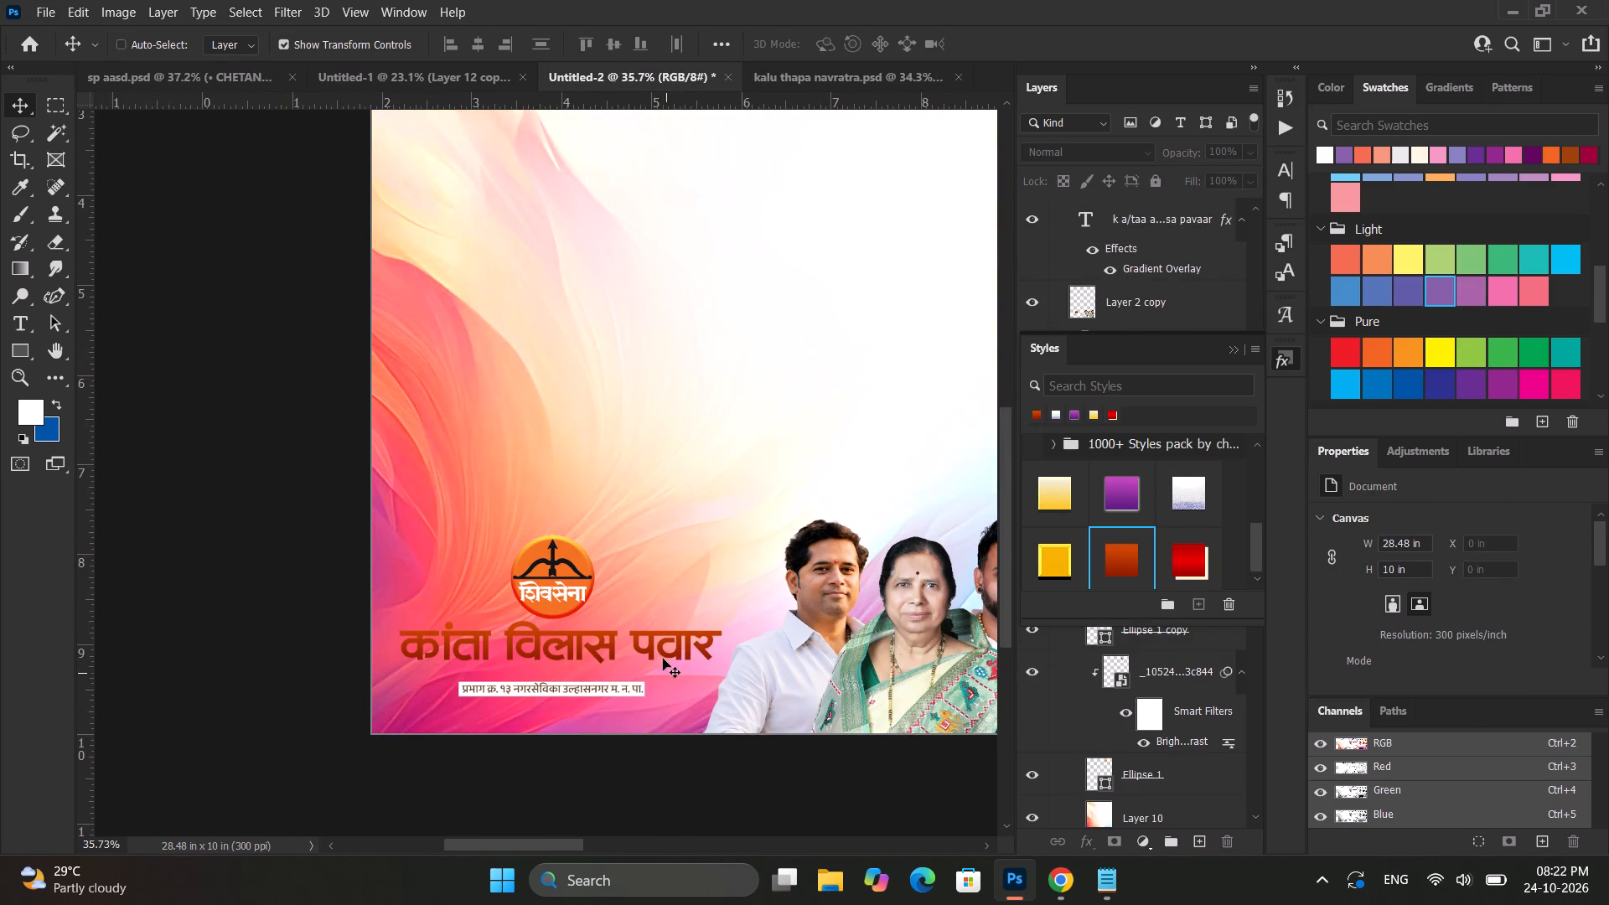
left_click(660, 653)
left_click(1054, 499)
left_click(787, 836)
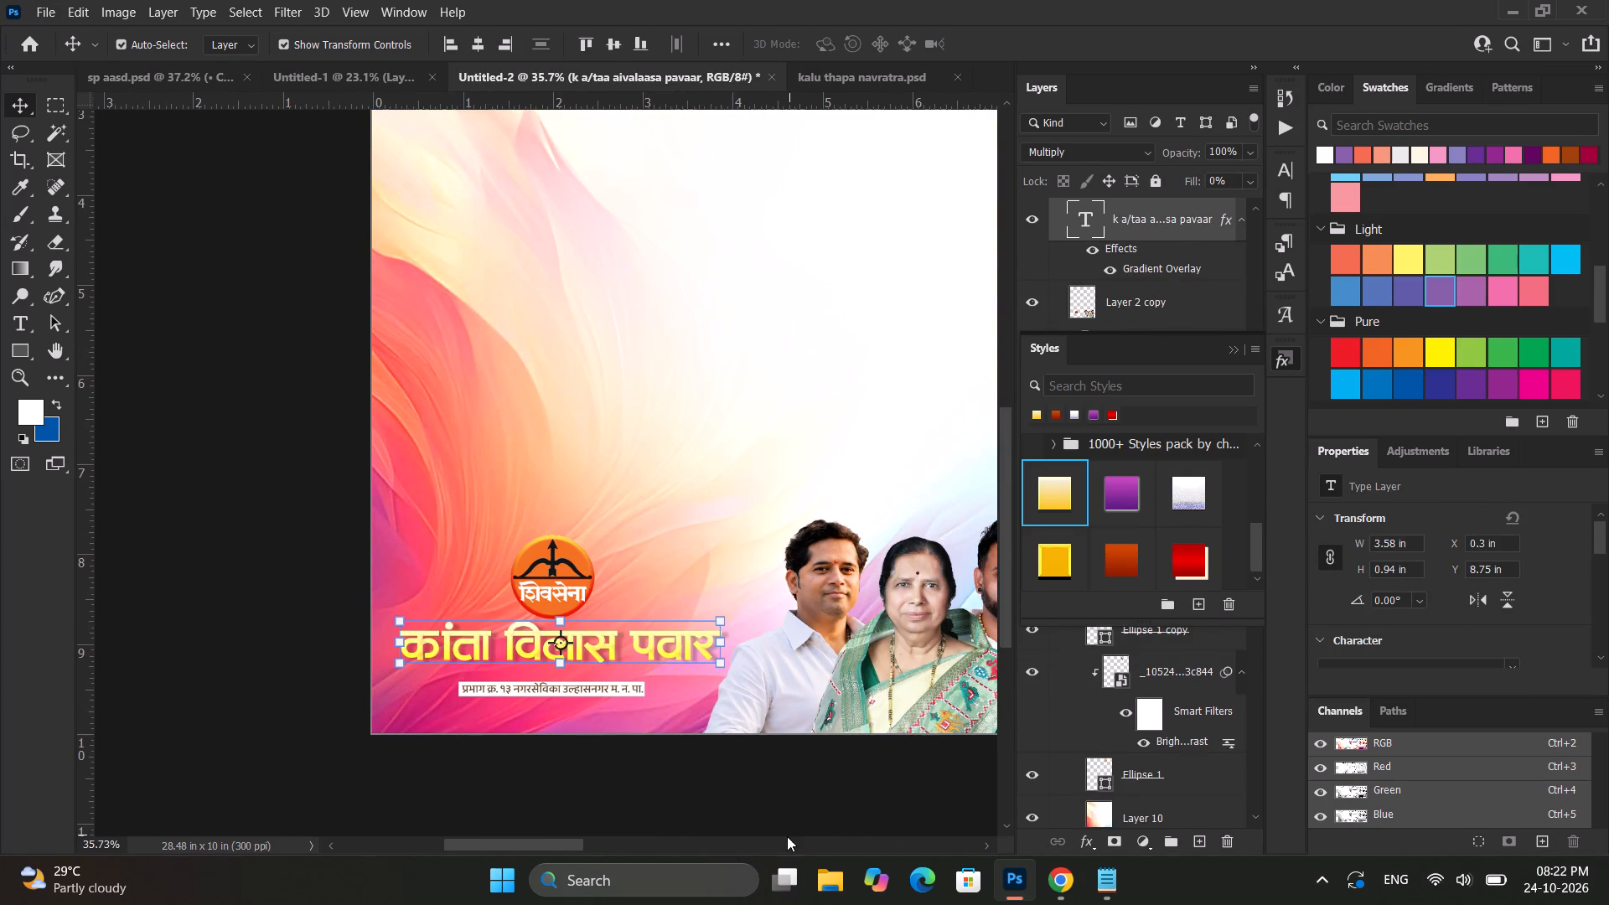
scroll(519, 701, "up", 5, "alt")
scroll(519, 700, "down", 20)
scroll(519, 700, "down", 1)
scroll(537, 737, "up", 6, "ctrl")
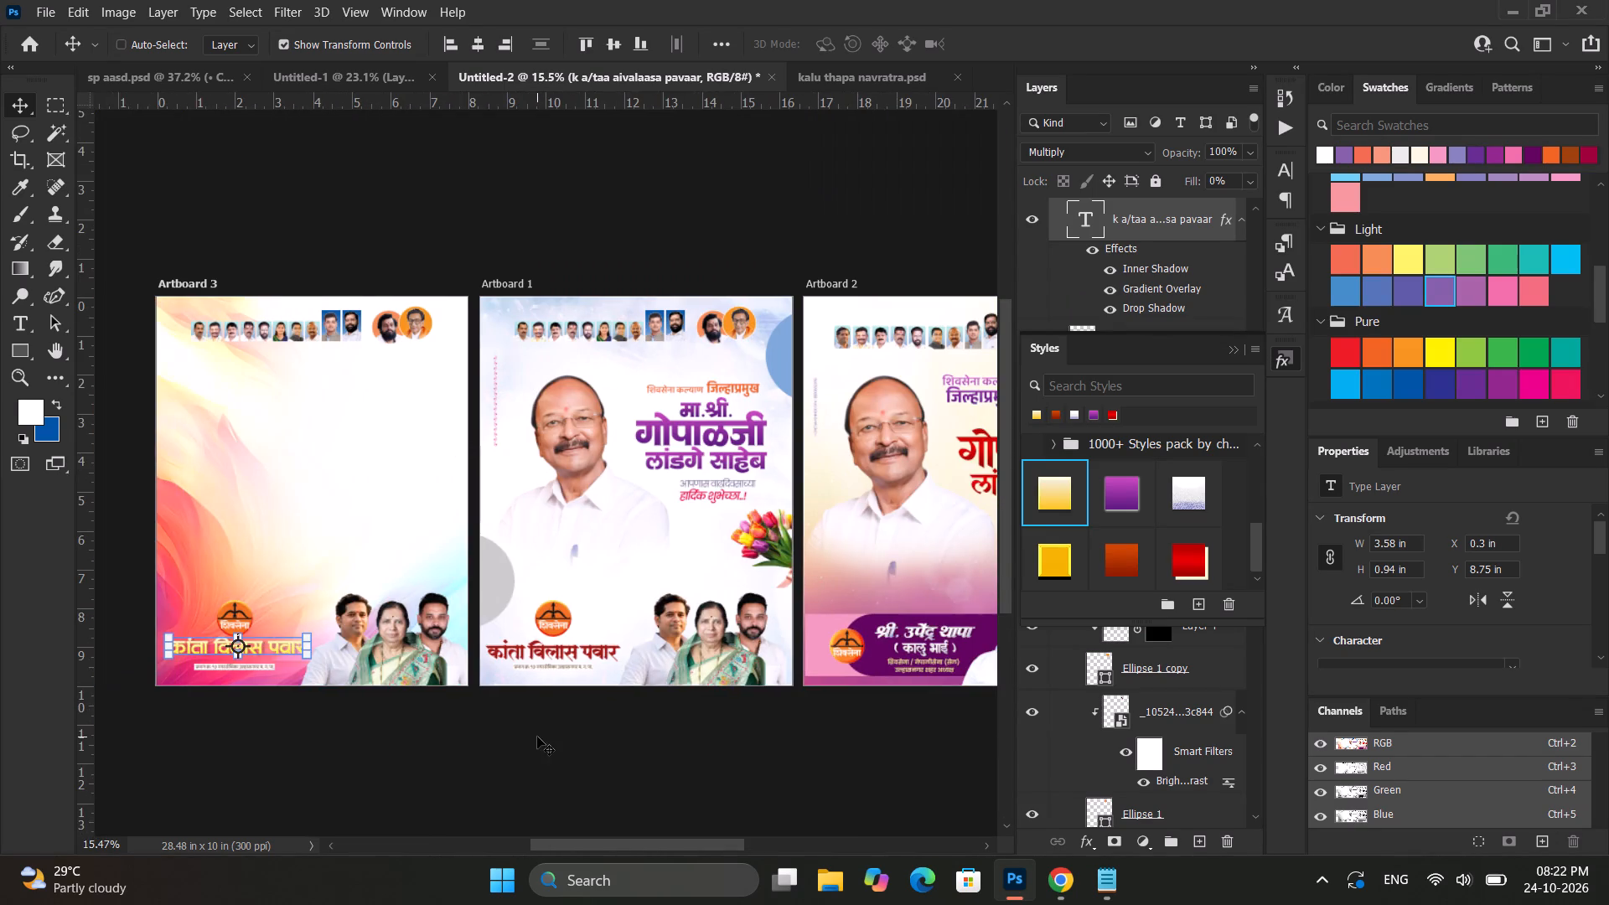
scroll(537, 737, "up", 5, "ctrl")
left_click(466, 727)
scroll(436, 675, "up", 13, "alt")
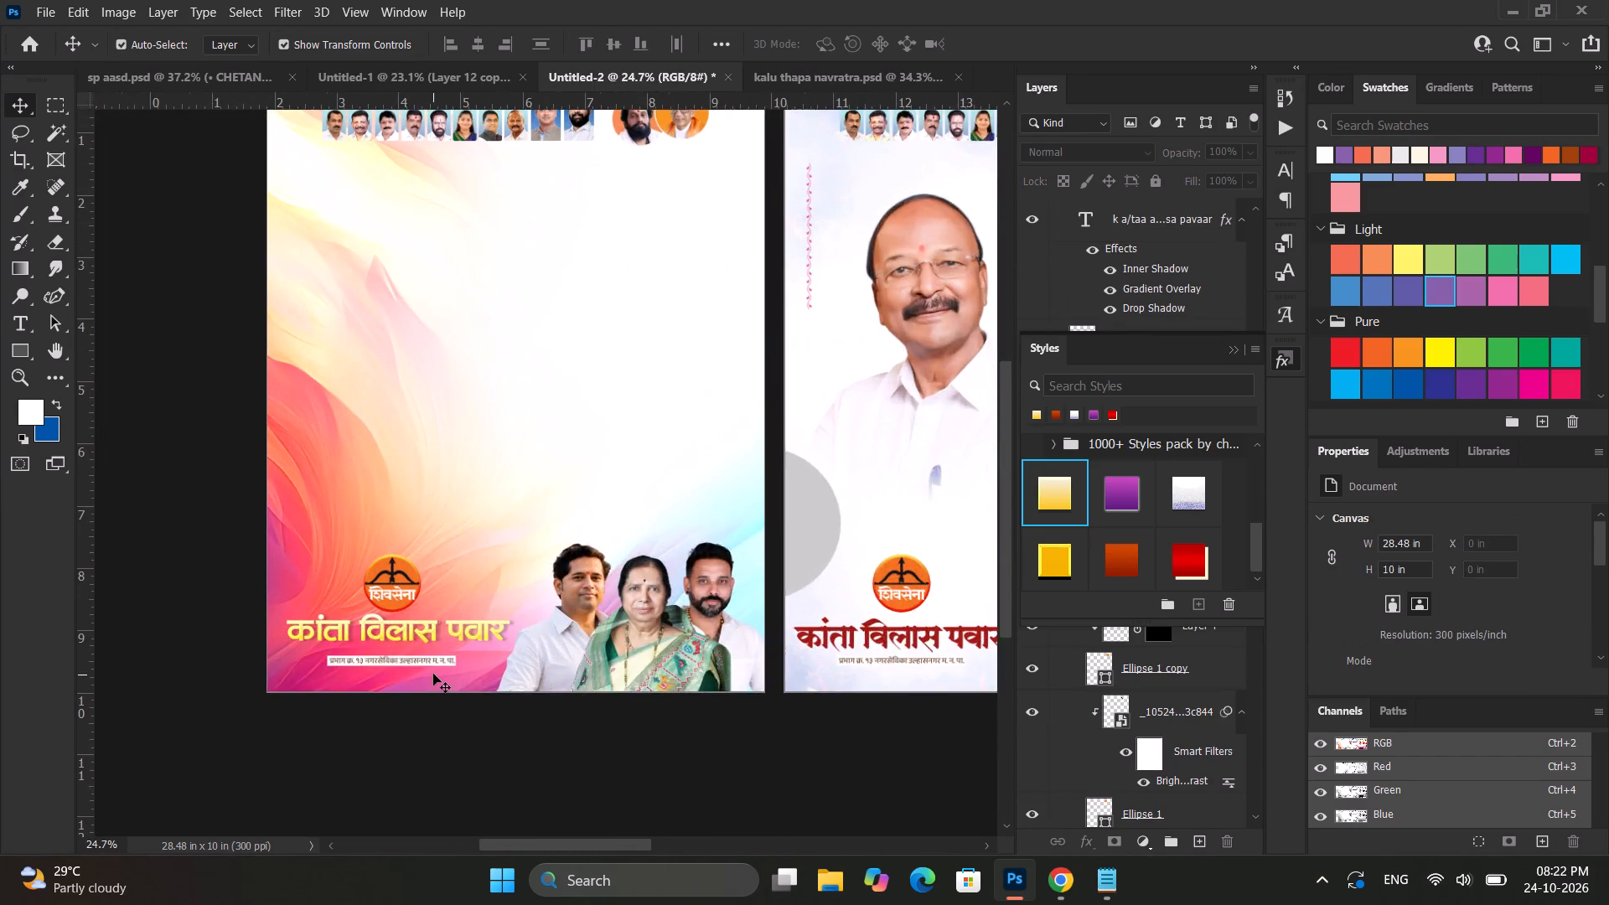
Move the name text straight down about 0.08 in, bringing it closer to the subtitle line.
scroll(433, 674, "up", 14, "alt")
left_click(445, 621)
left_click_drag(466, 619, 466, 639, "shift")
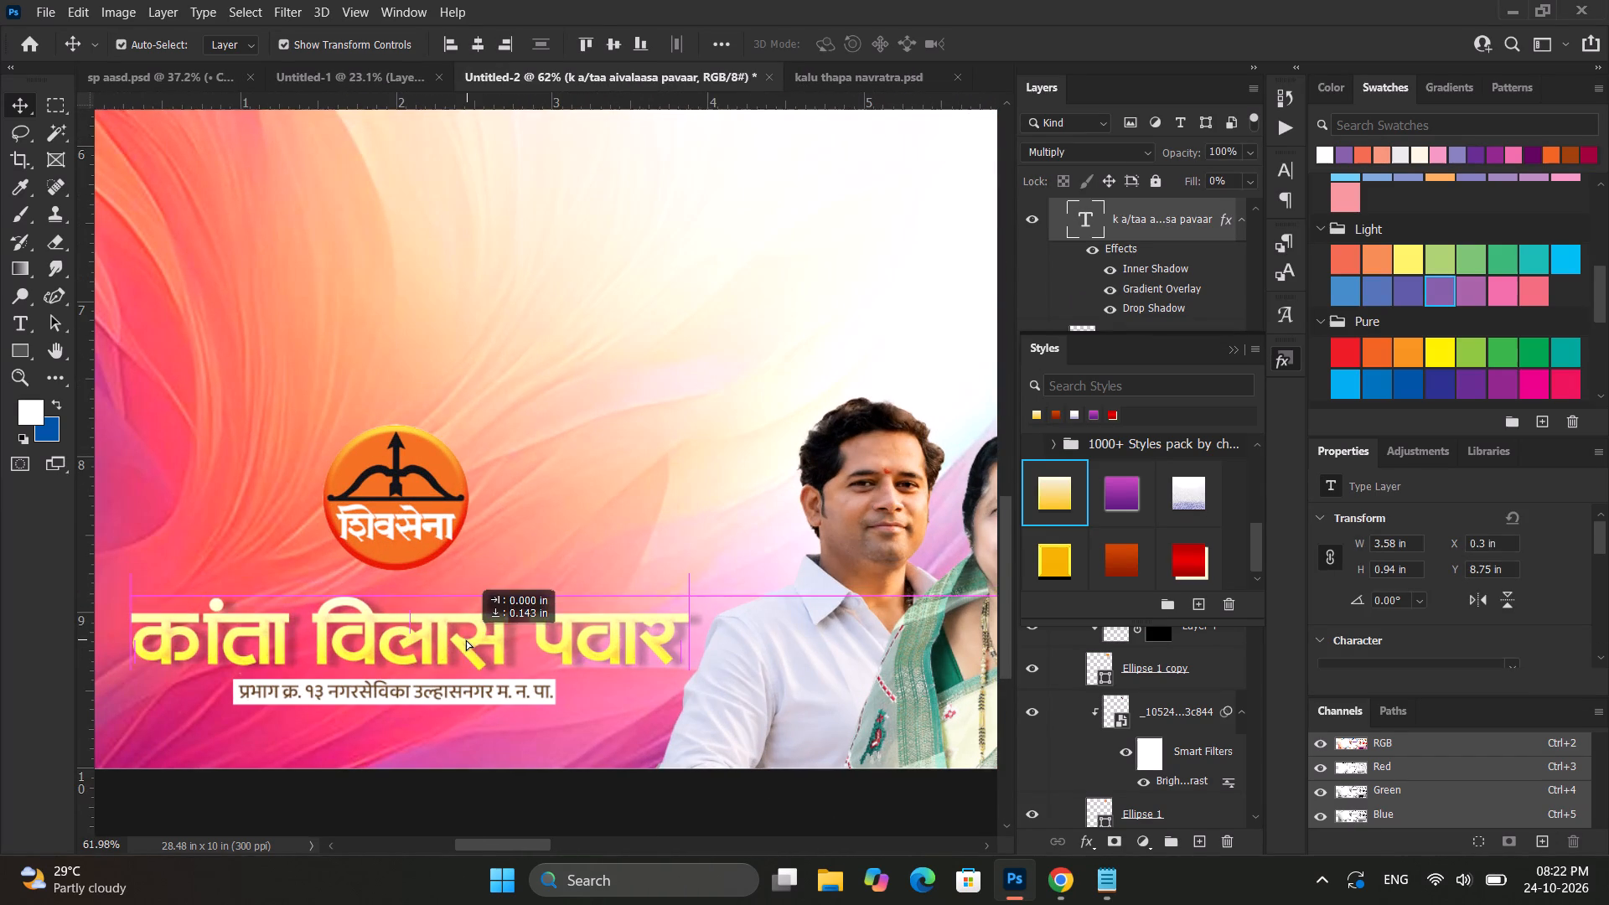
left_click_drag(466, 639, 466, 633, "shift")
Tighten the spacing between the letters of the first word in the name text.
double_click(323, 639)
left_click(215, 617)
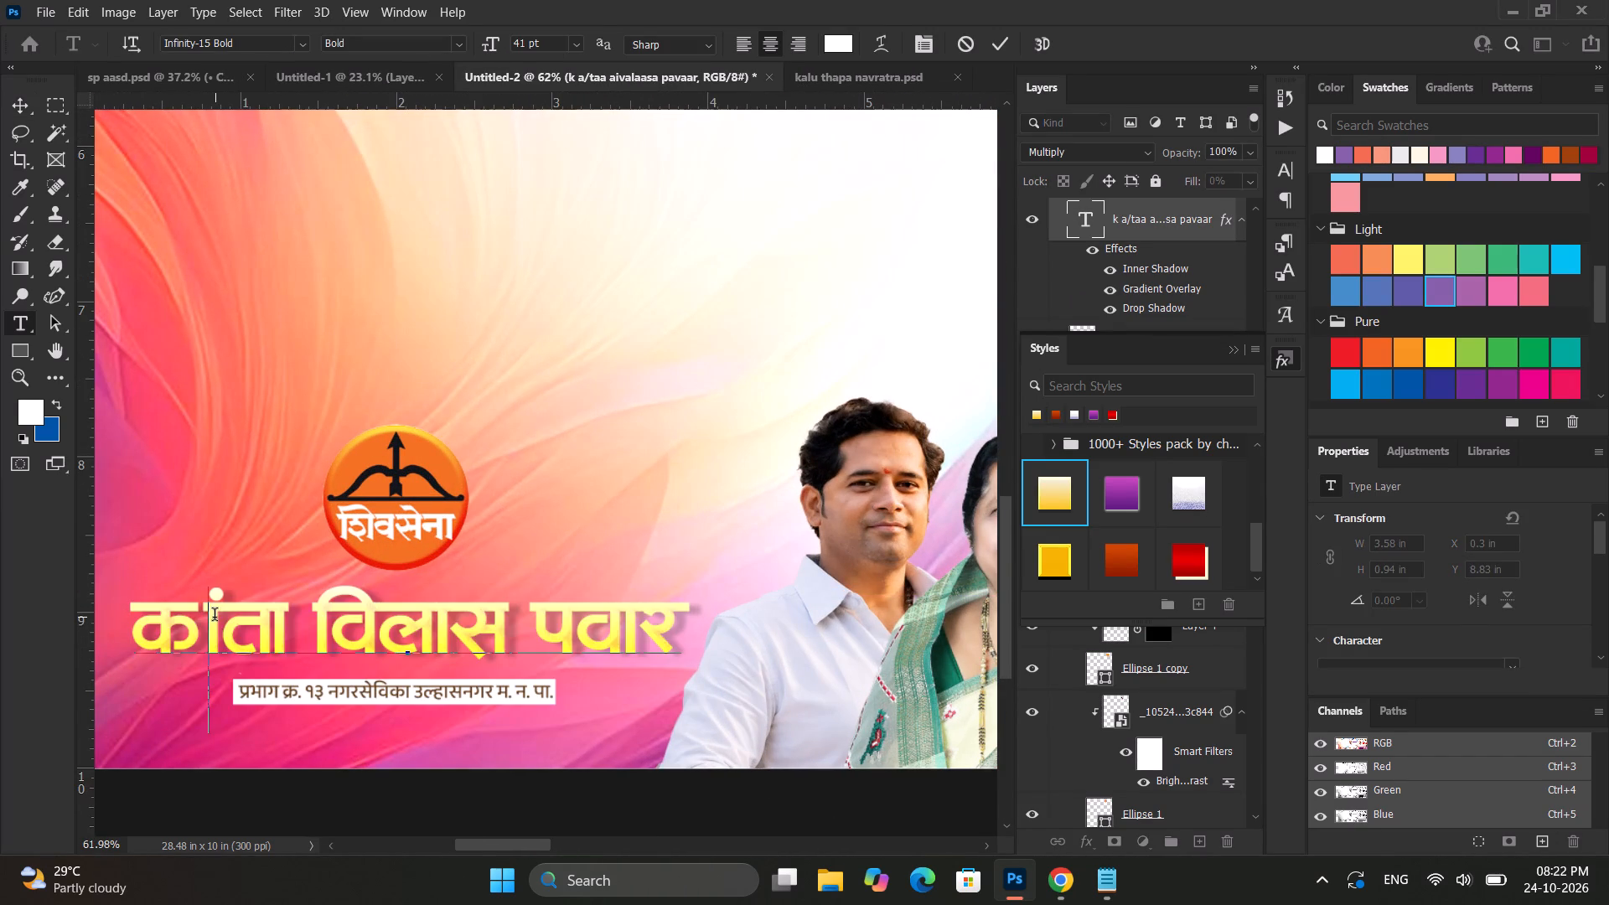
key("alt+Left")
key("alt+Left")
key("alt+Left")
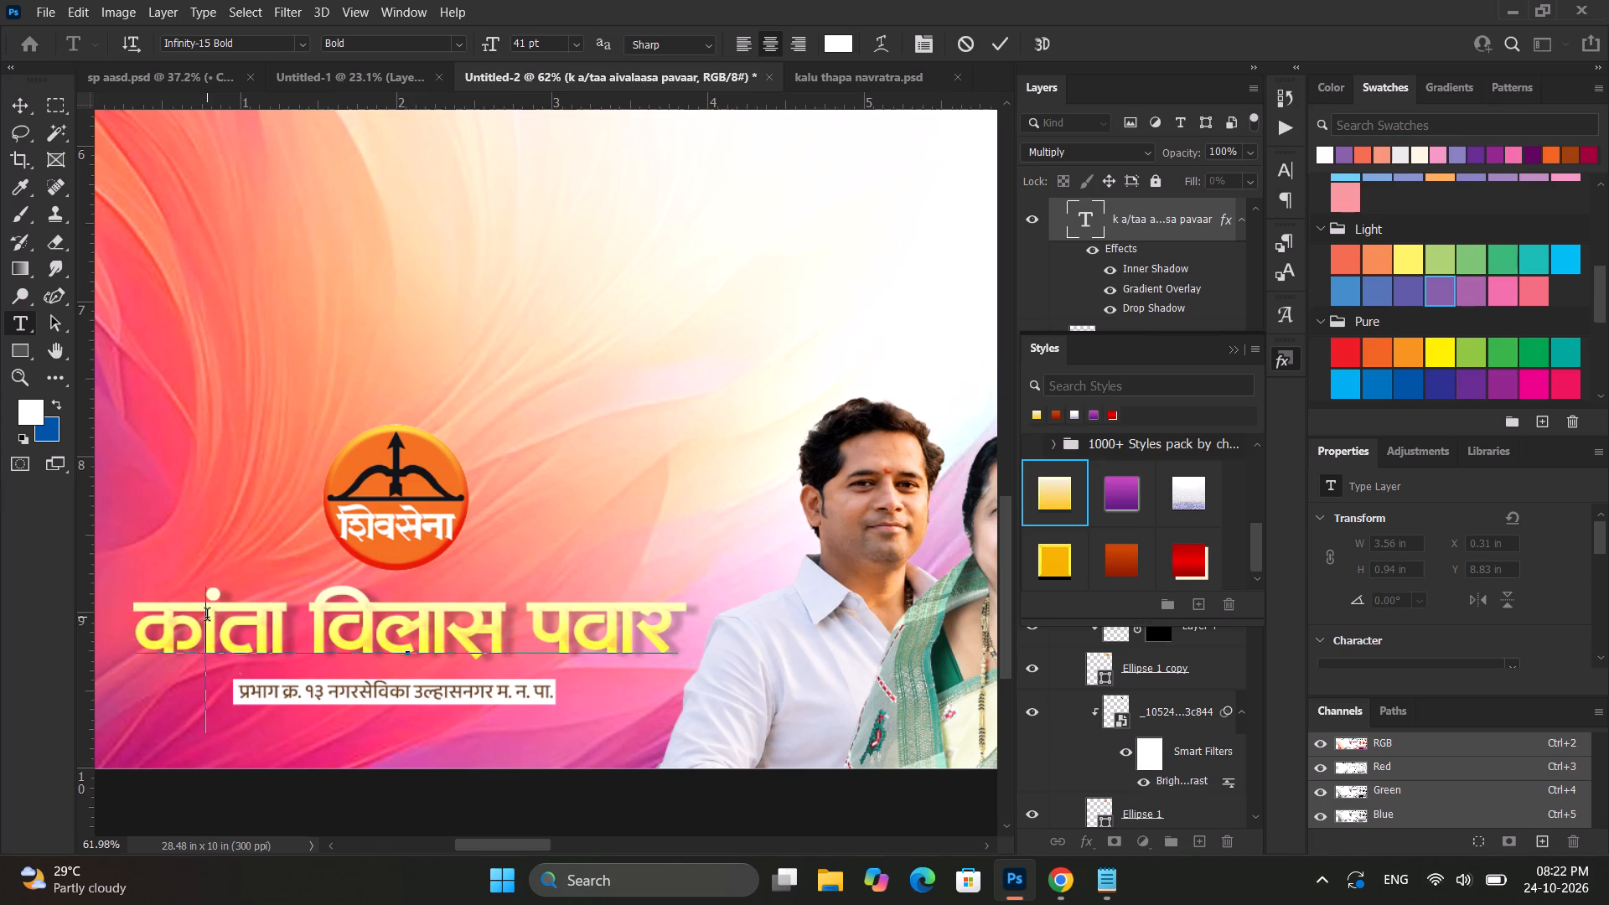
key("BackSpace")
left_click(34, 103)
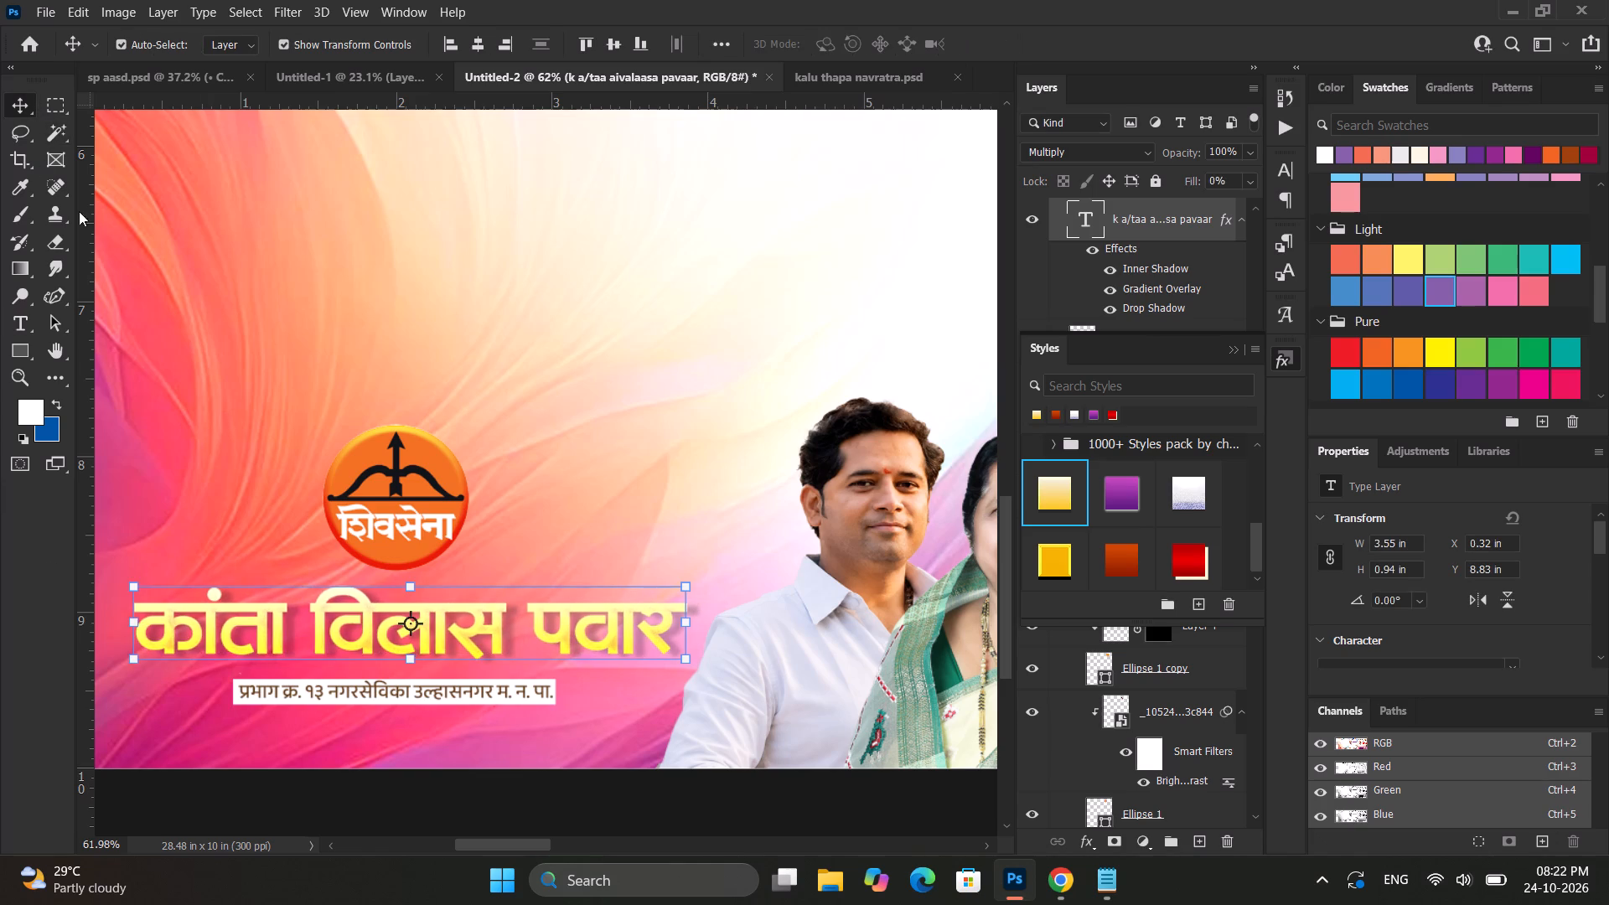
Examine the restyled name text and Artboard 3's overall layout beside Artboard 1.
scroll(110, 247, "down", 7)
left_click(583, 728)
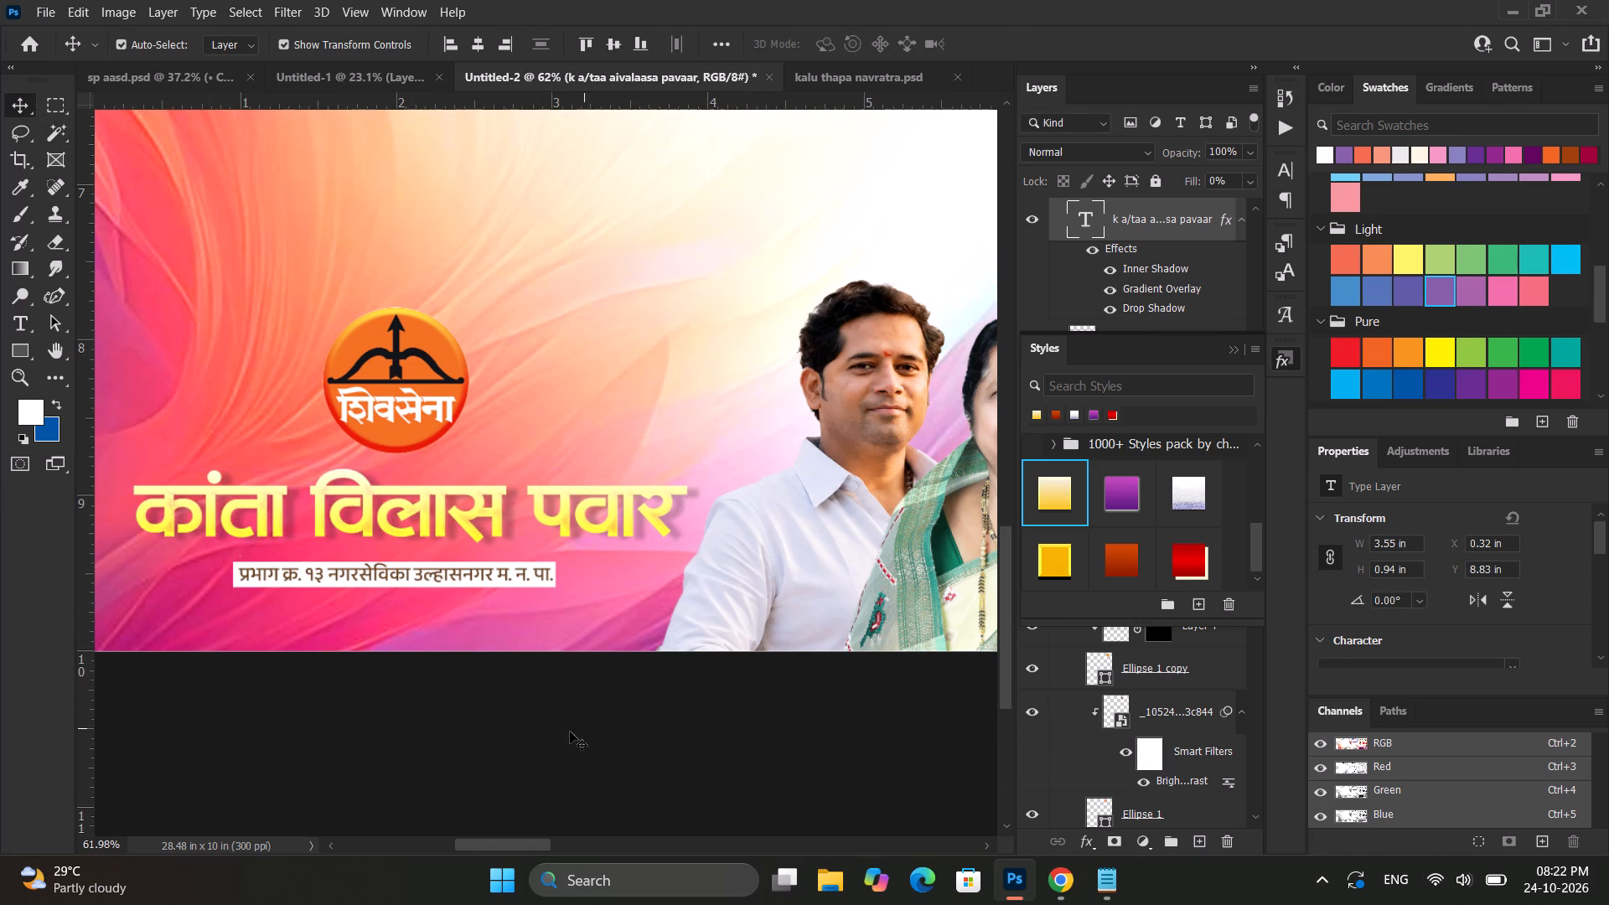
scroll(561, 737, "down", 3, "alt")
scroll(557, 738, "up", 5, "ctrl")
scroll(549, 735, "down", 2)
scroll(552, 742, "down", 6, "alt")
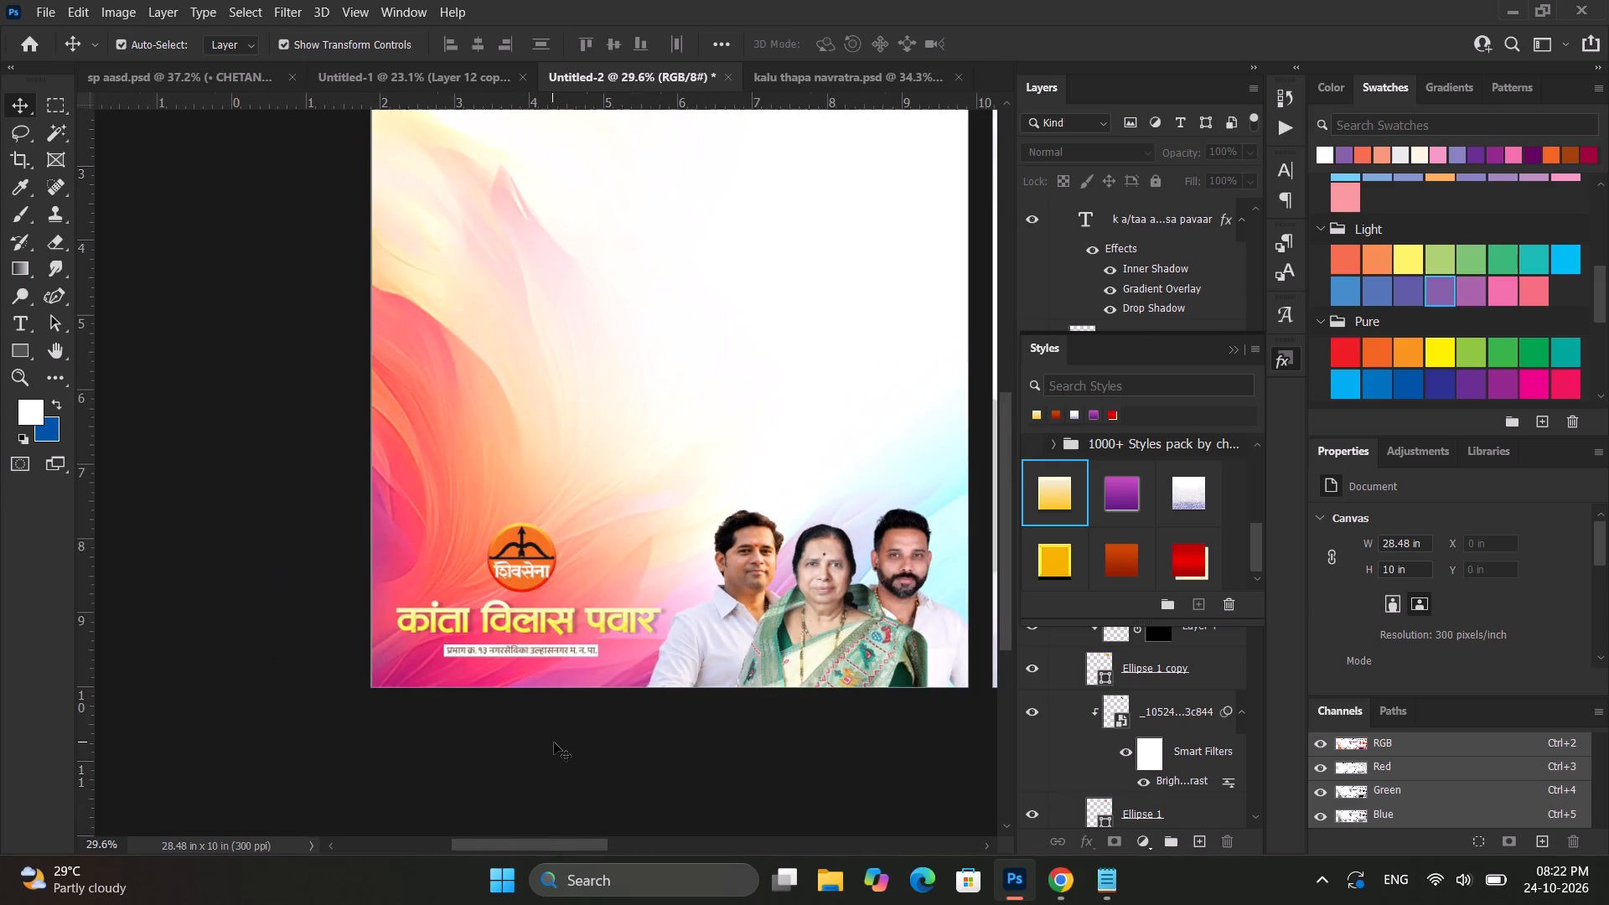
scroll(554, 742, "down", 12, "alt")
scroll(623, 758, "up", 3)
scroll(623, 758, "down", 3, "ctrl")
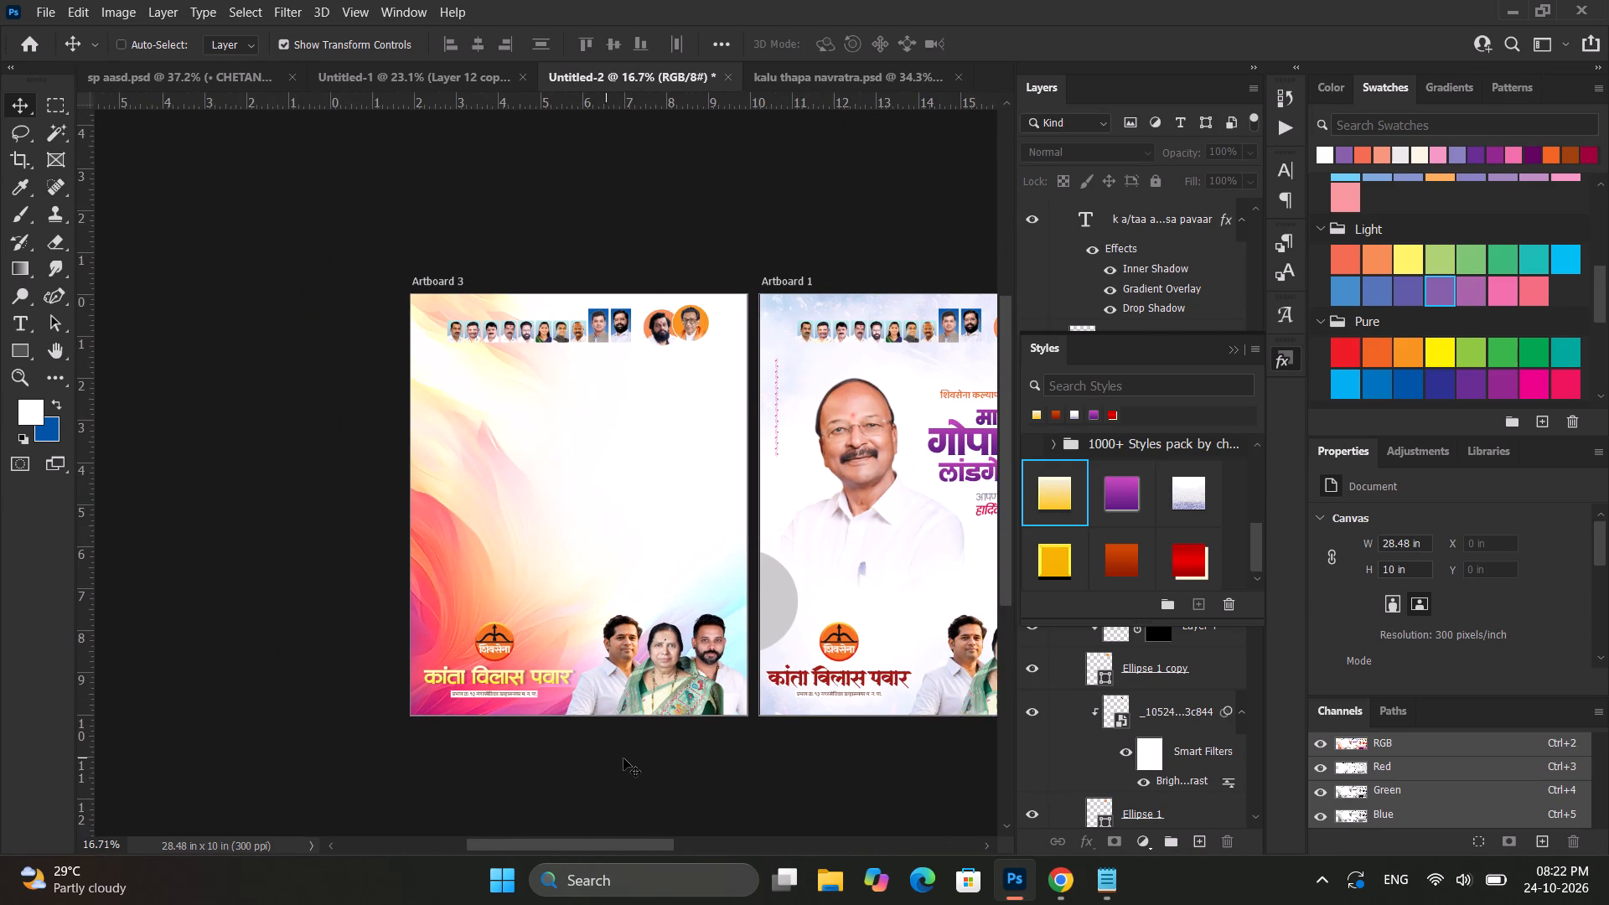
scroll(623, 758, "down", 5, "ctrl")
scroll(381, 708, "up", 2, "alt")
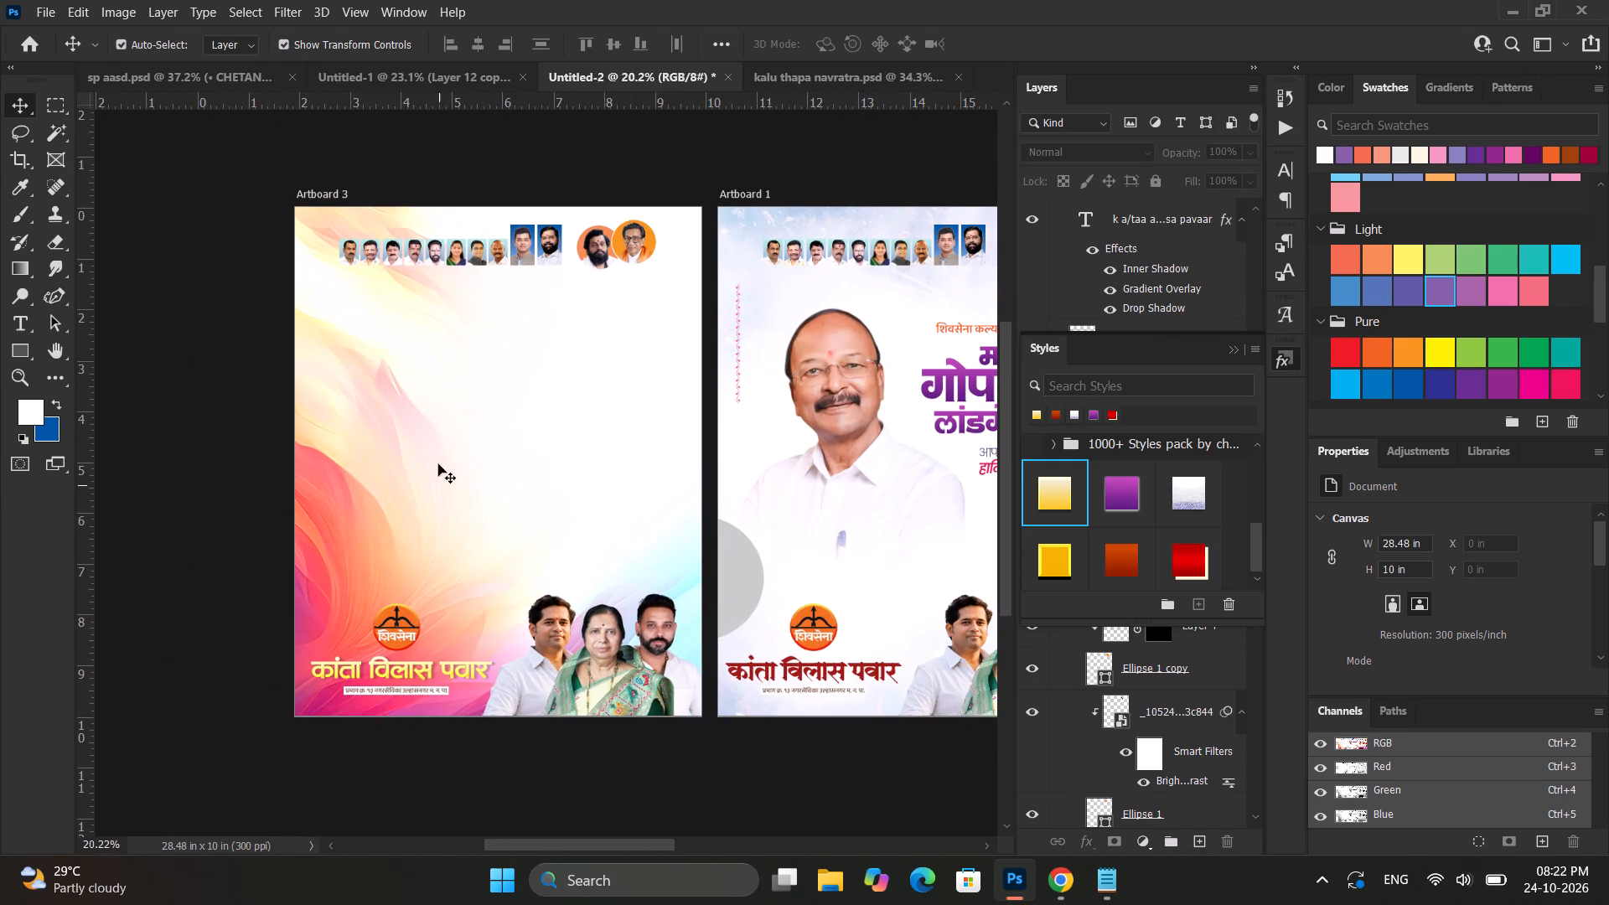
scroll(438, 464, "up", 2)
Switch to Chrome, download the background-removed portrait from Photoroom, and return to Photoshop.
left_click(1066, 889)
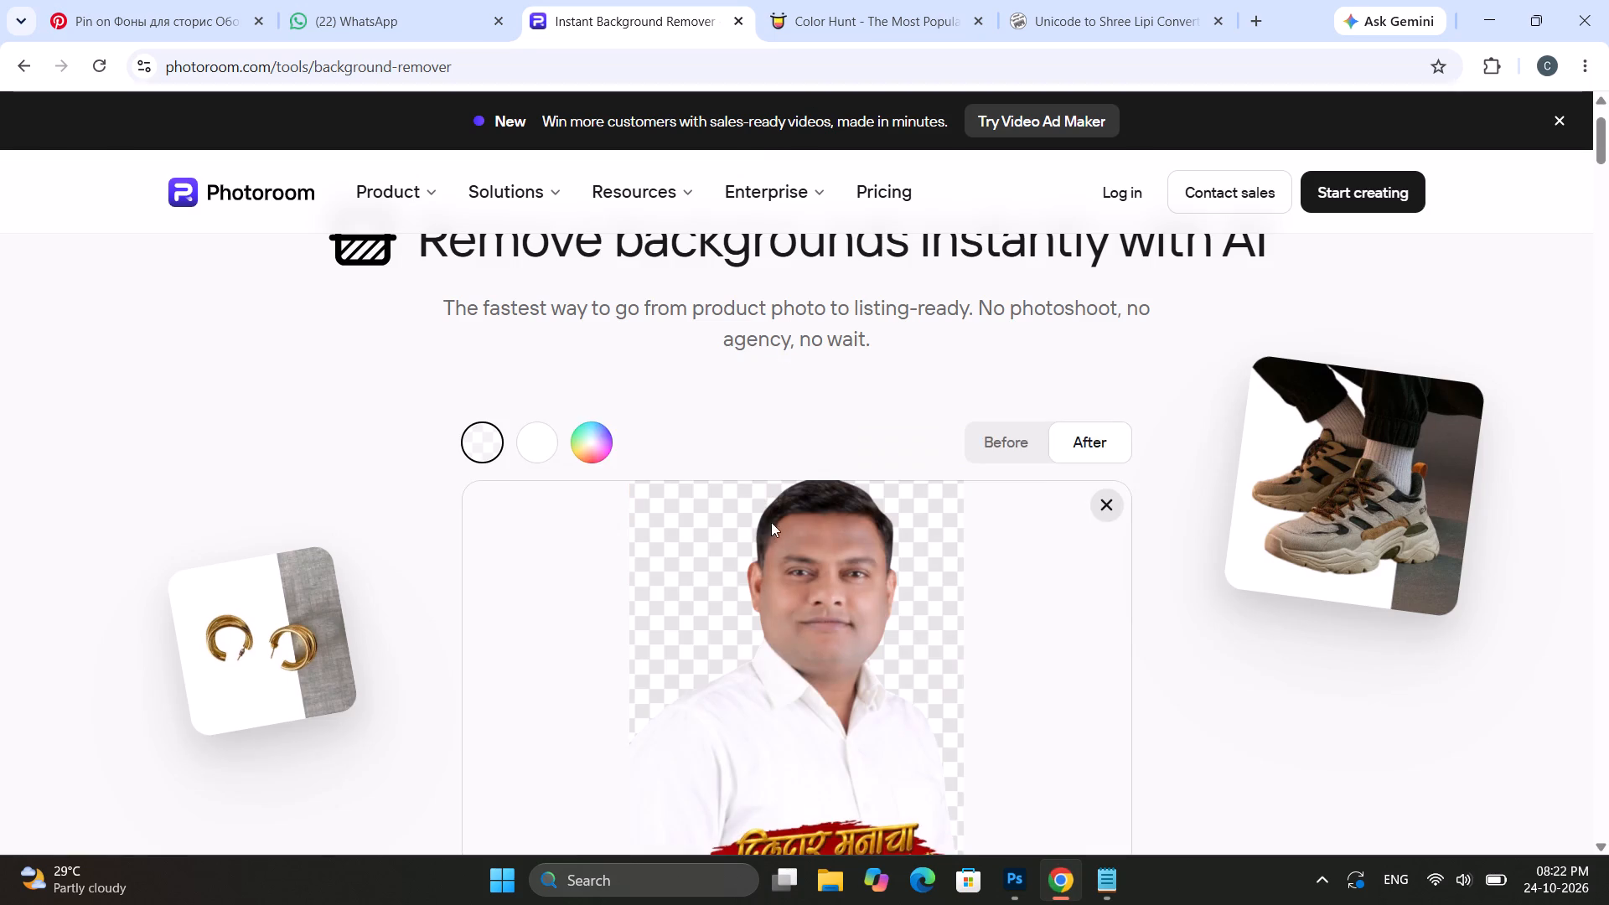
scroll(796, 538, "down", 2)
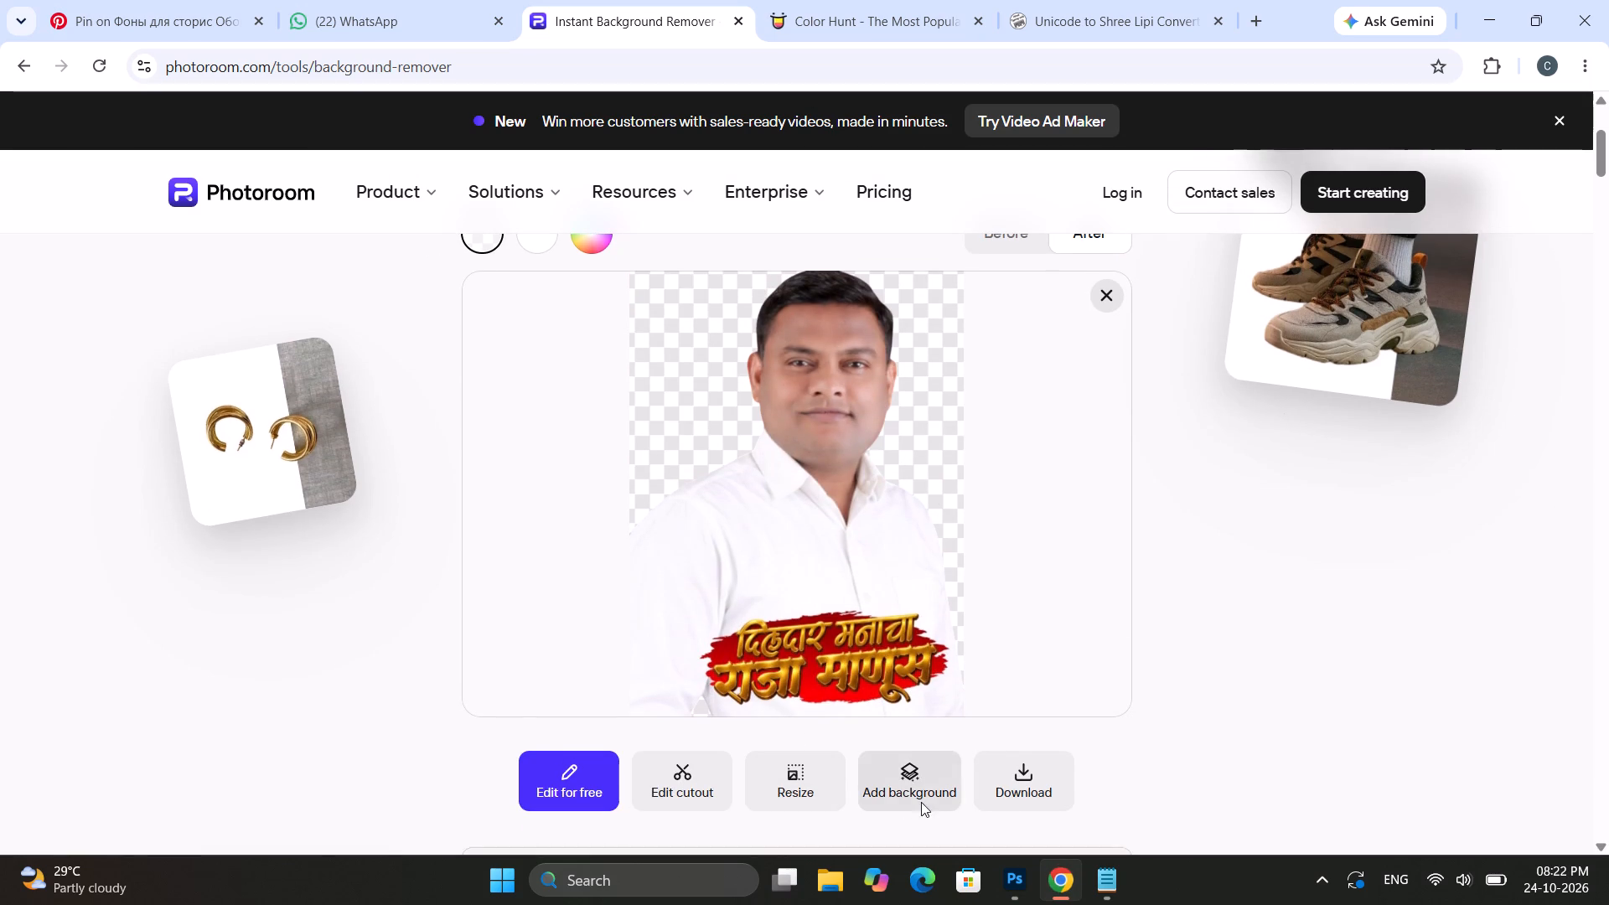
left_click(1035, 782)
left_click(1492, 2)
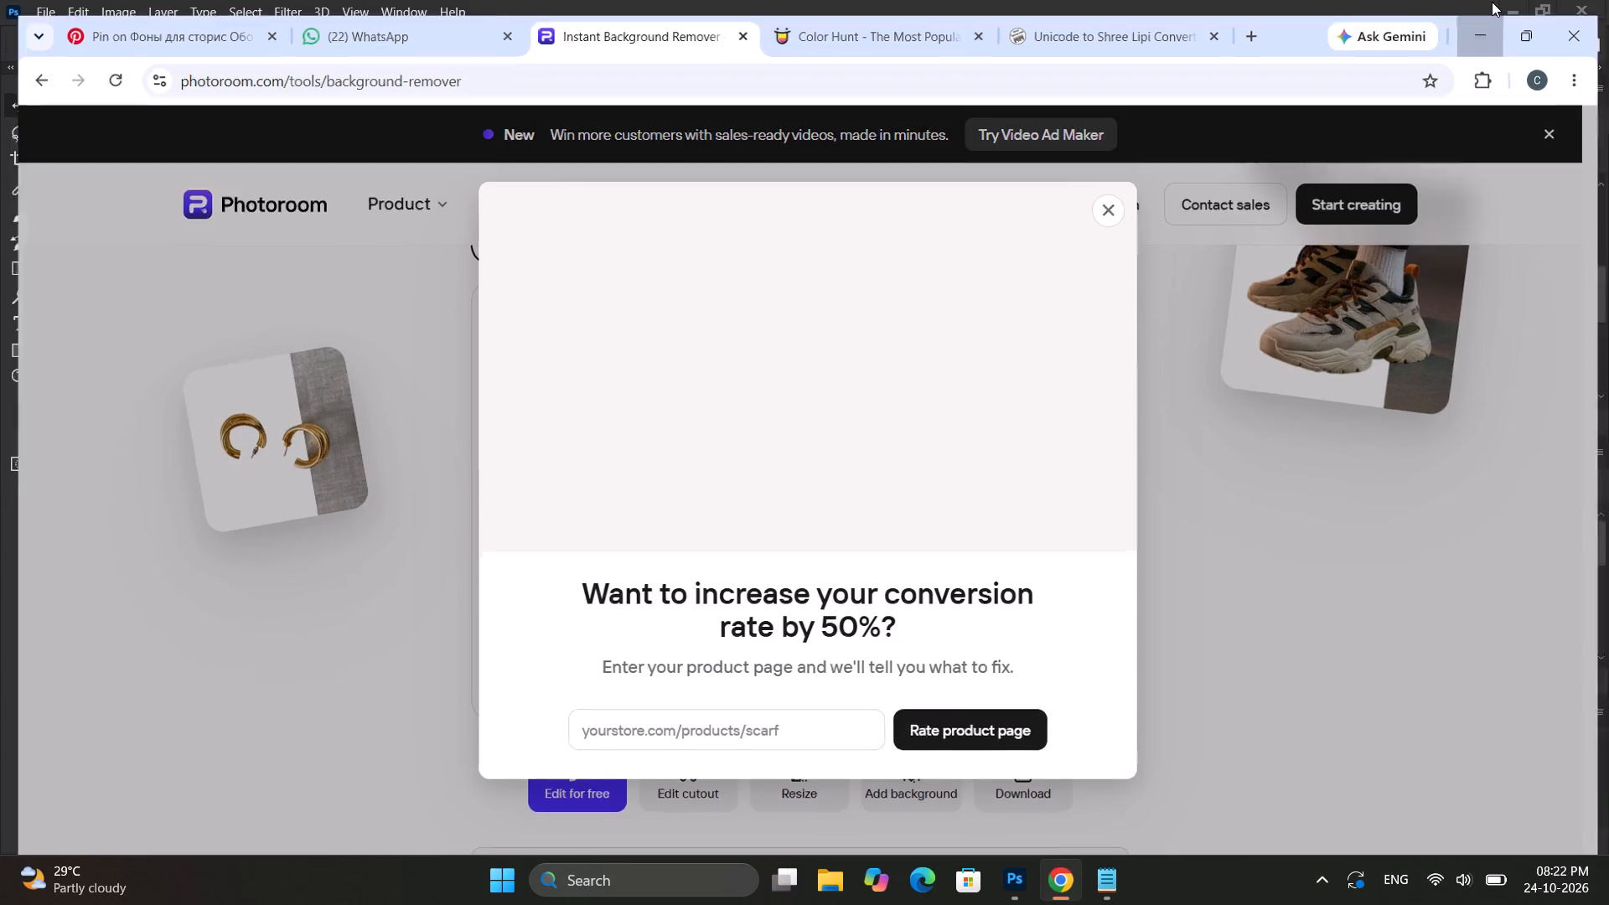
left_click(1072, 882)
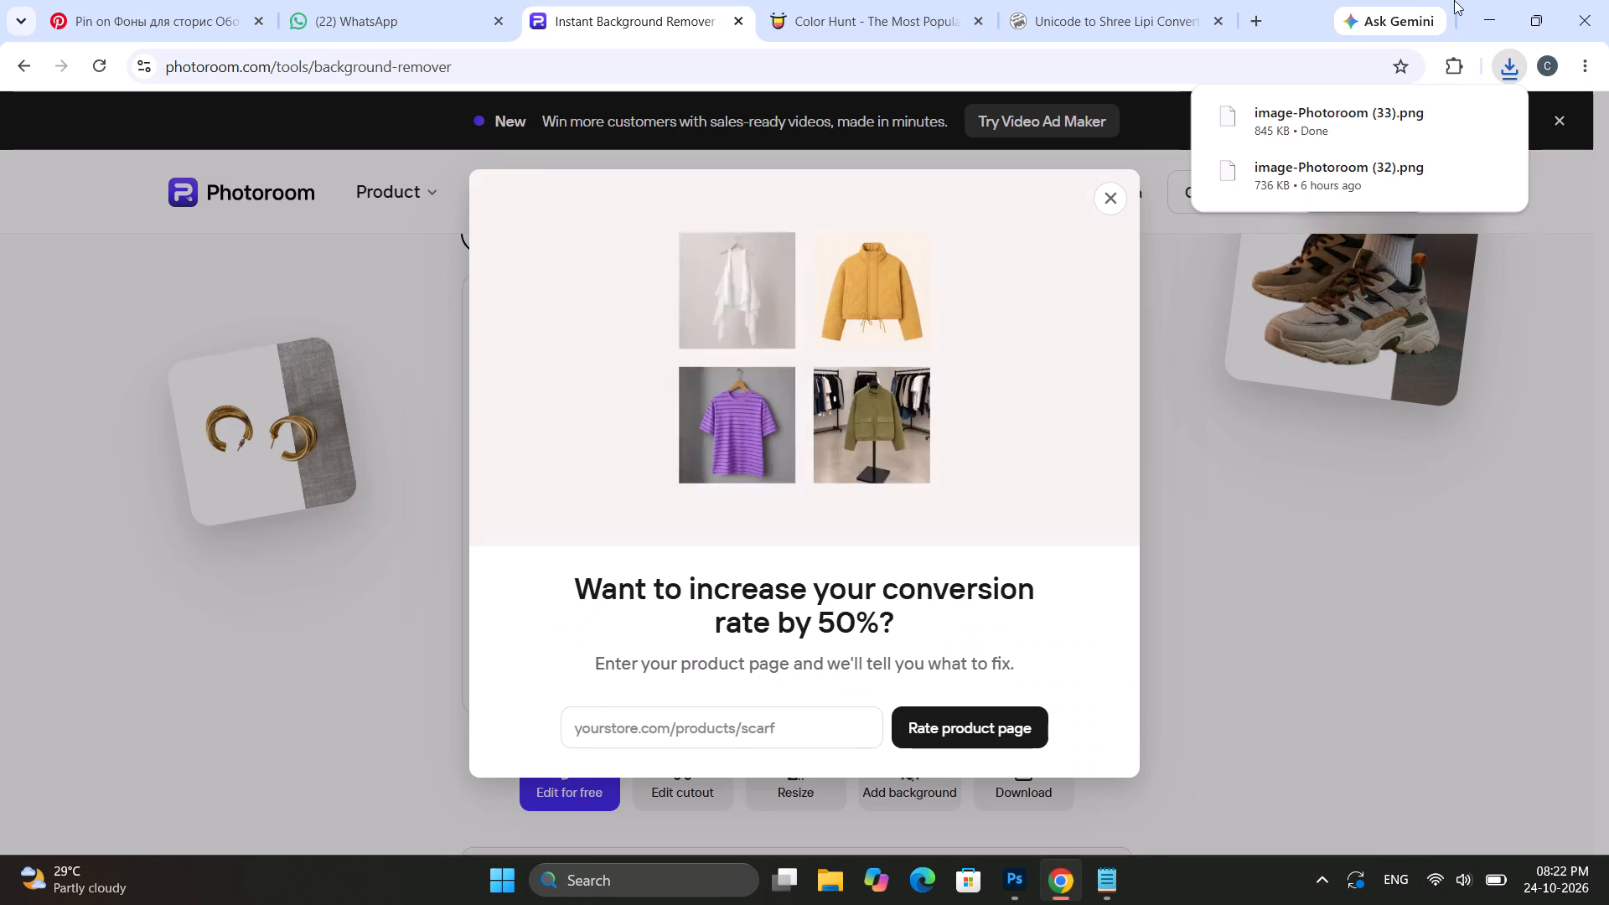
left_click(1459, 15)
left_click(1474, 12)
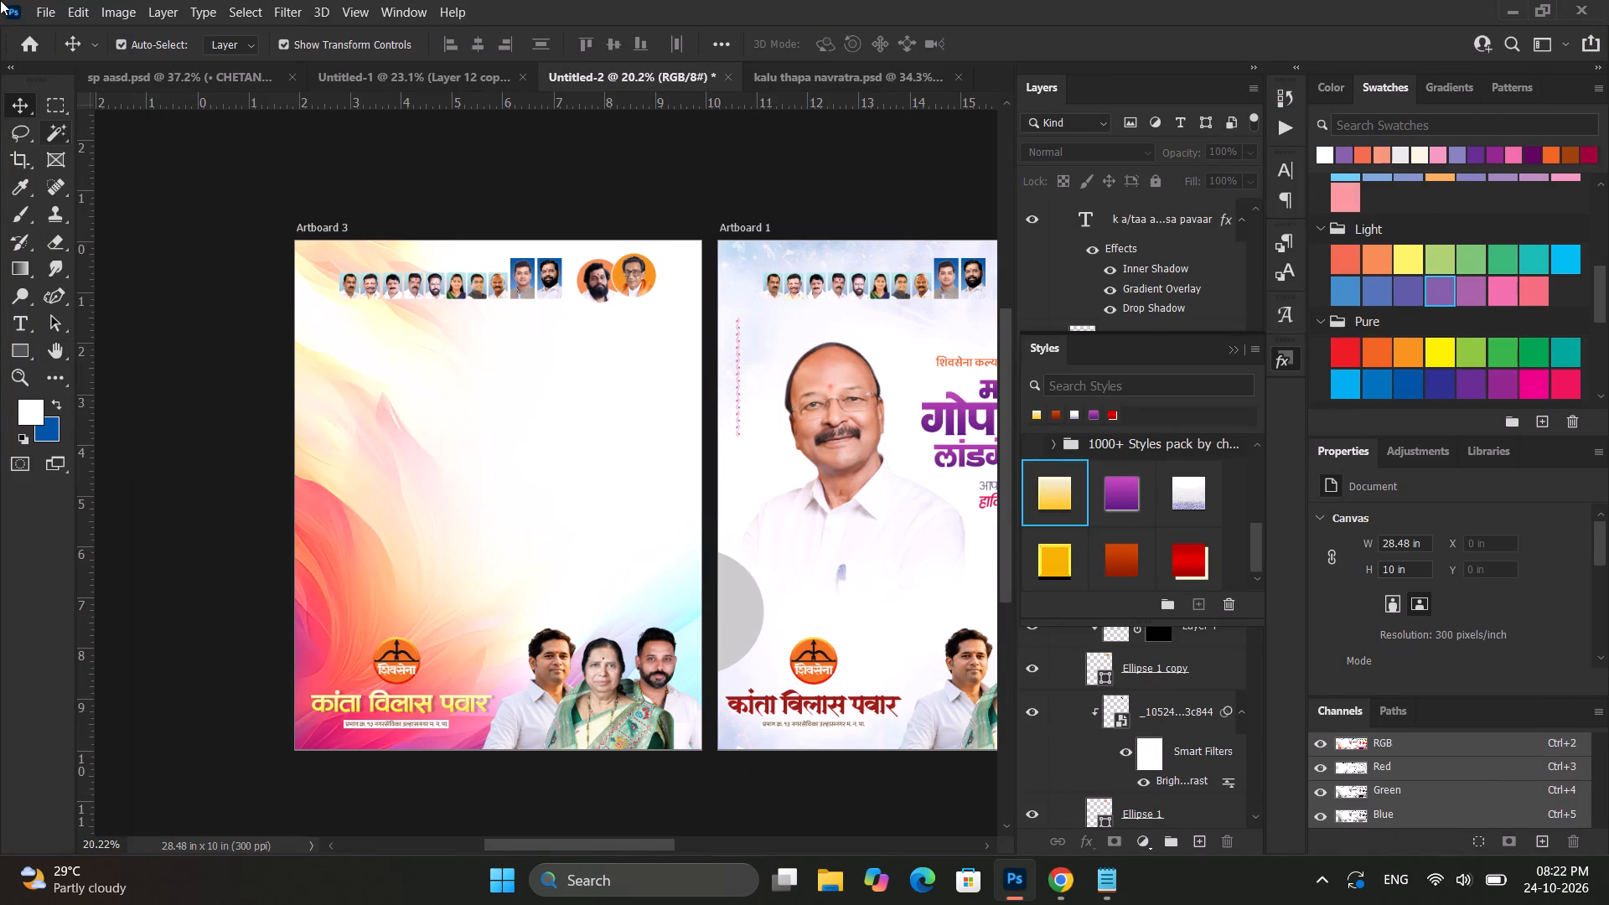
Place the downloaded image-Photoroom (33).png portrait on Artboard 3, scaled to about 20%.
left_click(39, 5)
left_click(102, 431)
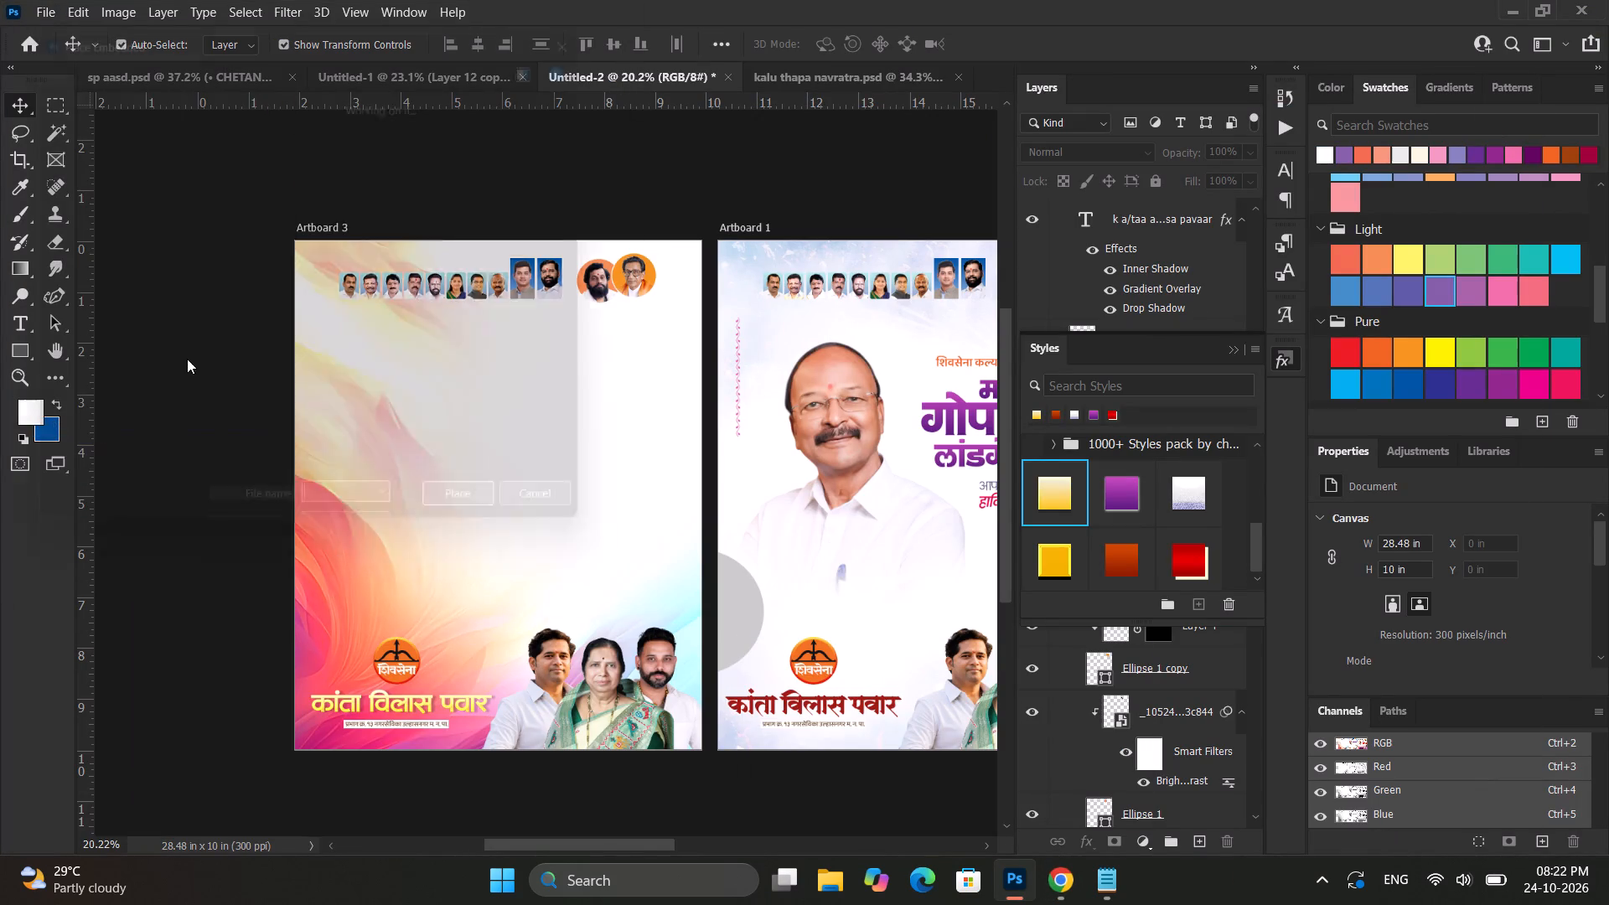
left_click(385, 398)
key("Return")
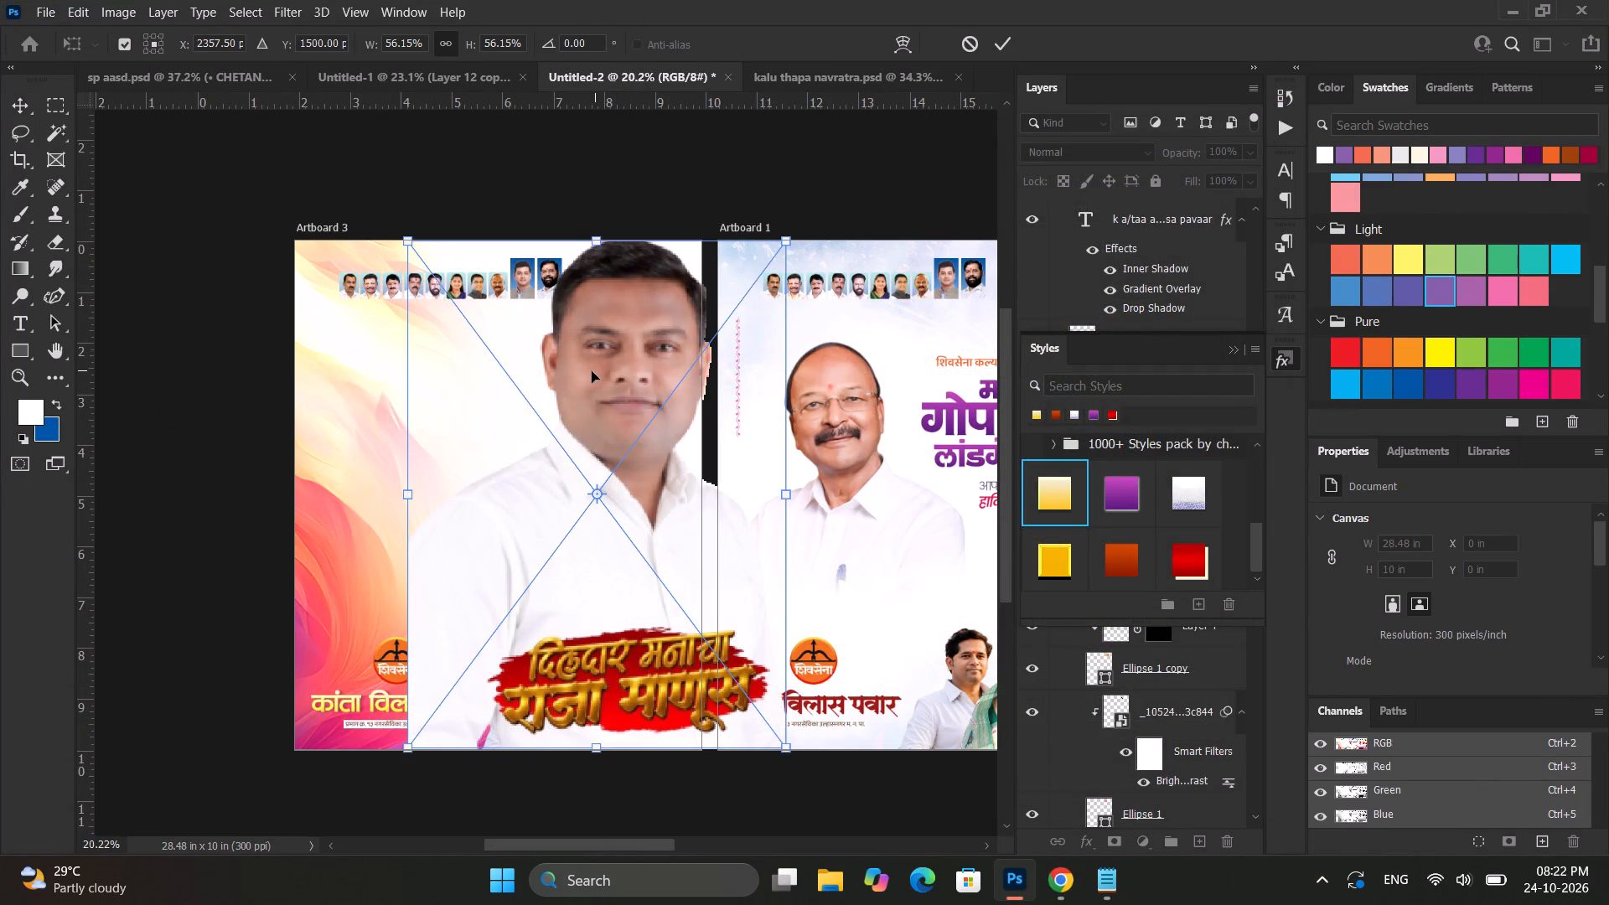
left_click_drag(616, 360, 492, 377, "shift")
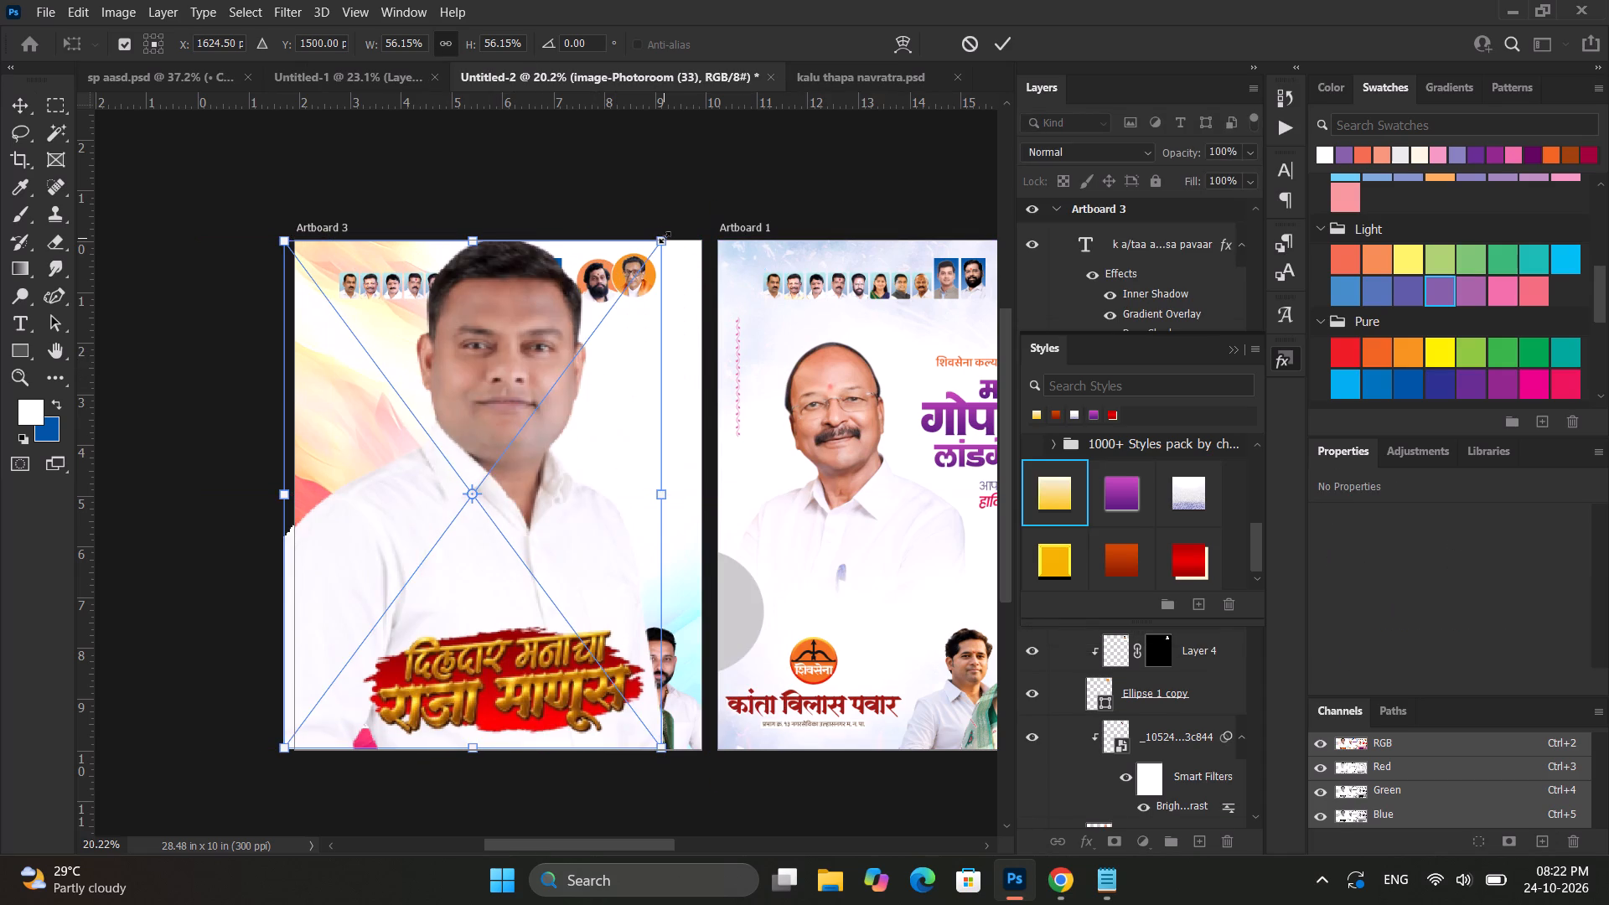
left_click_drag(665, 237, 520, 384, "alt")
left_click(996, 47)
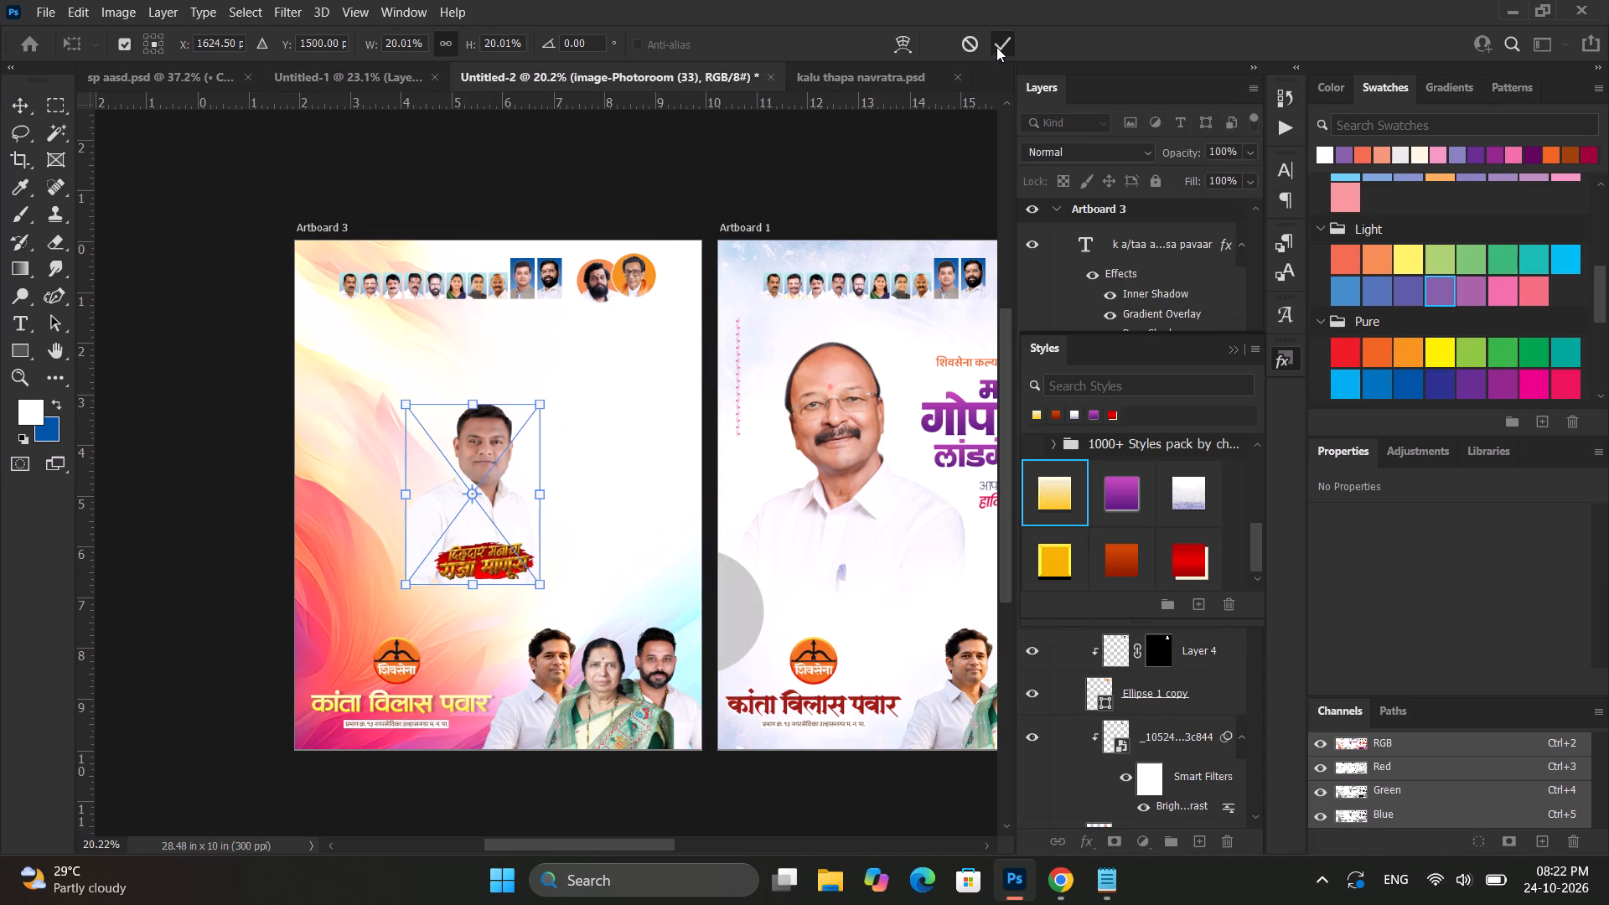
Rasterize the placed portrait so that it can be edited with the Eraser tool.
left_click(66, 237)
scroll(422, 594, "up", 5, "alt")
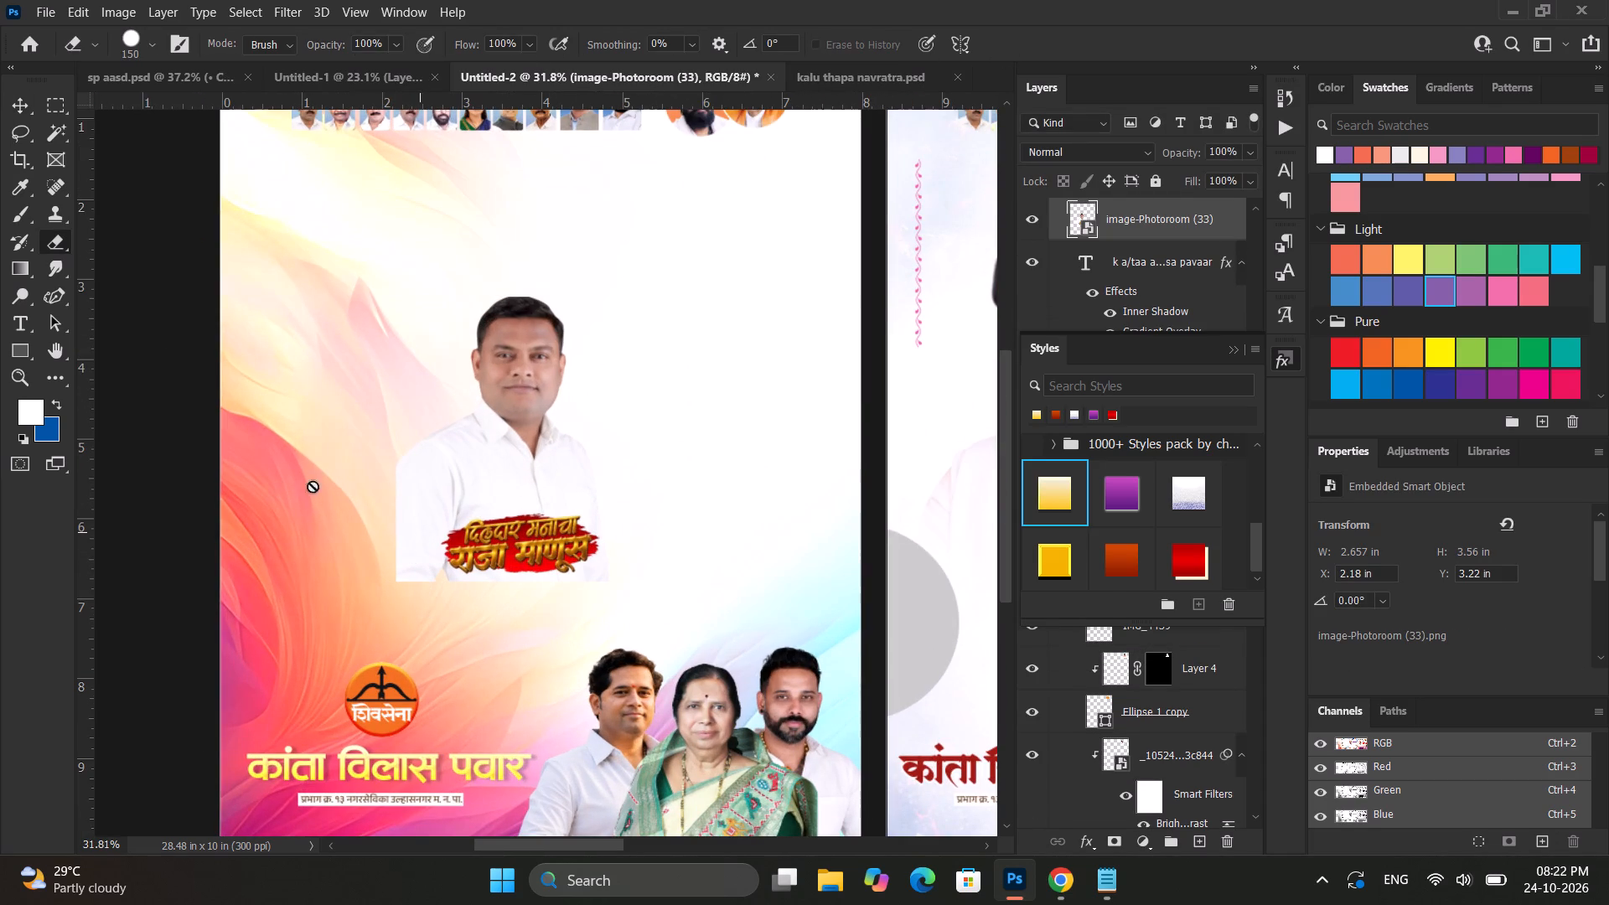
left_click(387, 598)
left_click(792, 365)
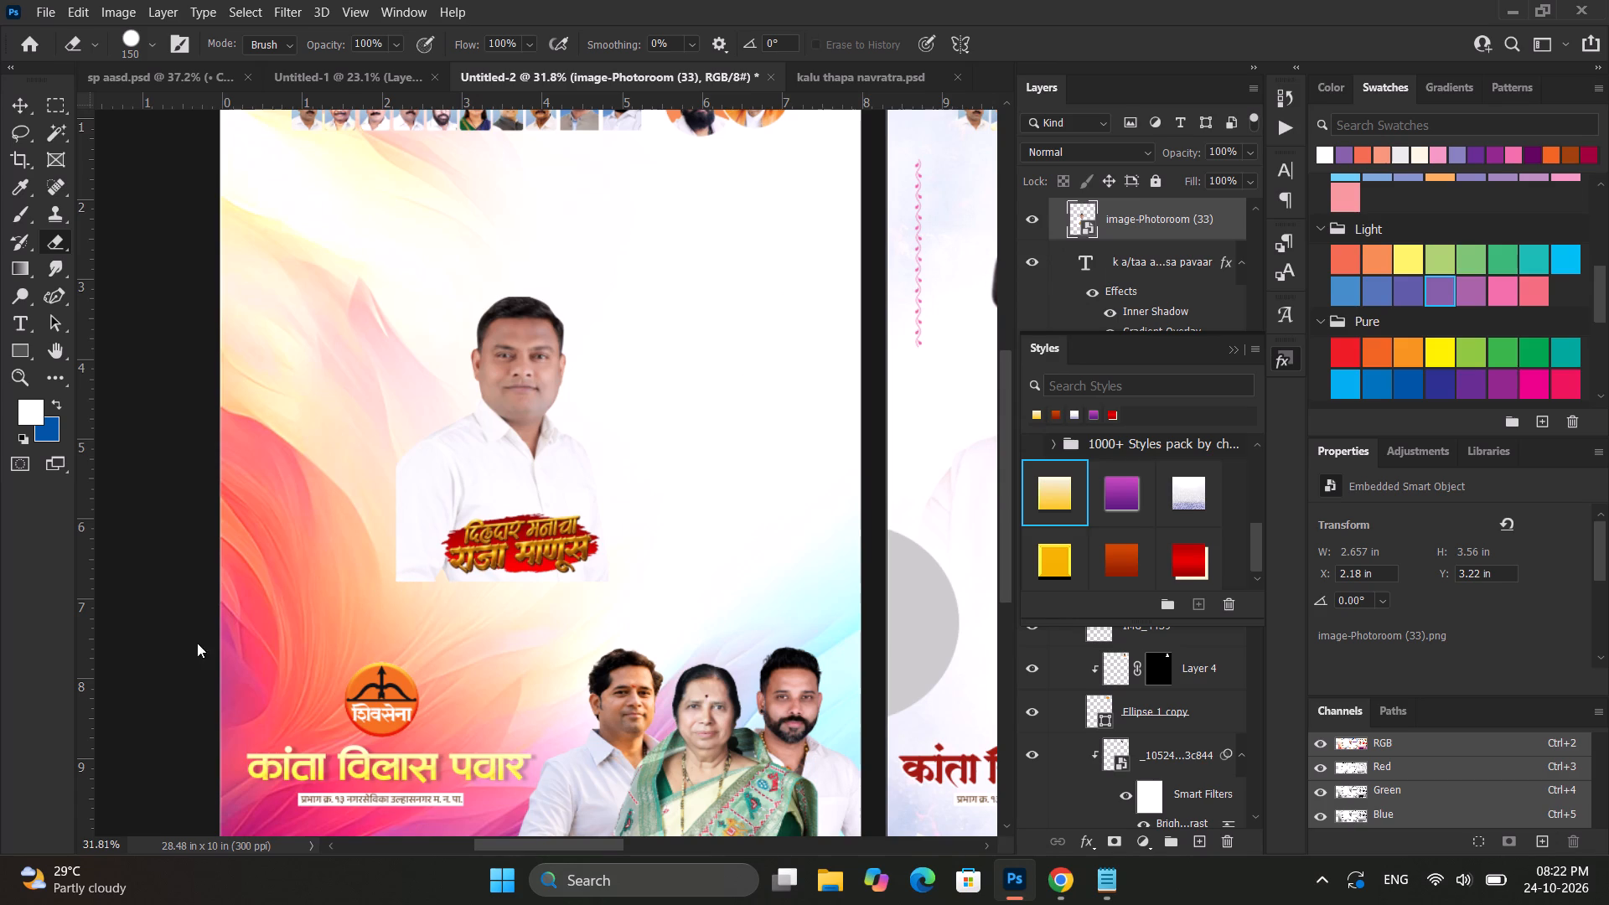
Erase the slogan graphic and fade the portrait's lower body with a soft 900 px eraser at 0% hardness.
key("bracketright")
key("bracketright")
key("bracketright")
key("bracketright")
key("bracketright")
key("bracketright")
key("bracketright")
key("bracketright")
key("bracketright")
key("bracketright")
key("bracketright")
key("bracketright")
key("bracketright")
key("bracketright")
key("bracketright")
key("bracketright")
key("bracketright")
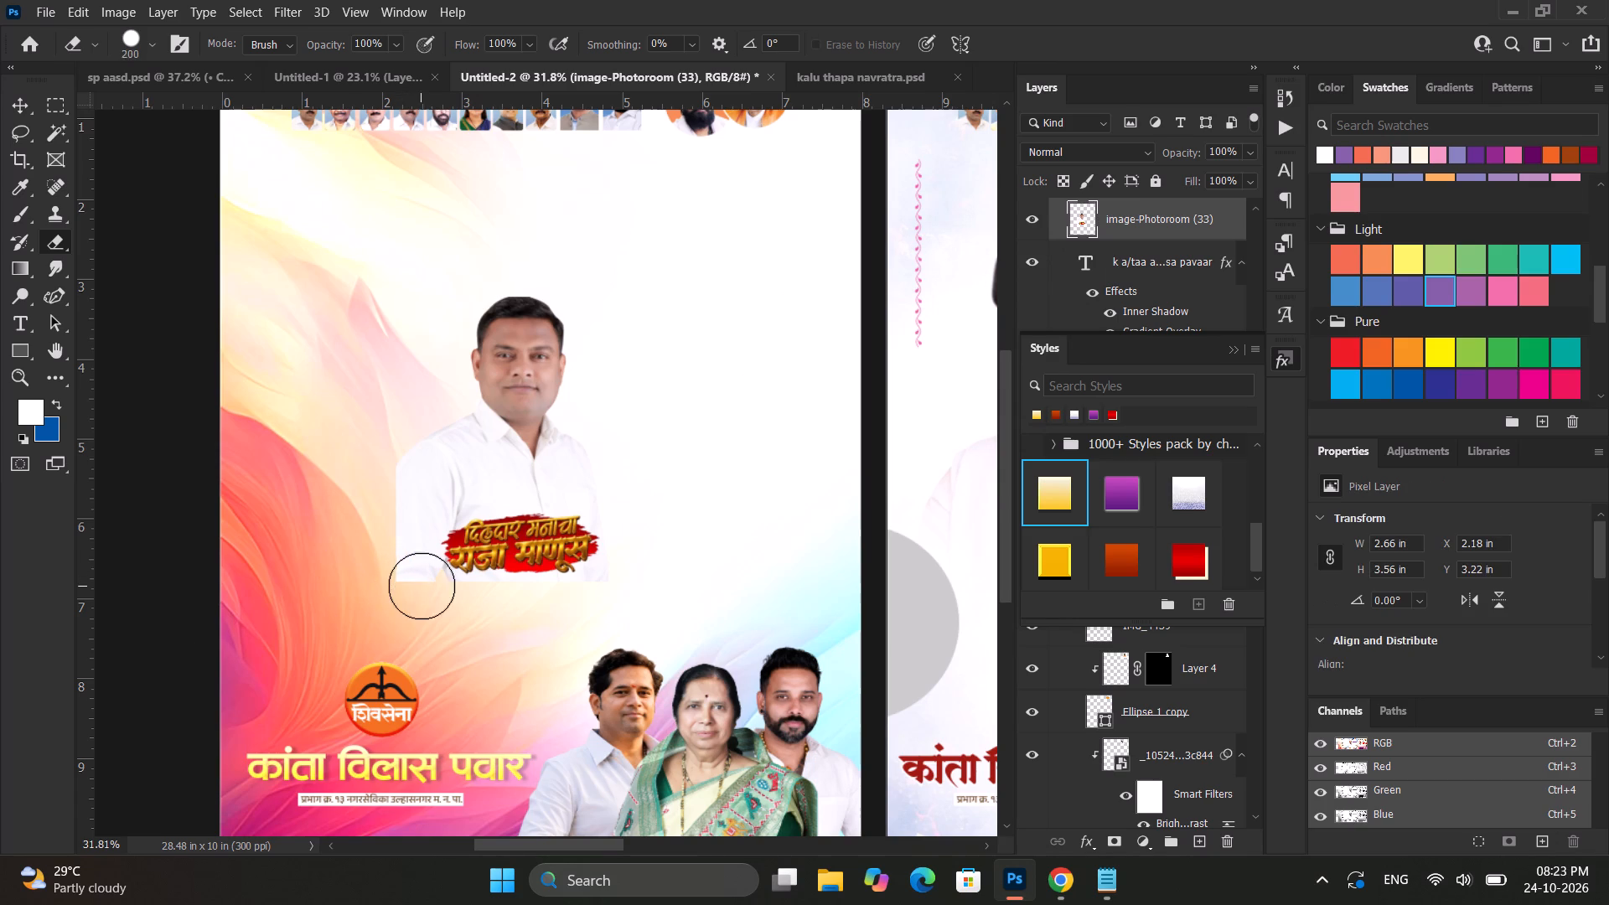
right_click(460, 569)
key("bracketleft")
left_click_drag(660, 565, 491, 577)
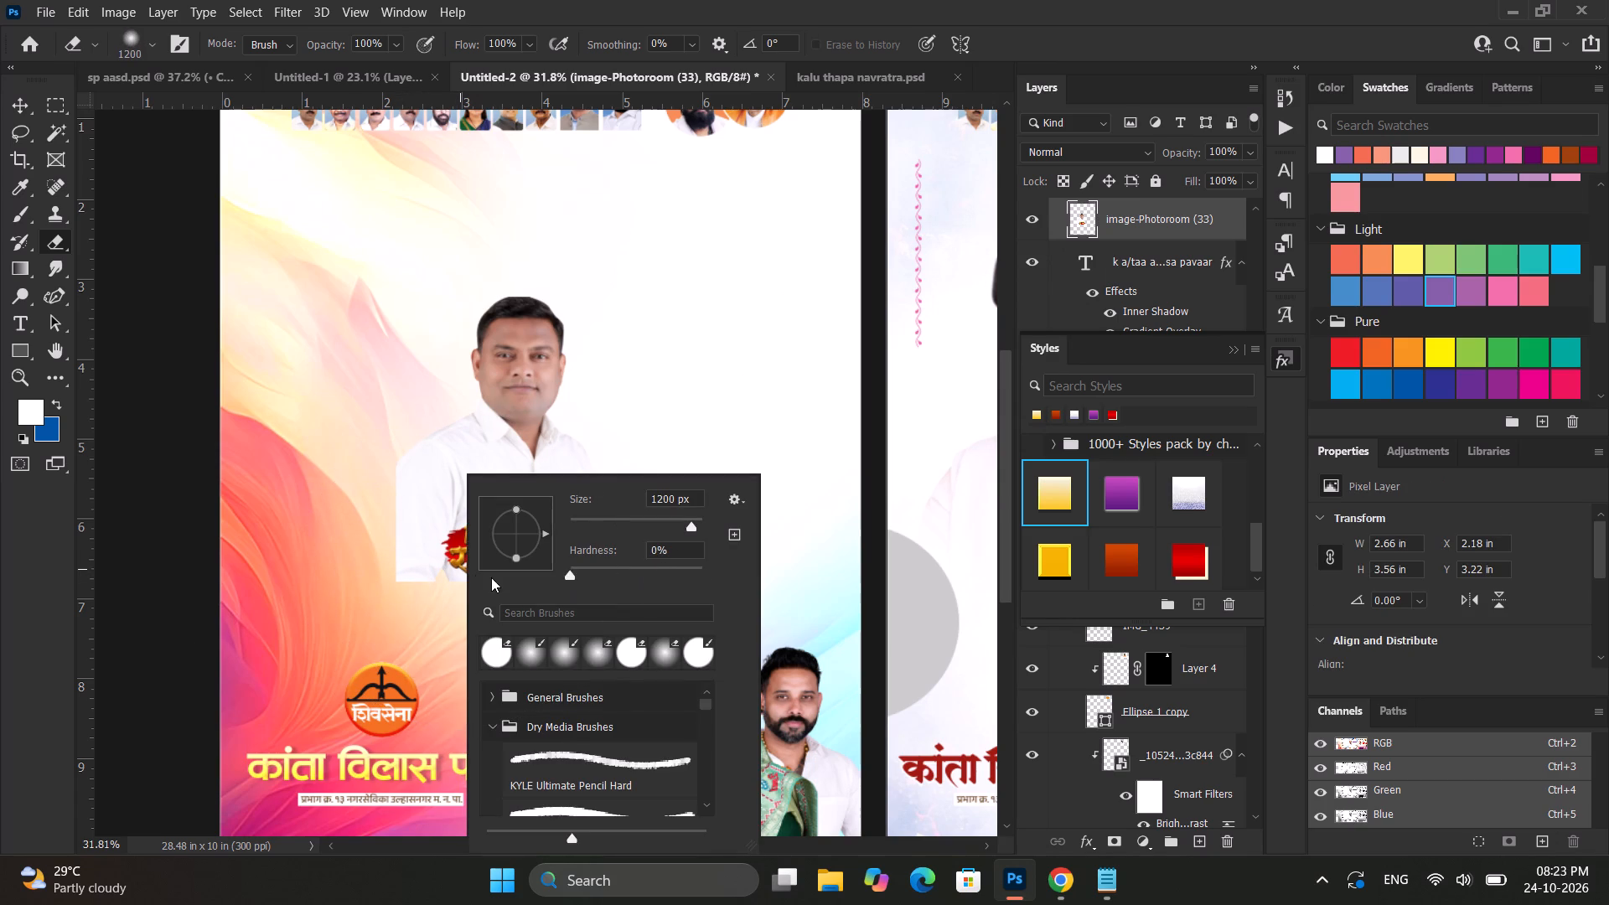
left_click_drag(491, 577, 475, 576)
key("Return")
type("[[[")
left_click_drag(364, 582, 329, 609)
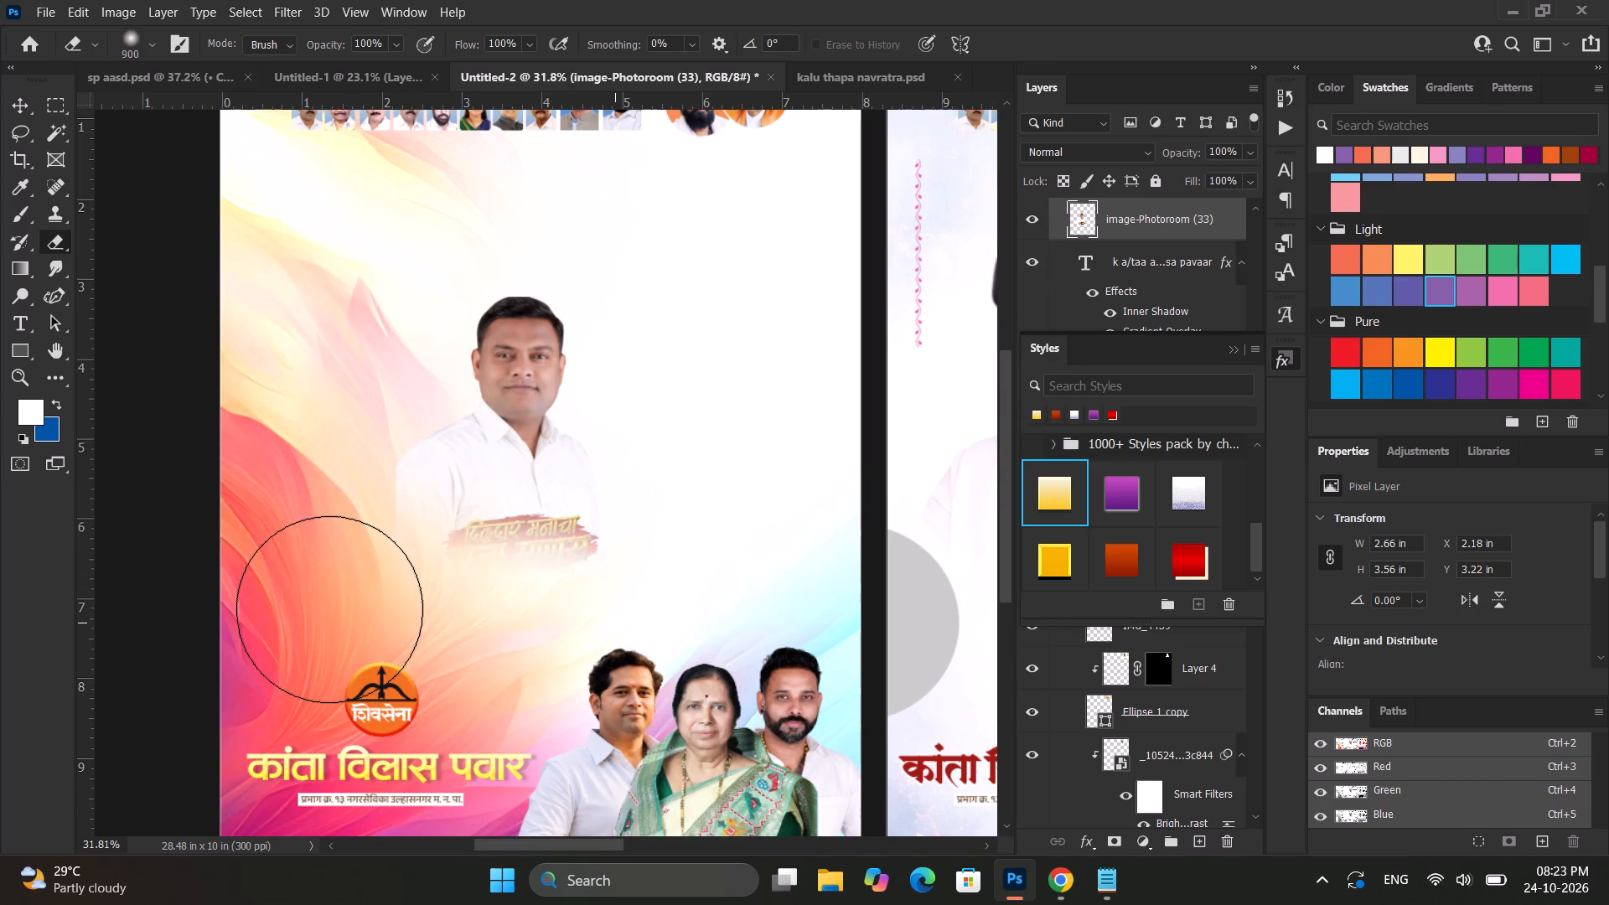
left_click_drag(329, 609, 342, 621)
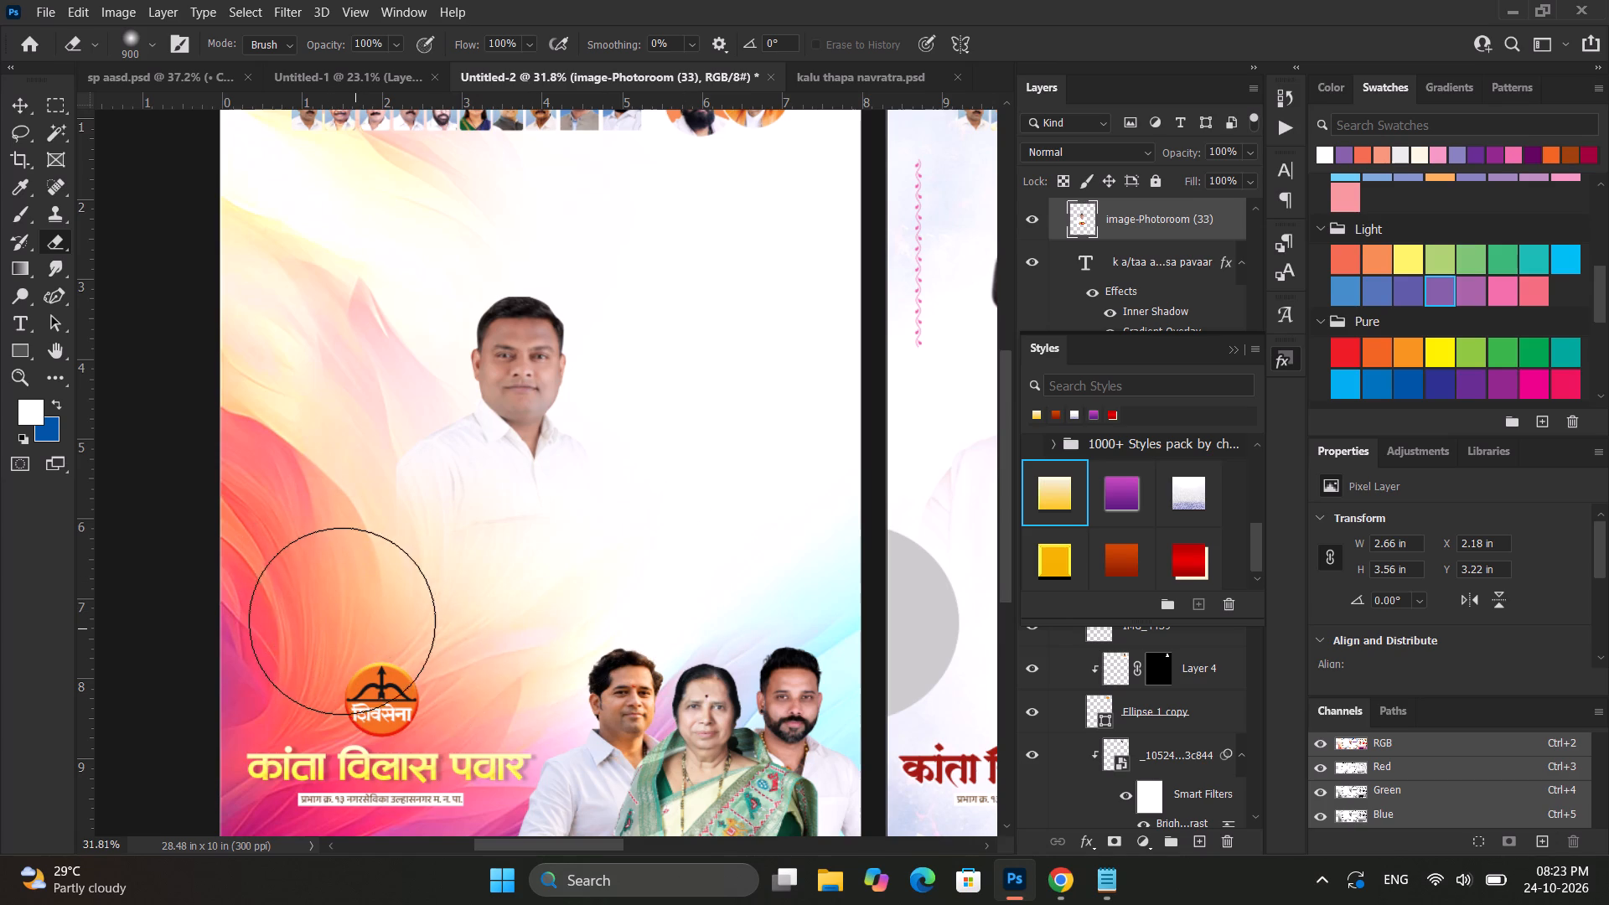
left_click_drag(342, 621, 610, 624)
Move the portrait to Artboard 3's left side, scale it to 163.43%, and raise it below the row of leader photos.
left_click(13, 105)
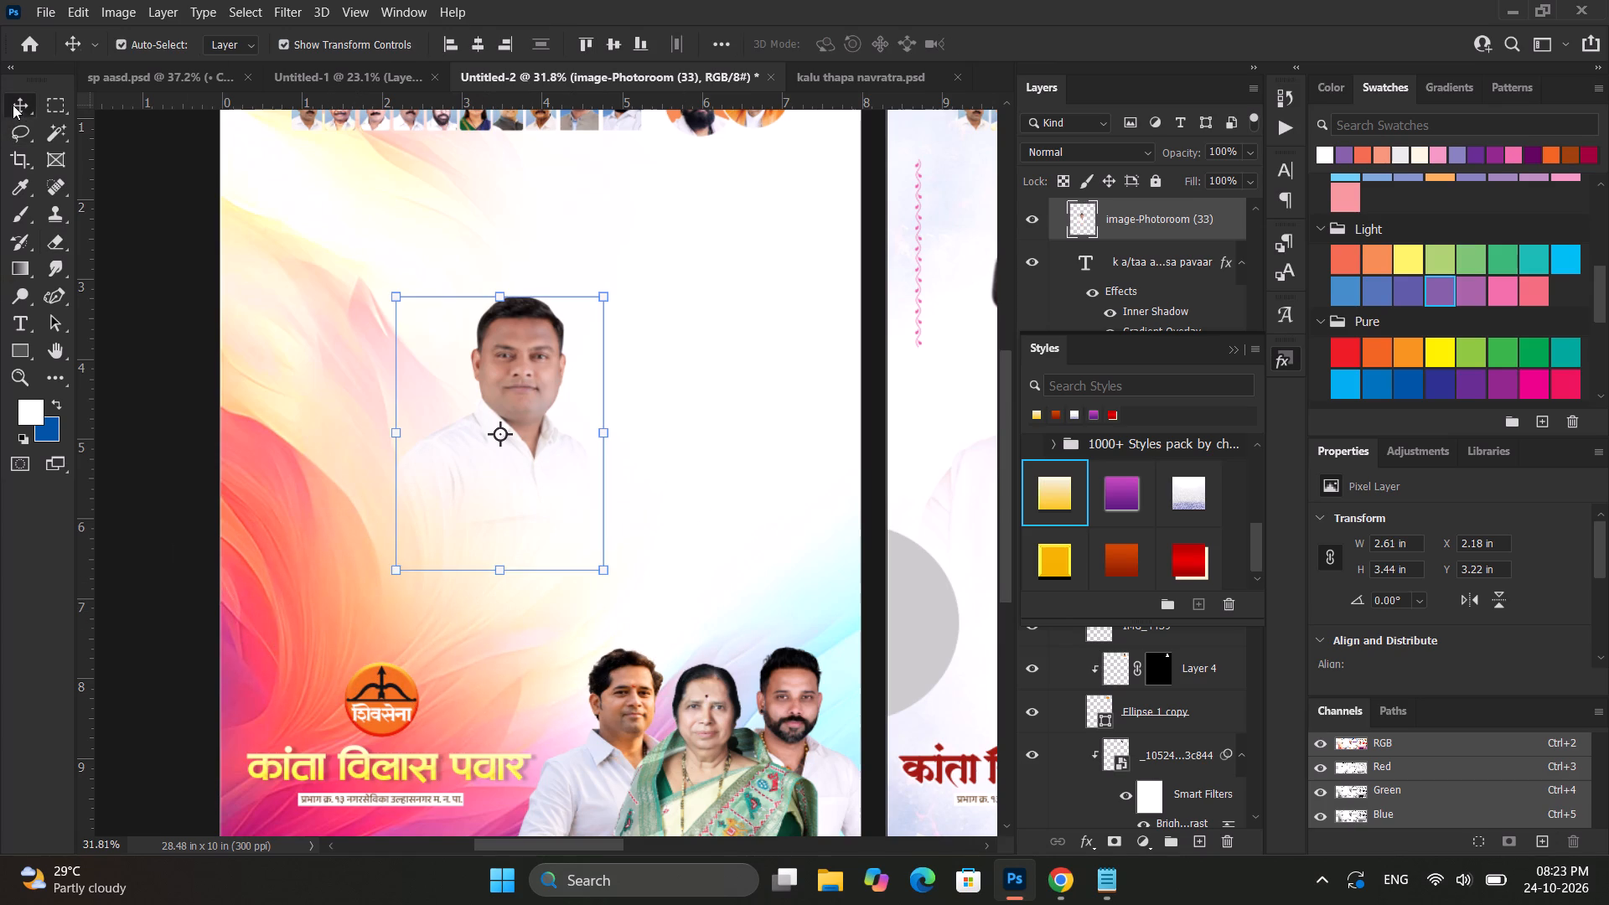
scroll(193, 362, "down", 5, "alt")
left_click_drag(427, 359, 340, 360, "shift")
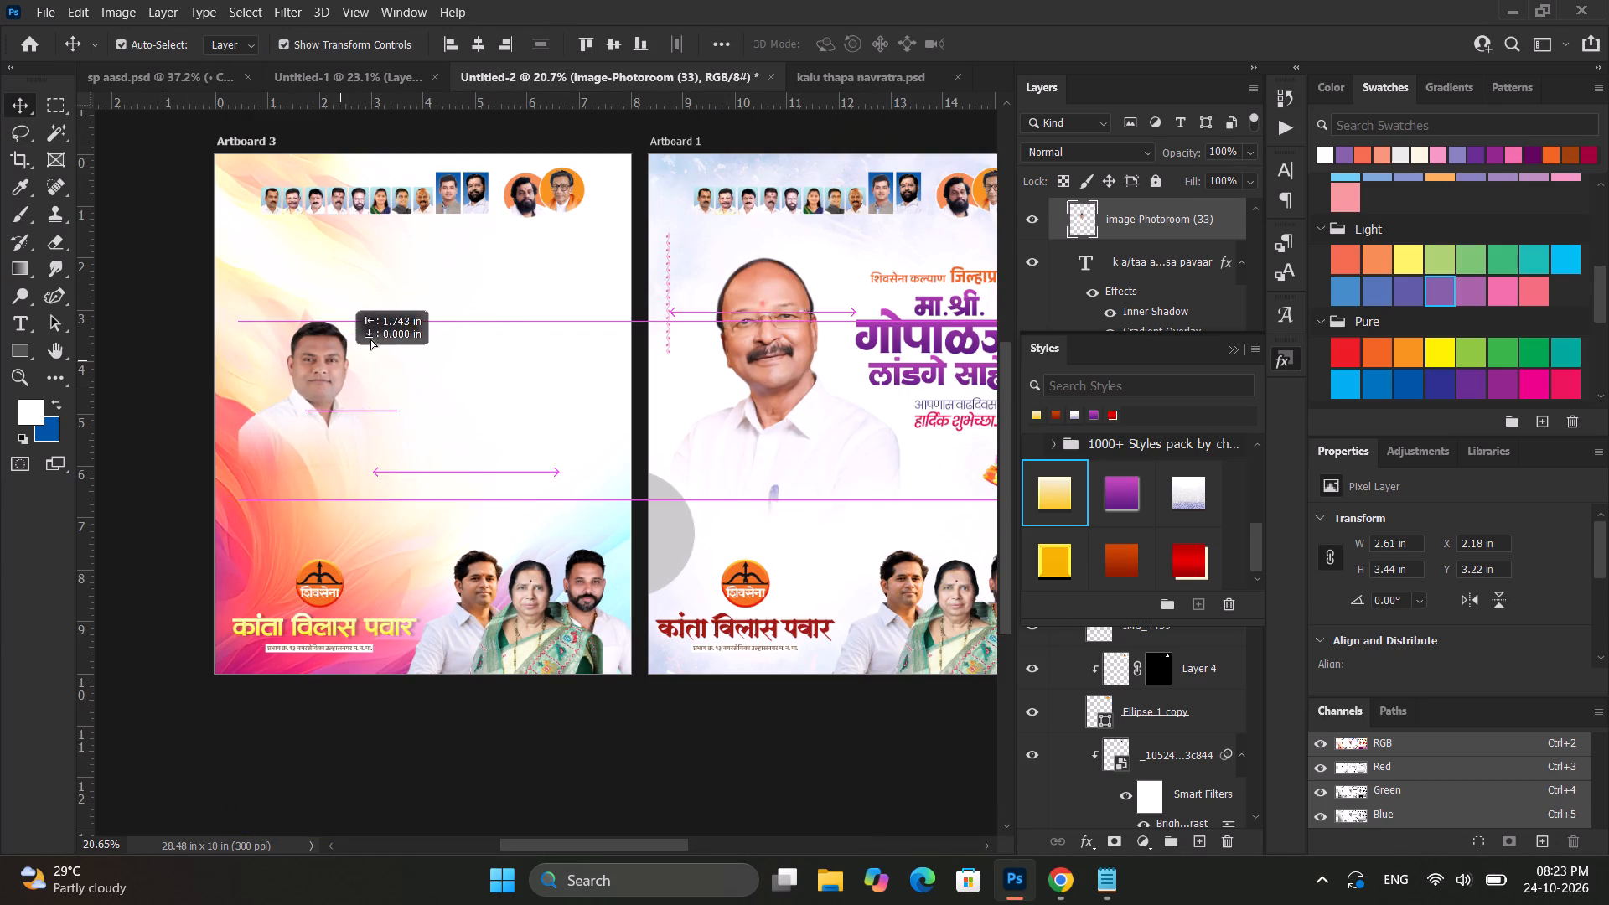
left_click_drag(374, 328, 417, 271, "alt")
left_click_drag(346, 323, 342, 313)
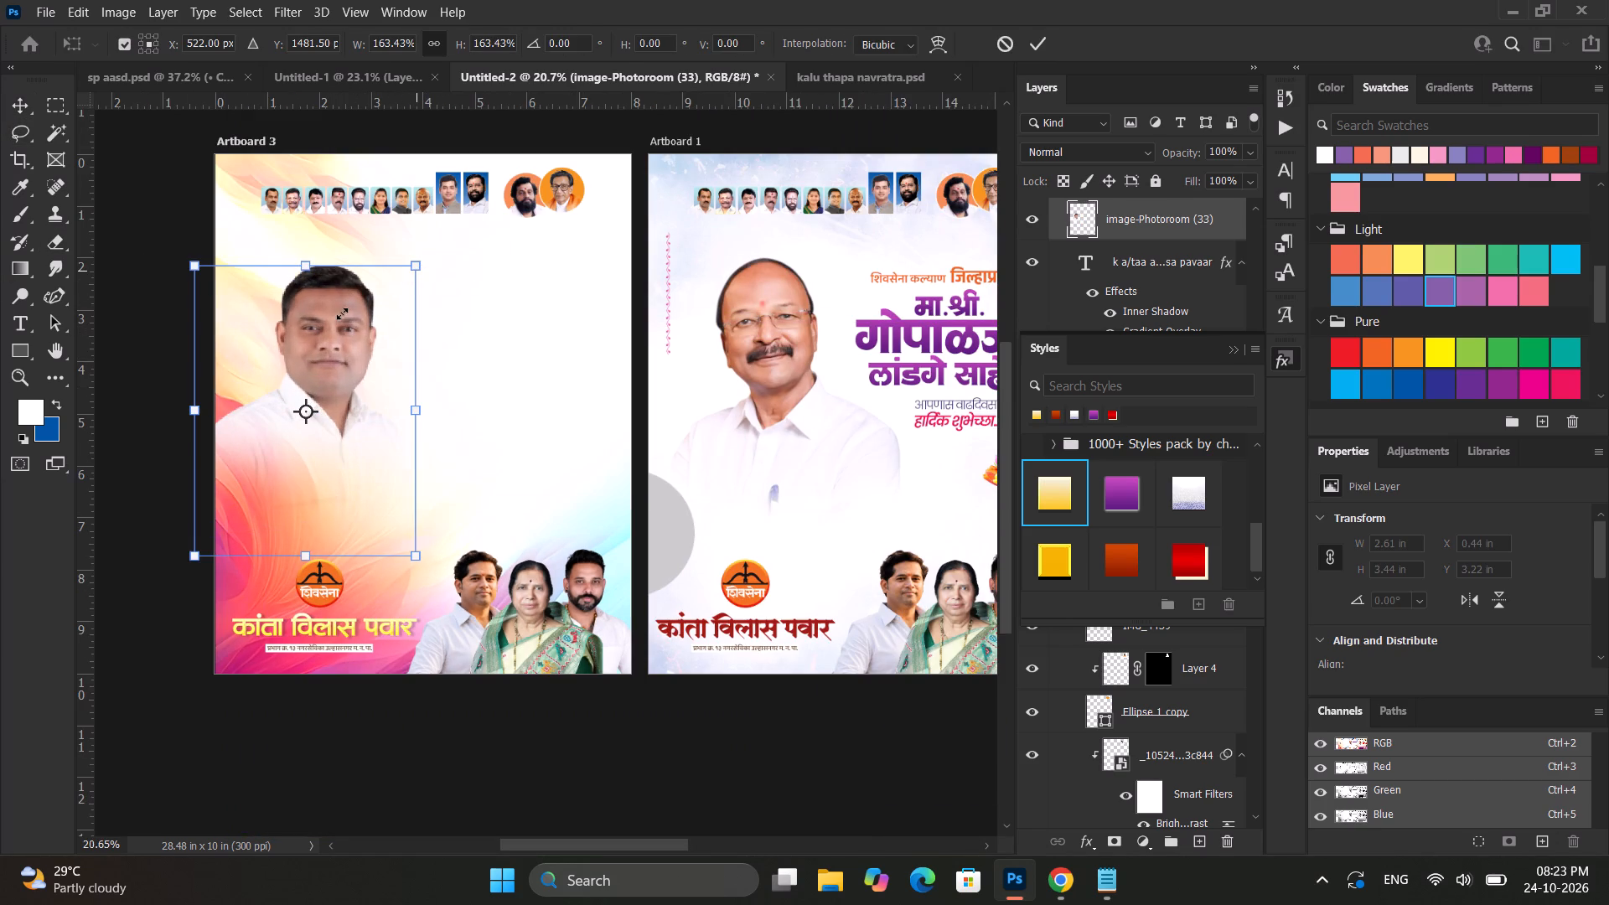
left_click_drag(342, 313, 342, 309)
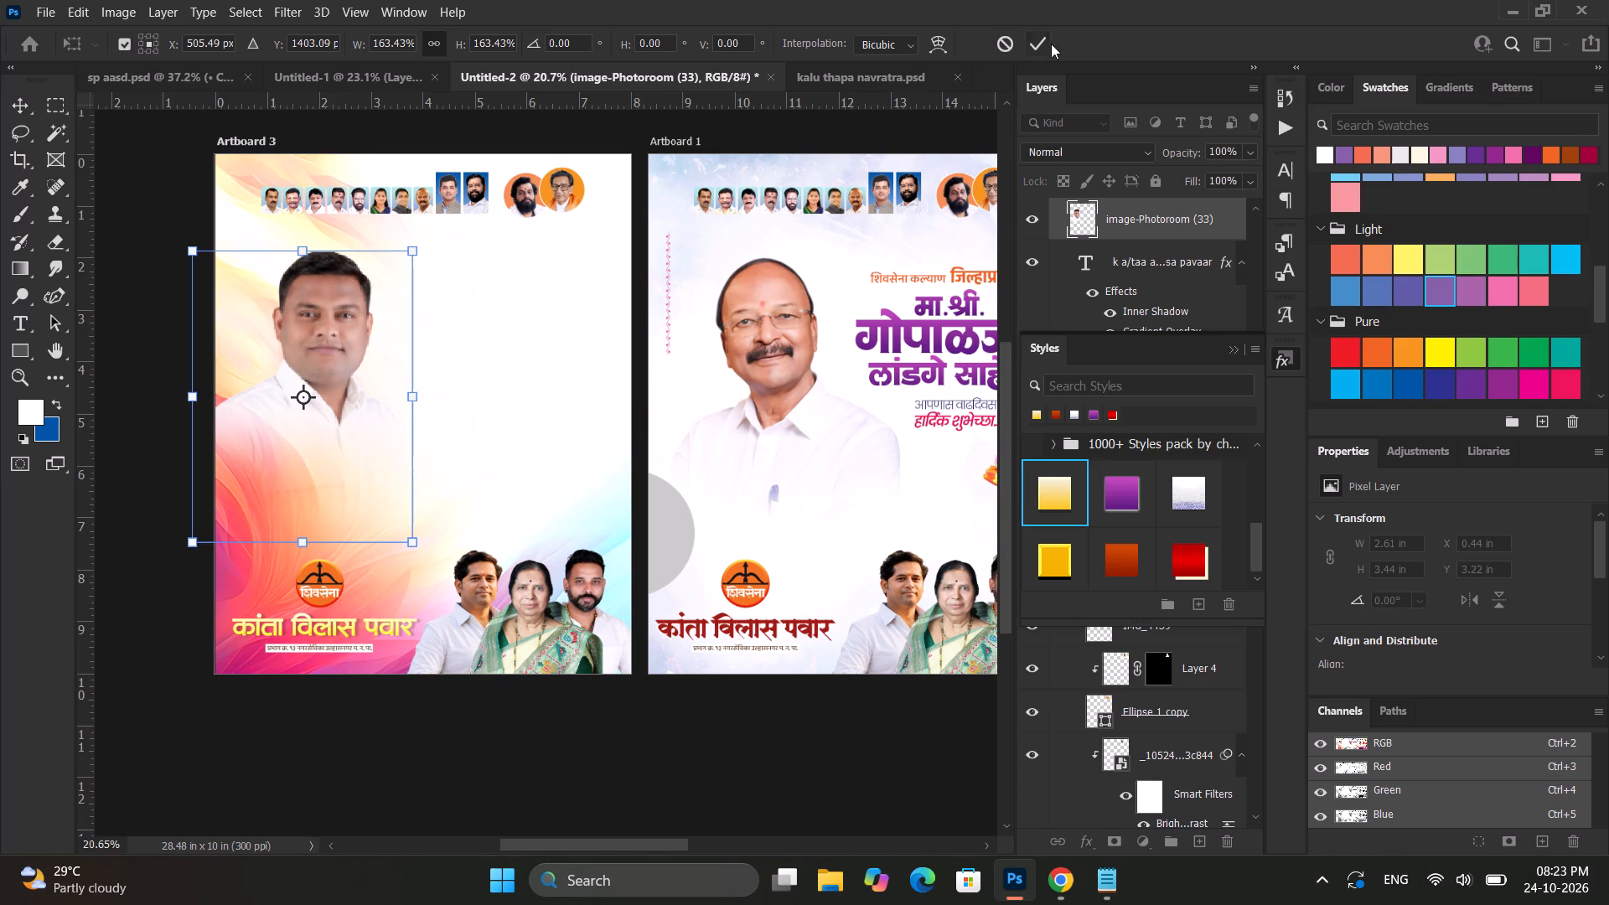
left_click(1051, 44)
left_click(790, 749)
Duplicate Artboard 2's large red "गोपाळजी" text onto Artboard 3, beside the portrait's face.
scroll(690, 700, "down", 3, "alt")
scroll(712, 677, "down", 2)
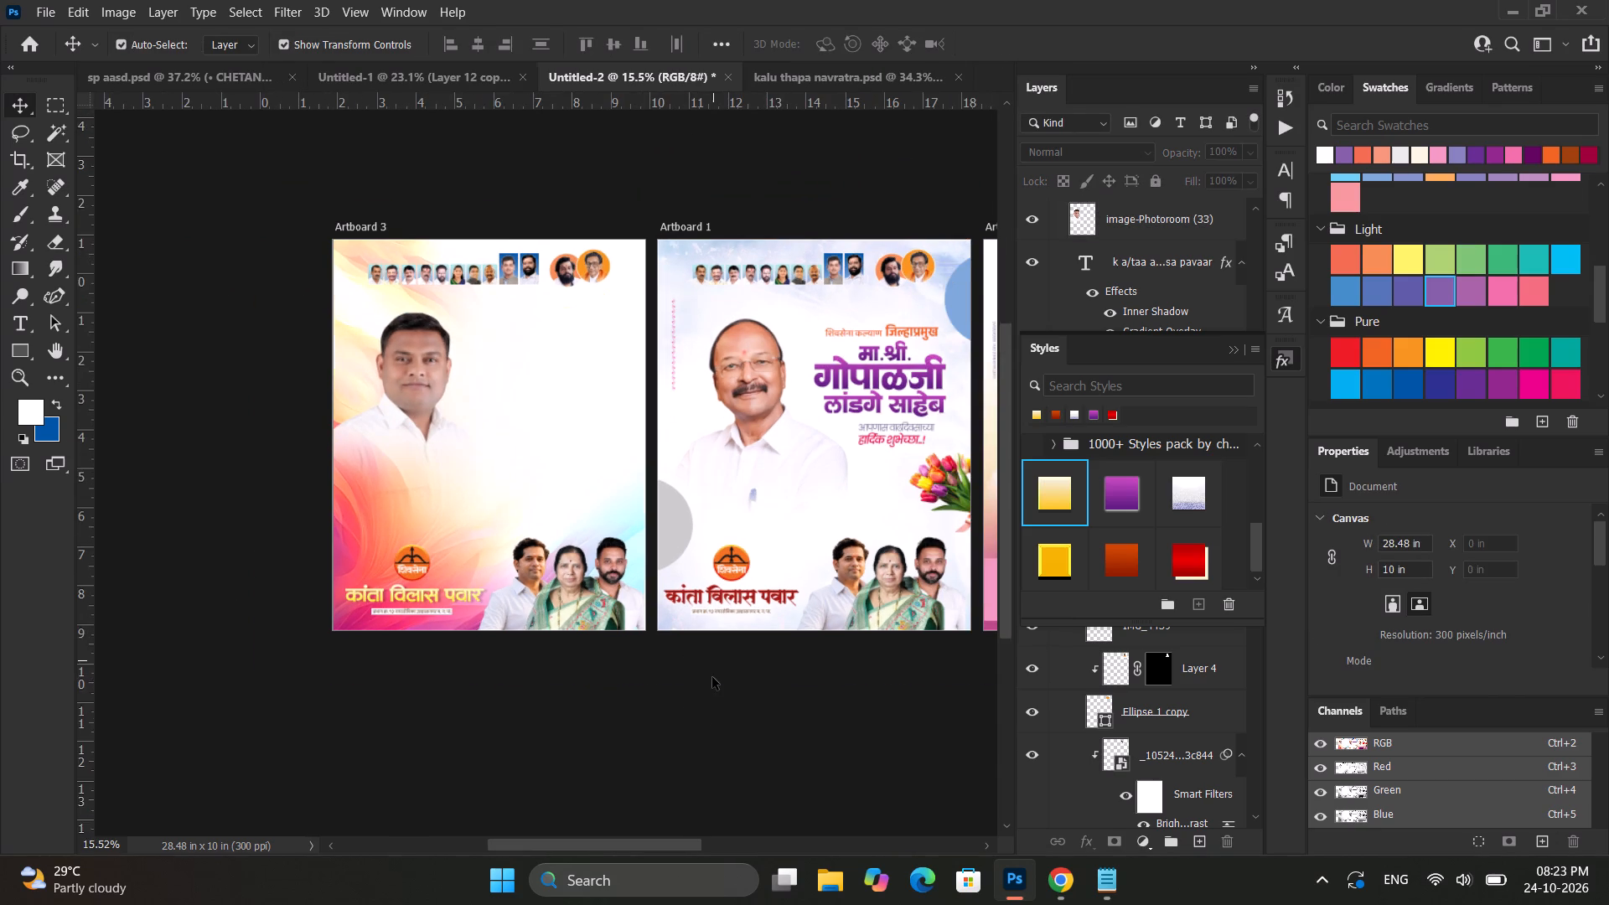
scroll(712, 677, "down", 2)
scroll(882, 371, "down", 18, "alt")
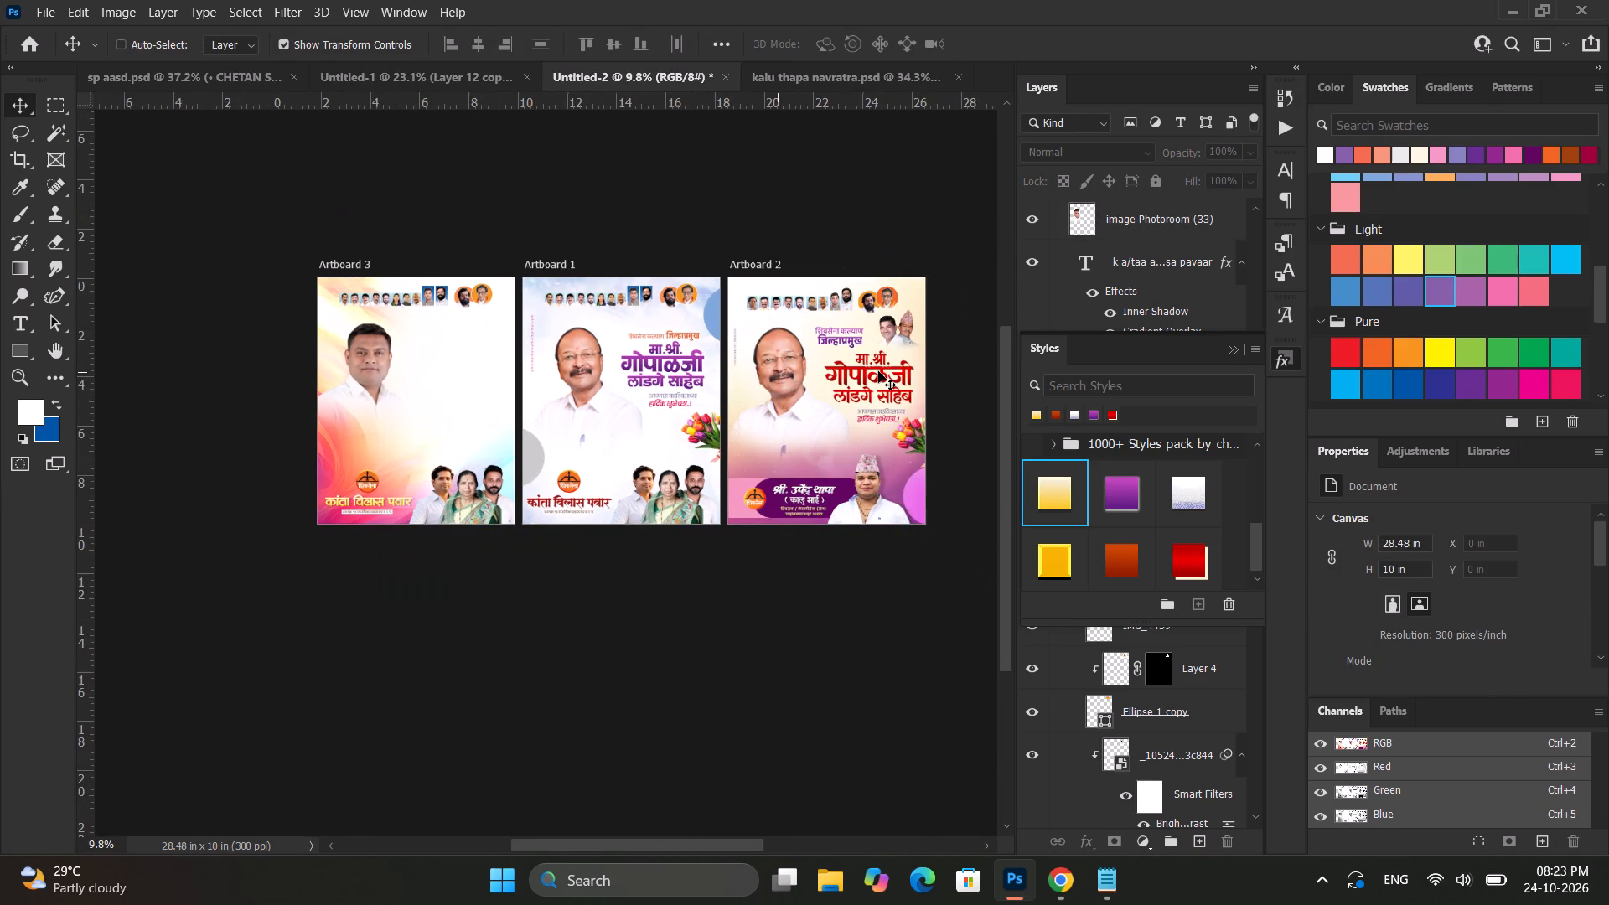
left_click(878, 371)
scroll(878, 371, "up", 12, "alt")
left_click_drag(898, 377, 898, 377, "alt+shift")
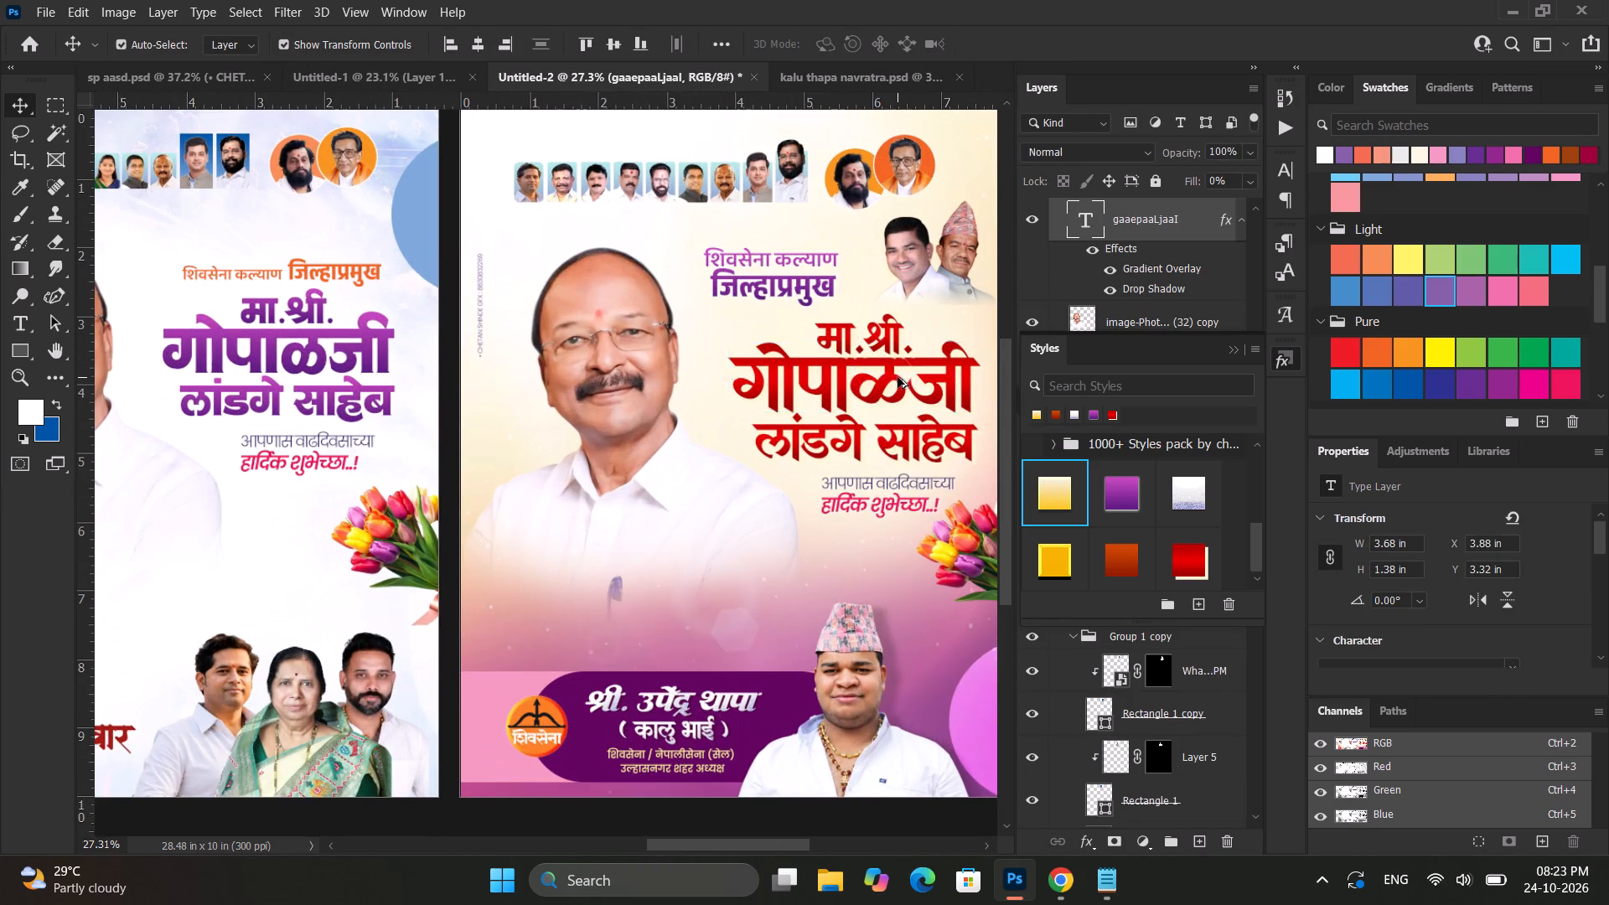
left_click_drag(898, 377, 260, 380, "alt+shift")
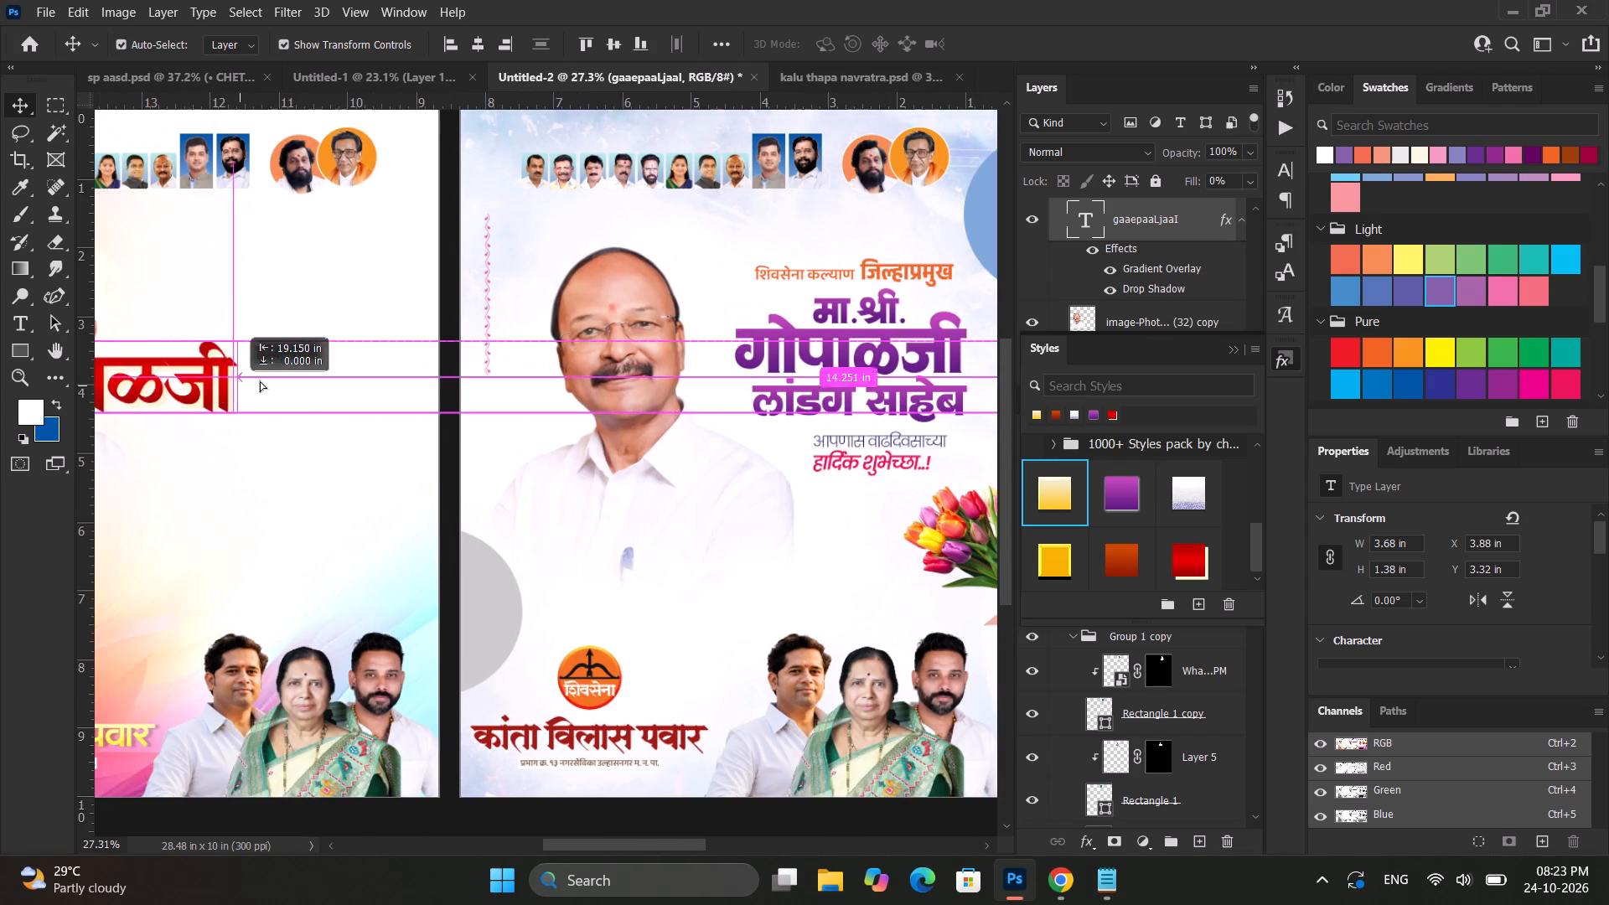
left_click_drag(260, 380, 282, 349, "alt+shift")
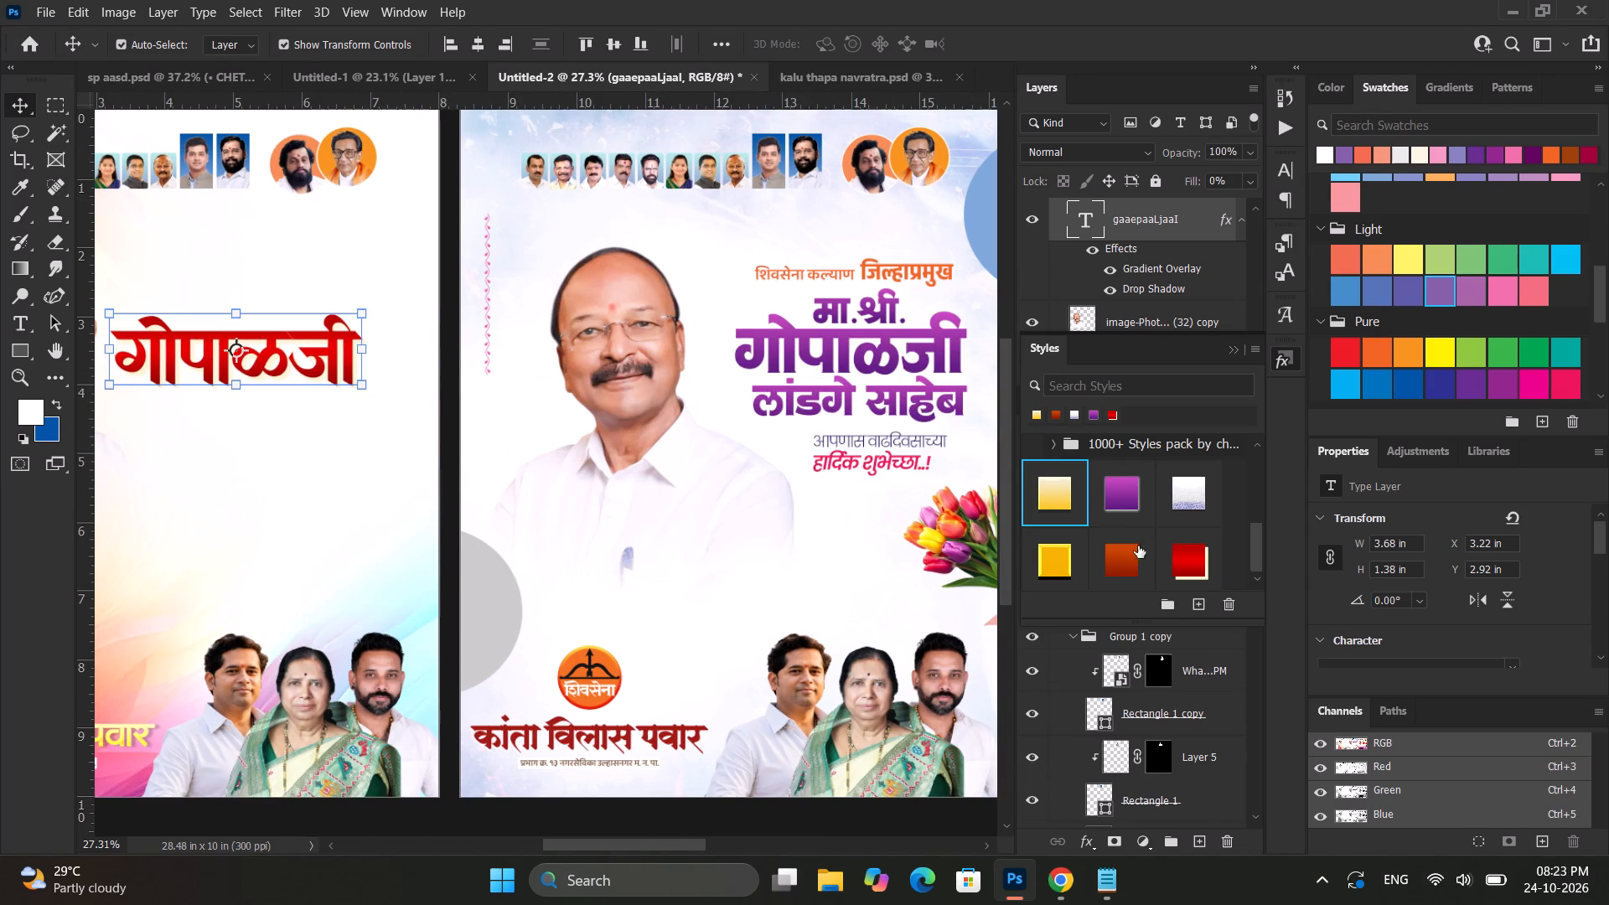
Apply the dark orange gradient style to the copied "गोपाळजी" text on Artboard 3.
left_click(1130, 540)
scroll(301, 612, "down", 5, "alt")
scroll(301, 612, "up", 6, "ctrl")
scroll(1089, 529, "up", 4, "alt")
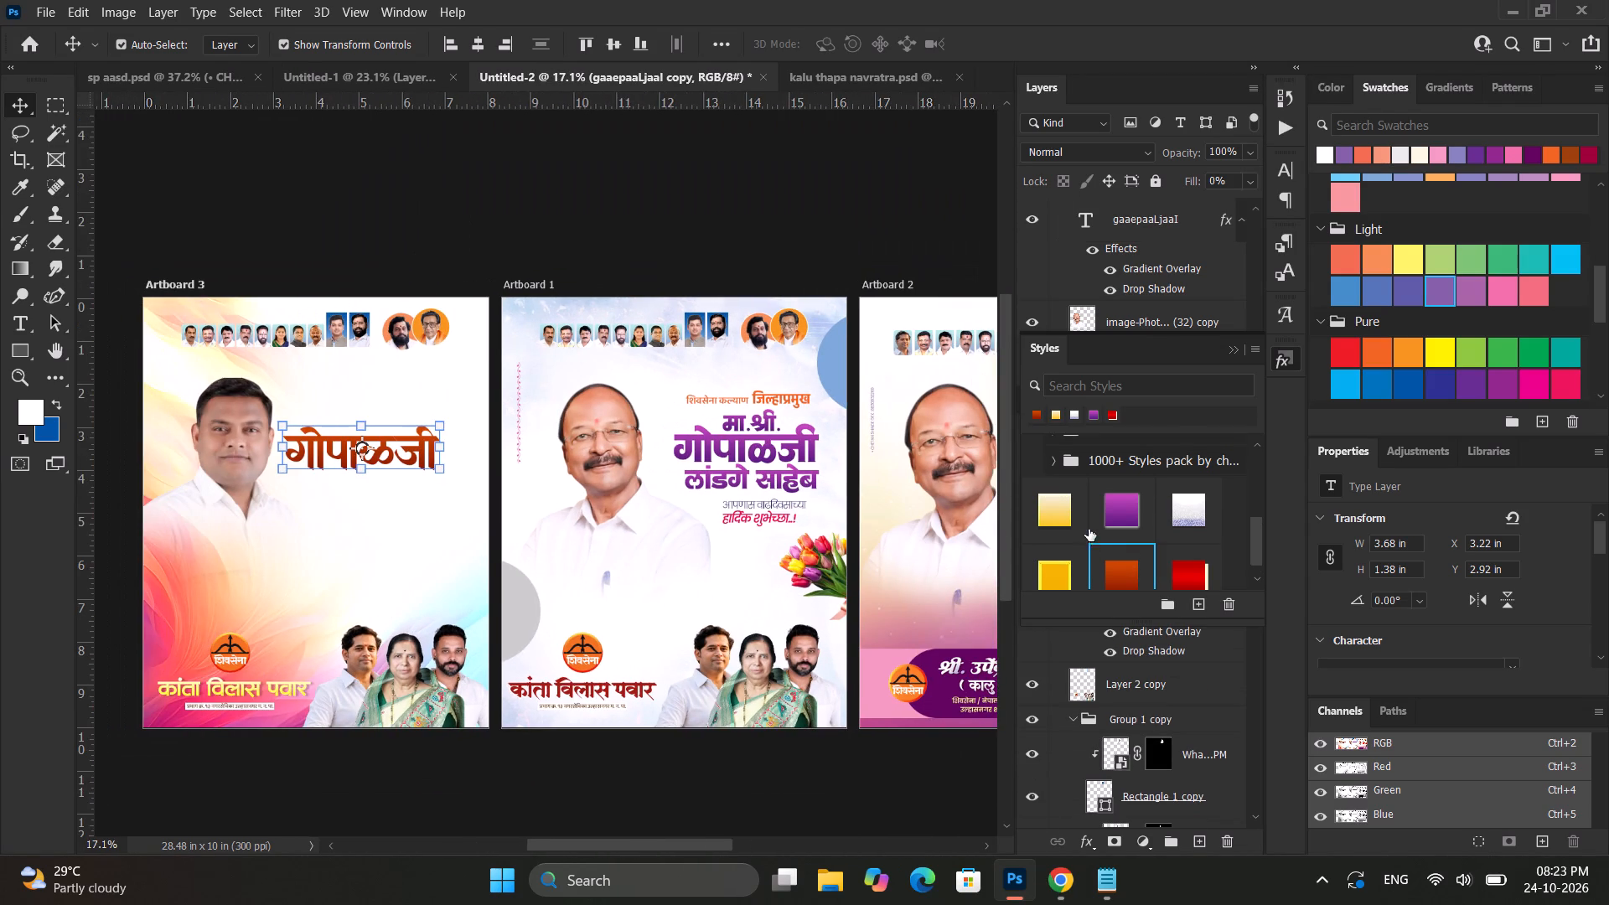
Delete the layer effects from the copied "गोपाळजी" text and set its fill opacity to 100%.
left_click(1228, 350)
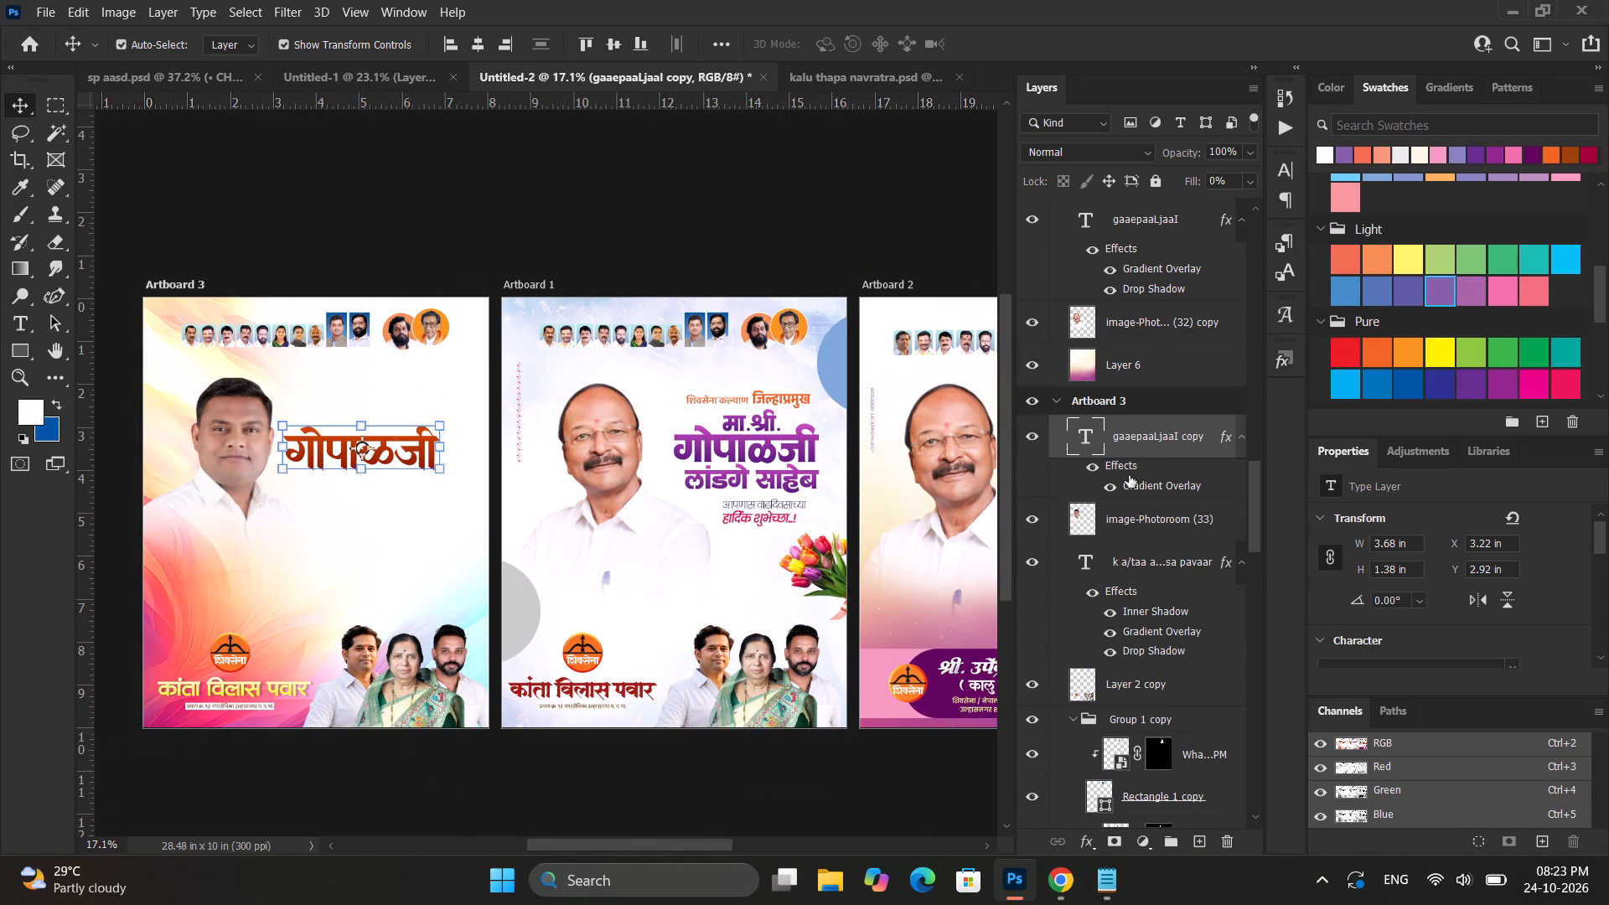
left_click_drag(1142, 483, 1227, 831)
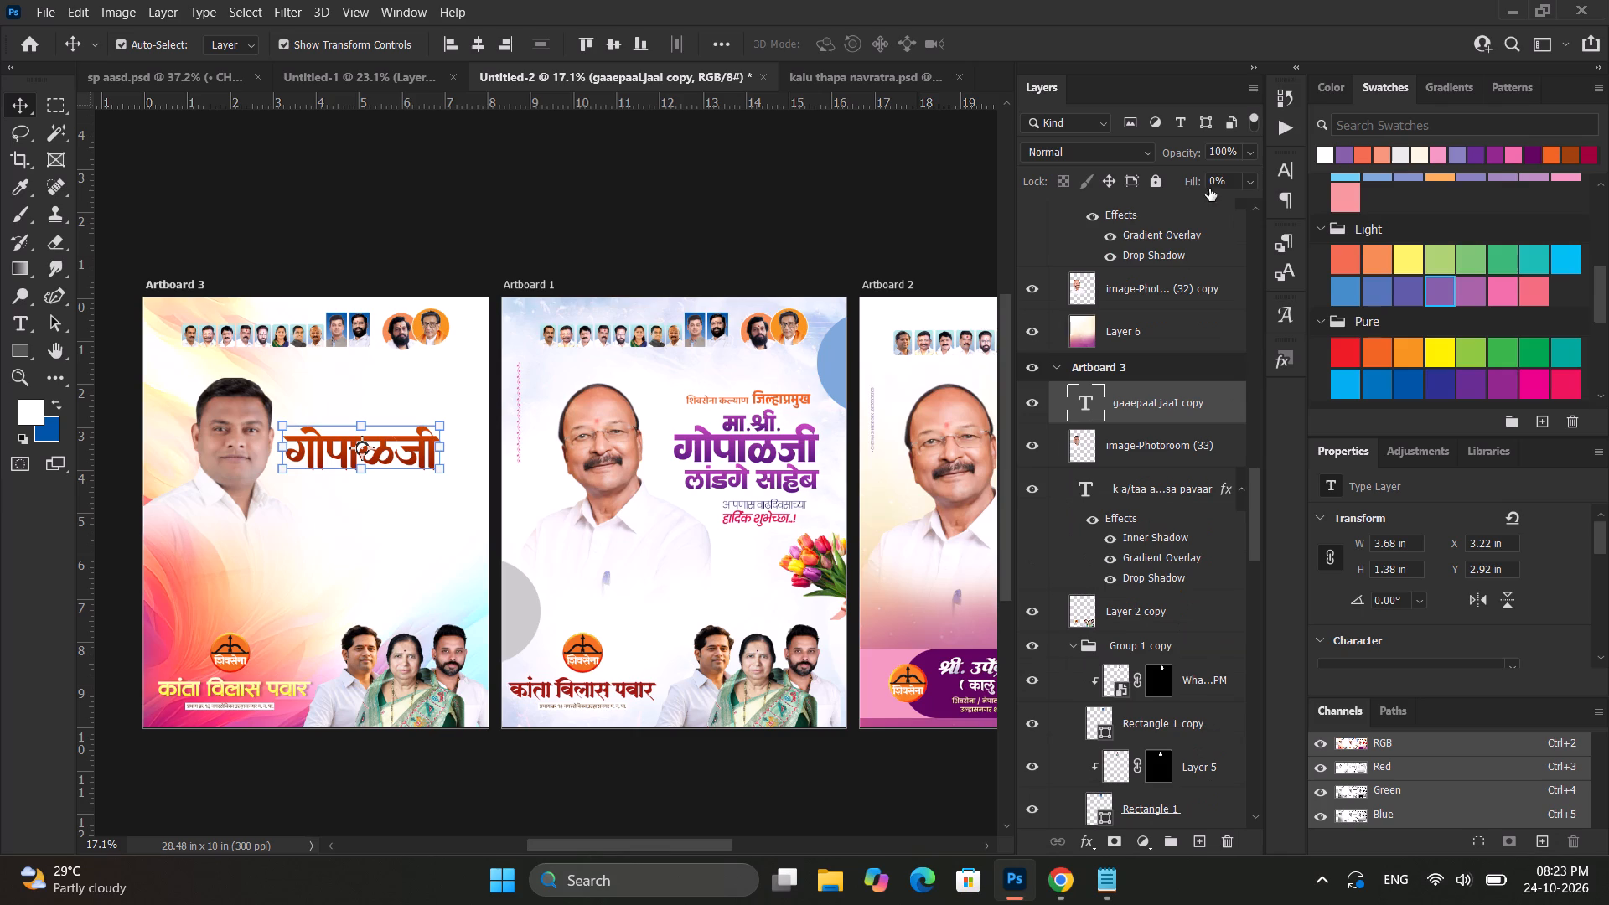
double_click(1213, 183)
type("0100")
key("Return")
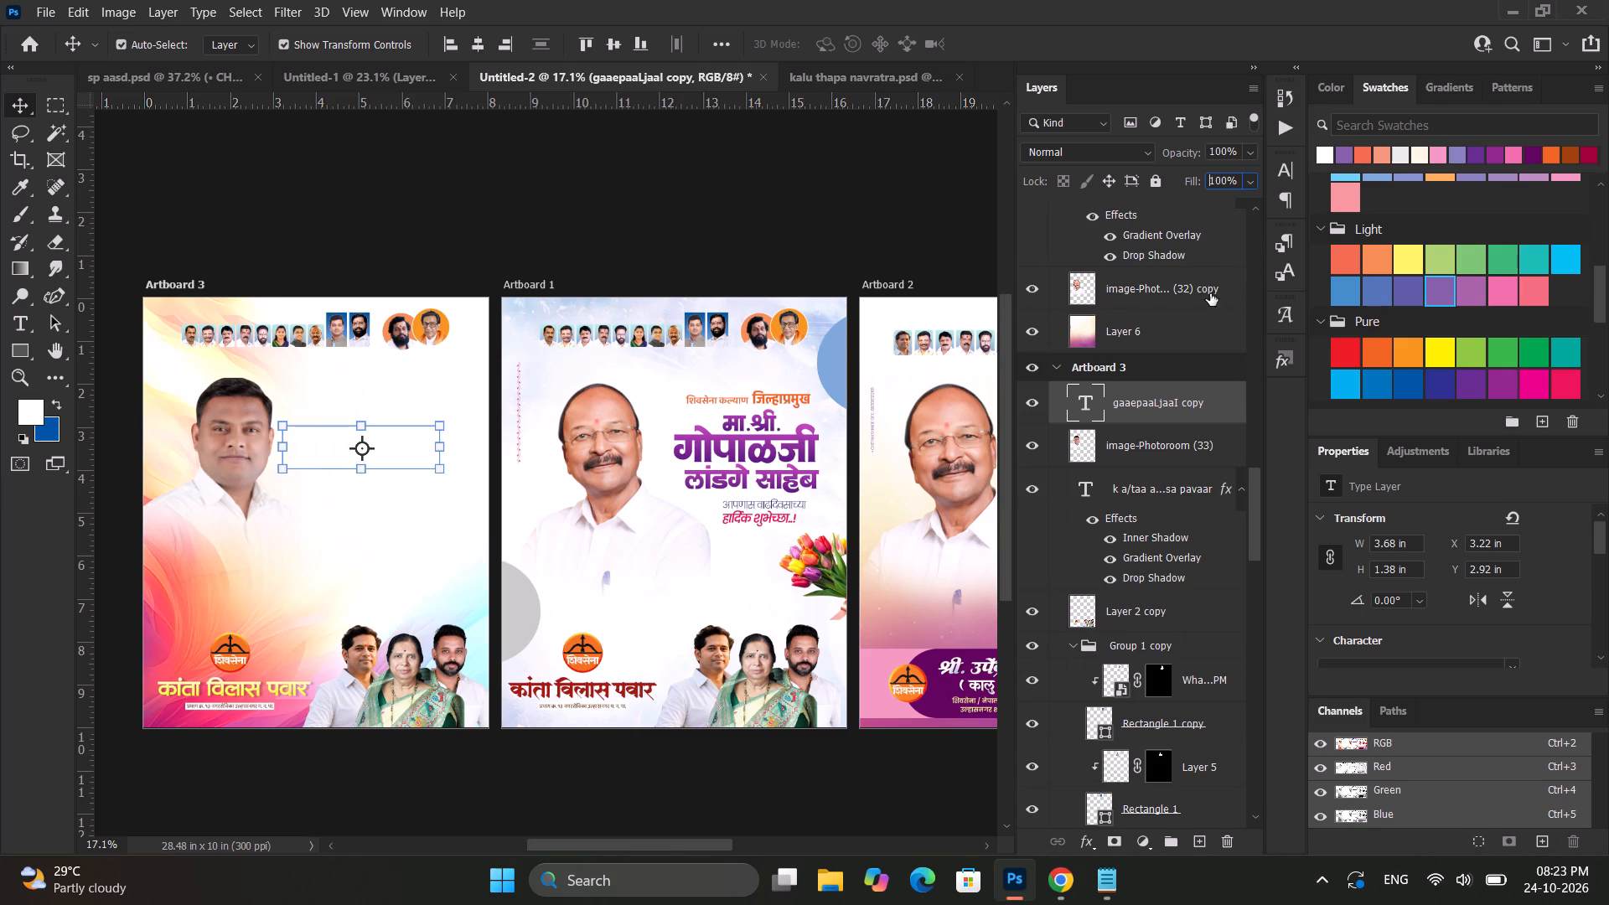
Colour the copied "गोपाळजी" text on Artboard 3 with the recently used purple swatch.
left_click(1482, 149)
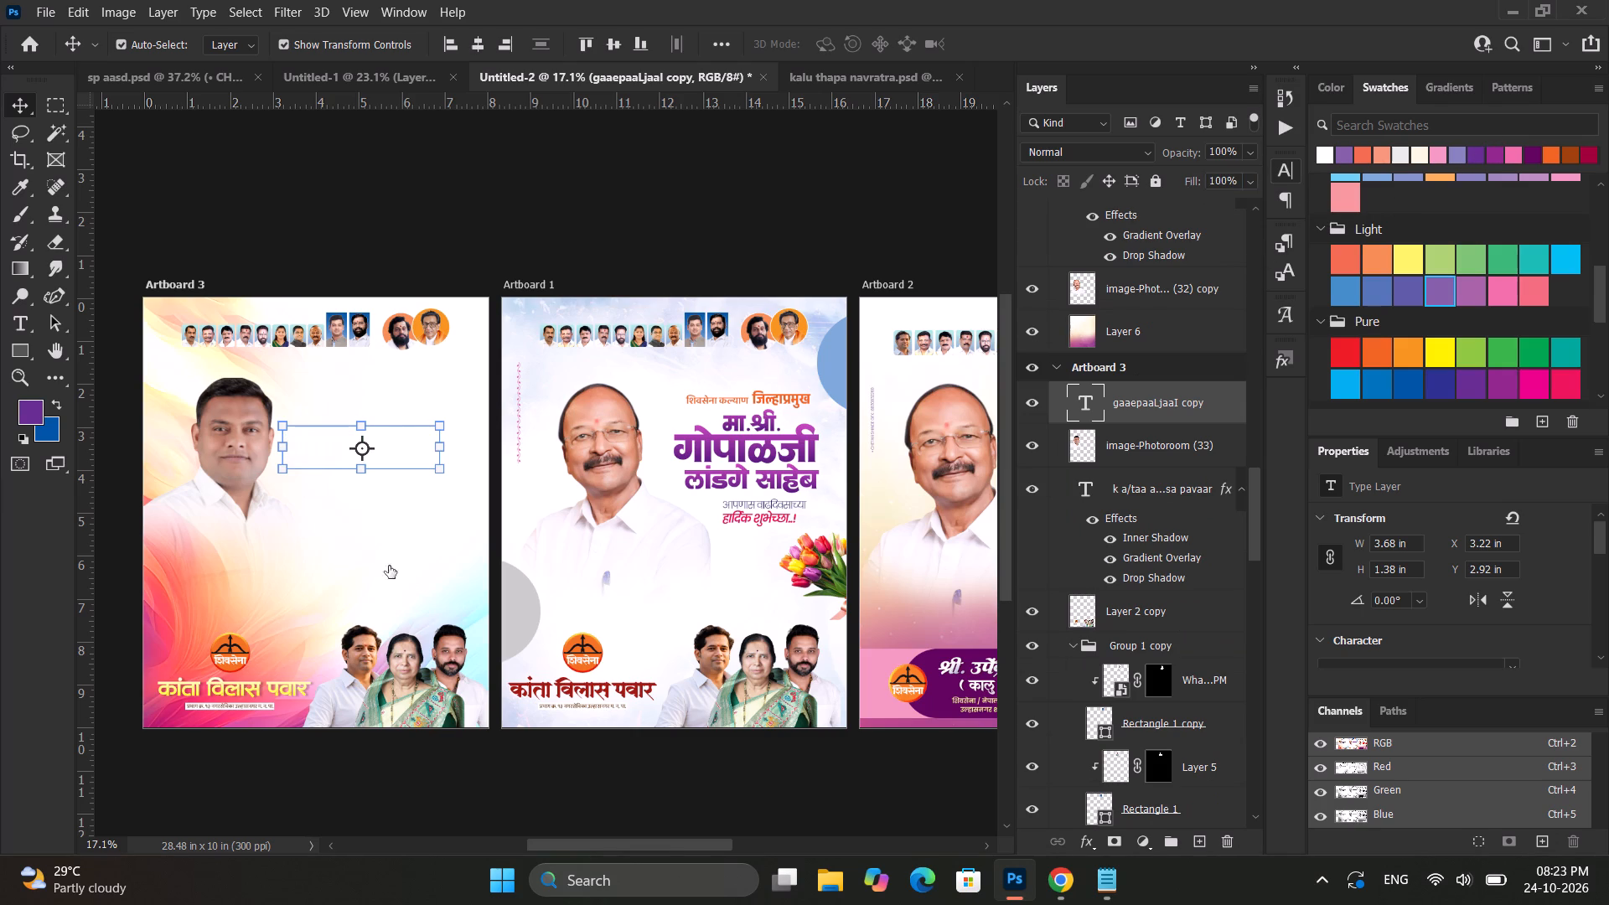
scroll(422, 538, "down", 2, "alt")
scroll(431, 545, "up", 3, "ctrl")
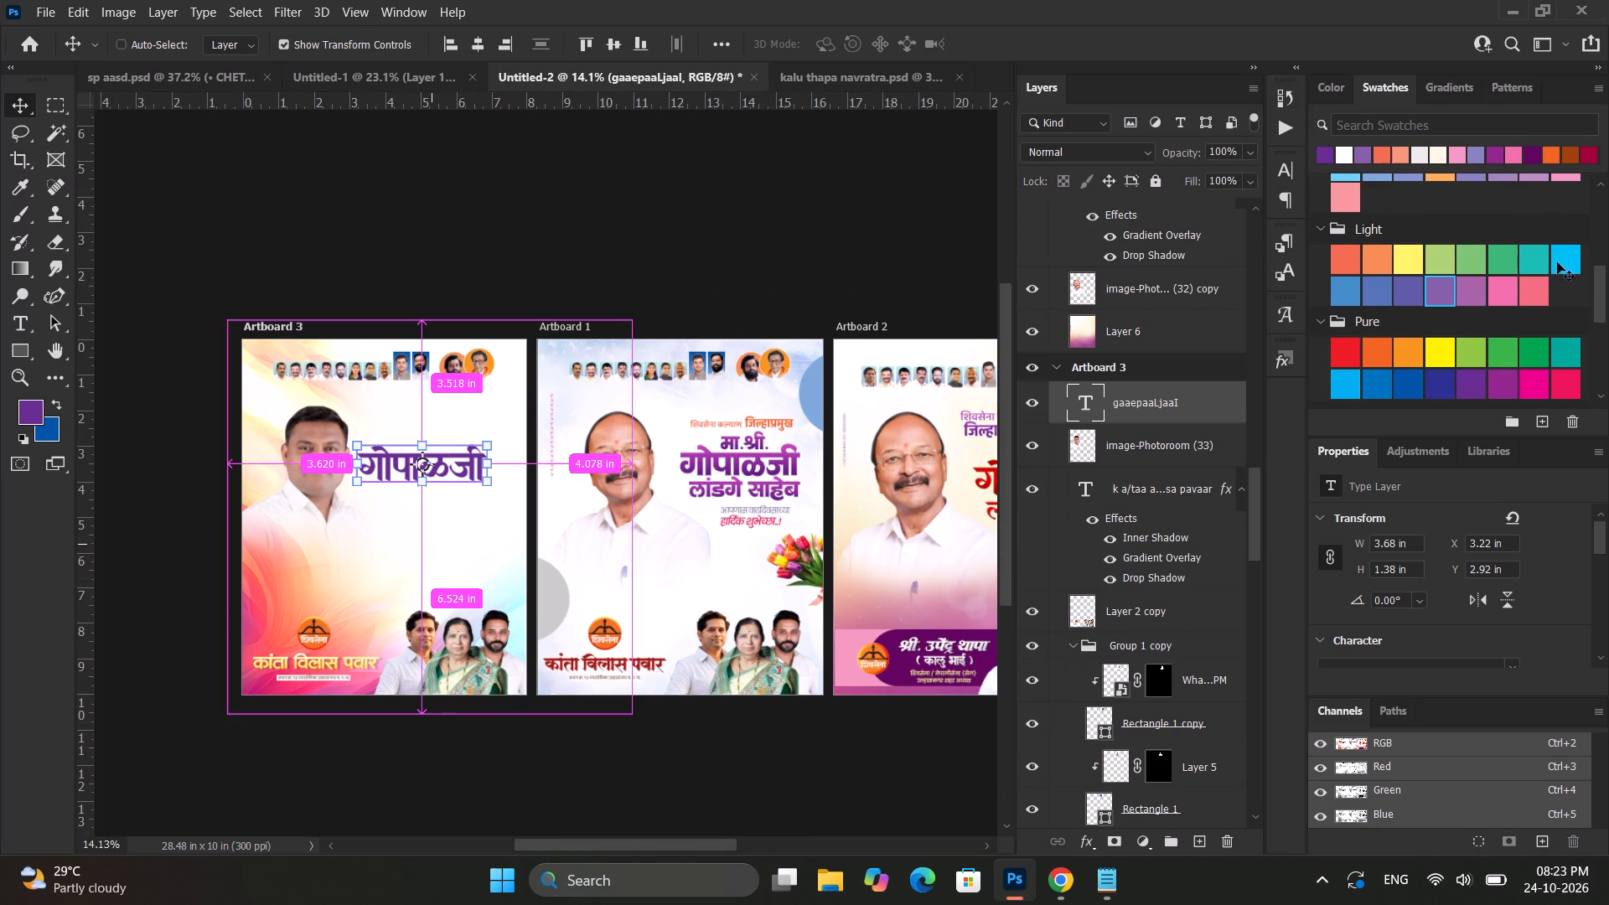
Colour the "गोपाळजी" text on Artboard 3 with the pinkish-red swatch from the Pure group and deselect it.
scroll(1557, 262, "down", 6)
left_click(1564, 286)
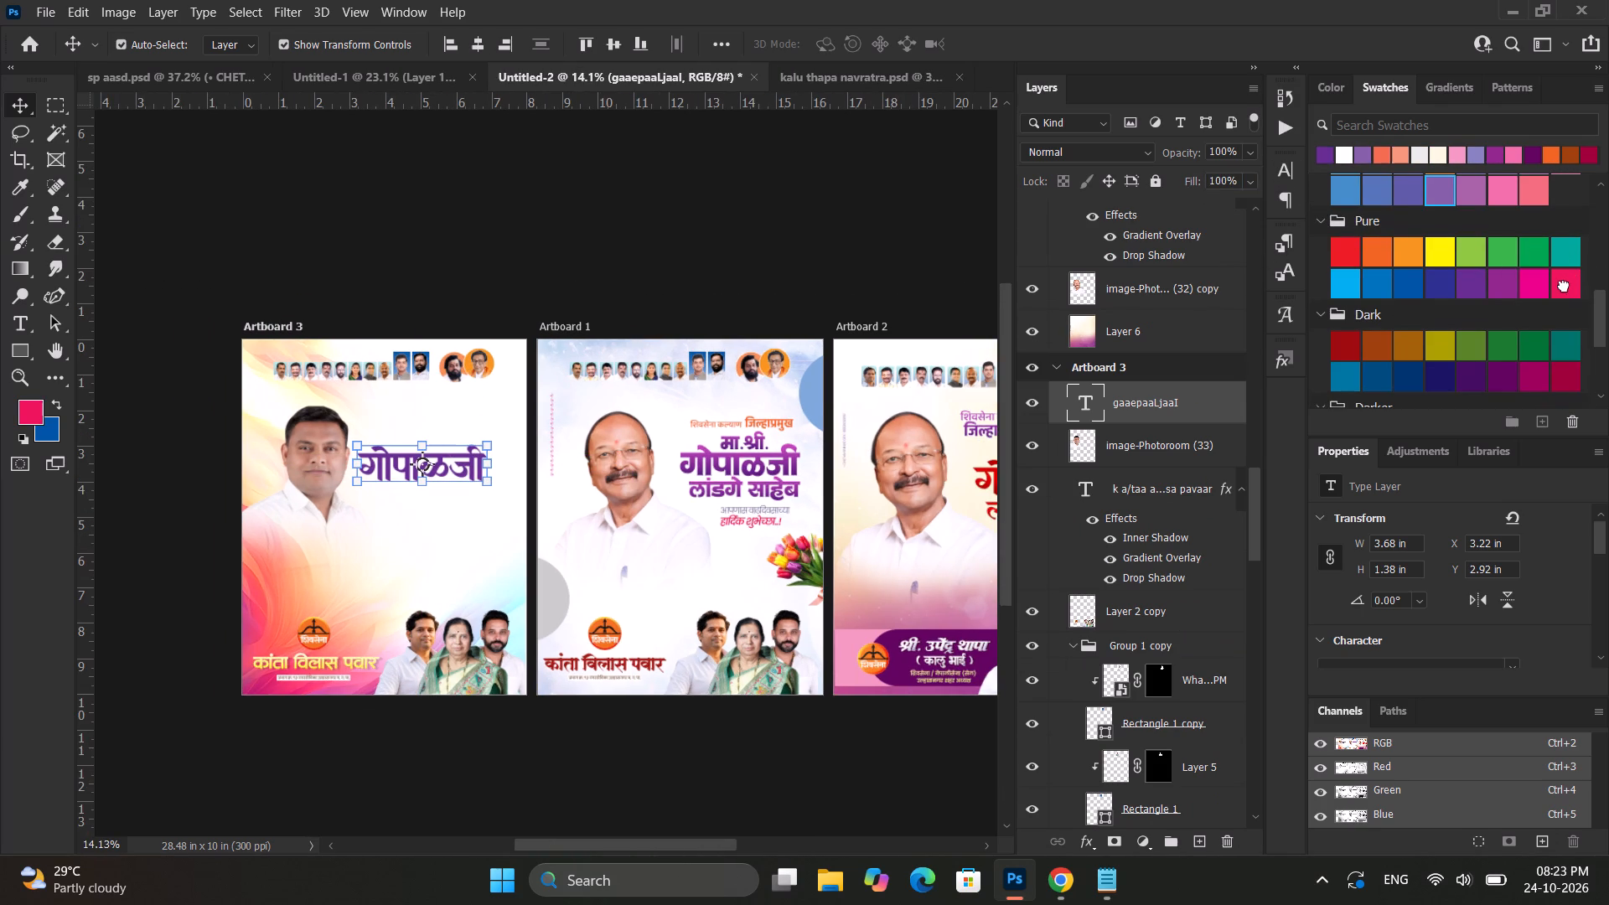
left_click(556, 274)
scroll(464, 494, "up", 5, "alt")
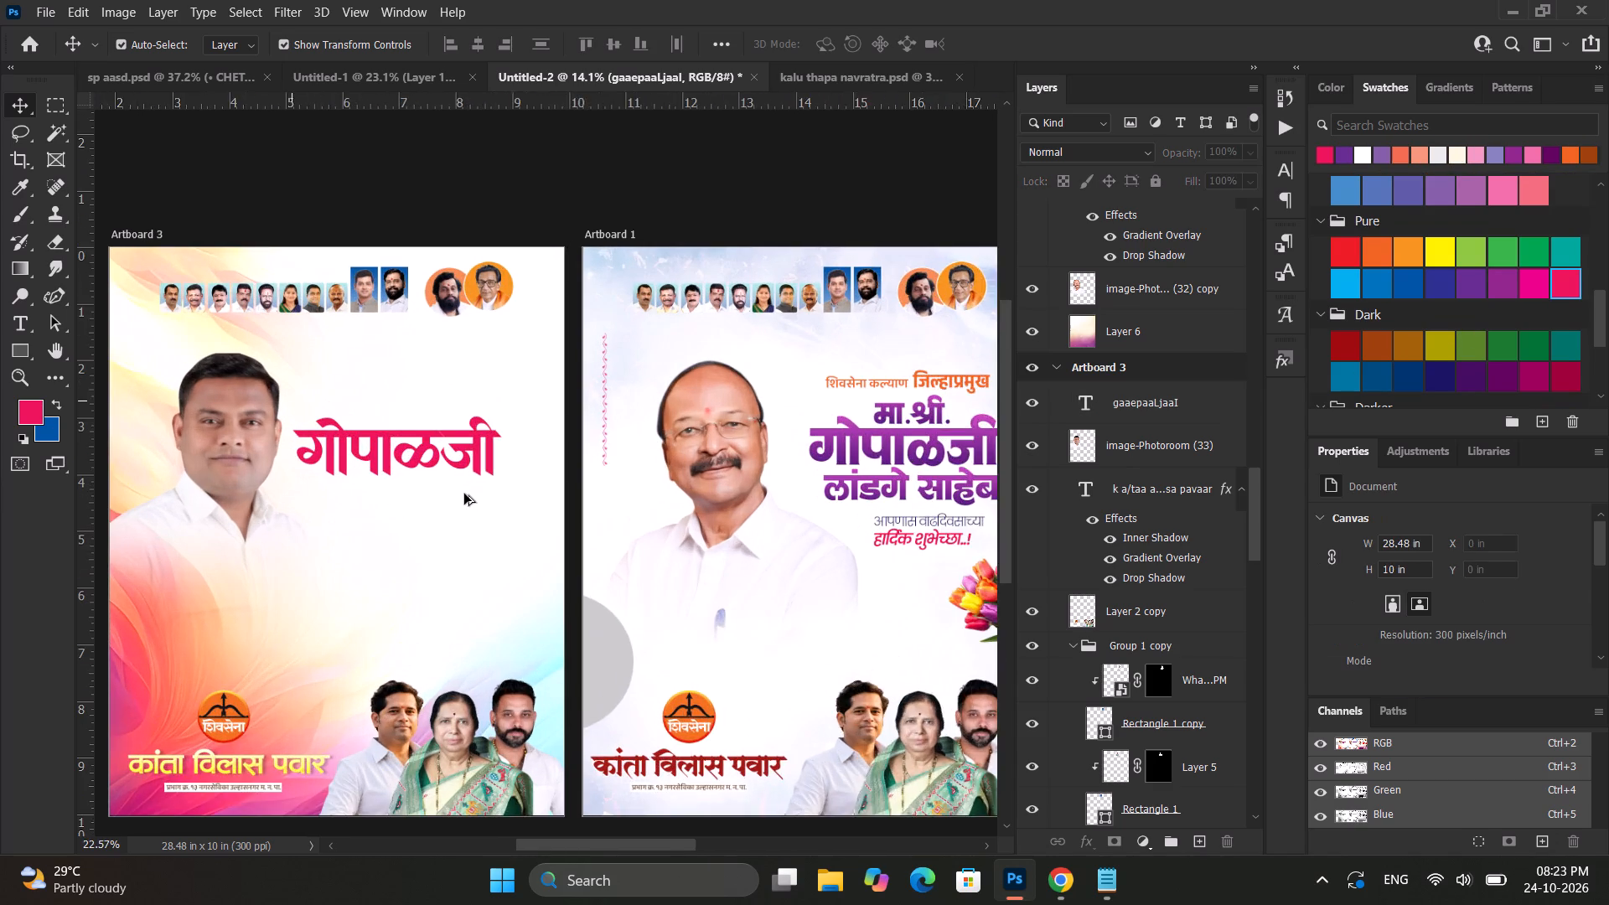
scroll(464, 494, "up", 11, "alt")
Close the Notepad window holding the font name and return to Photoshop.
left_click(507, 432)
left_click_drag(1115, 790, 1112, 773)
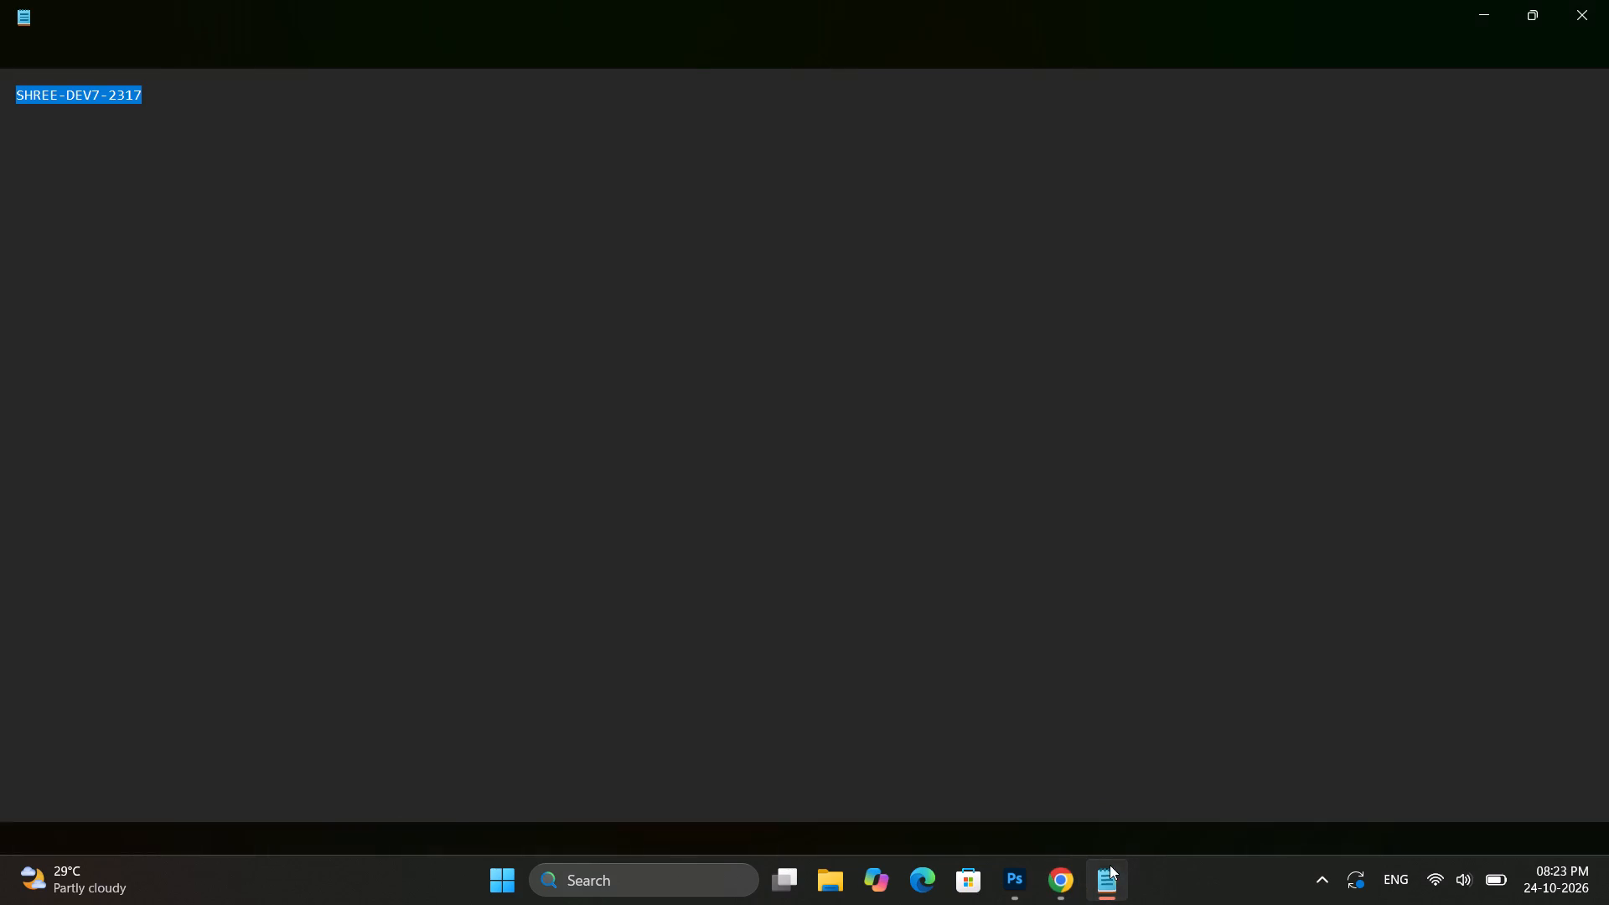
left_click(1591, 5)
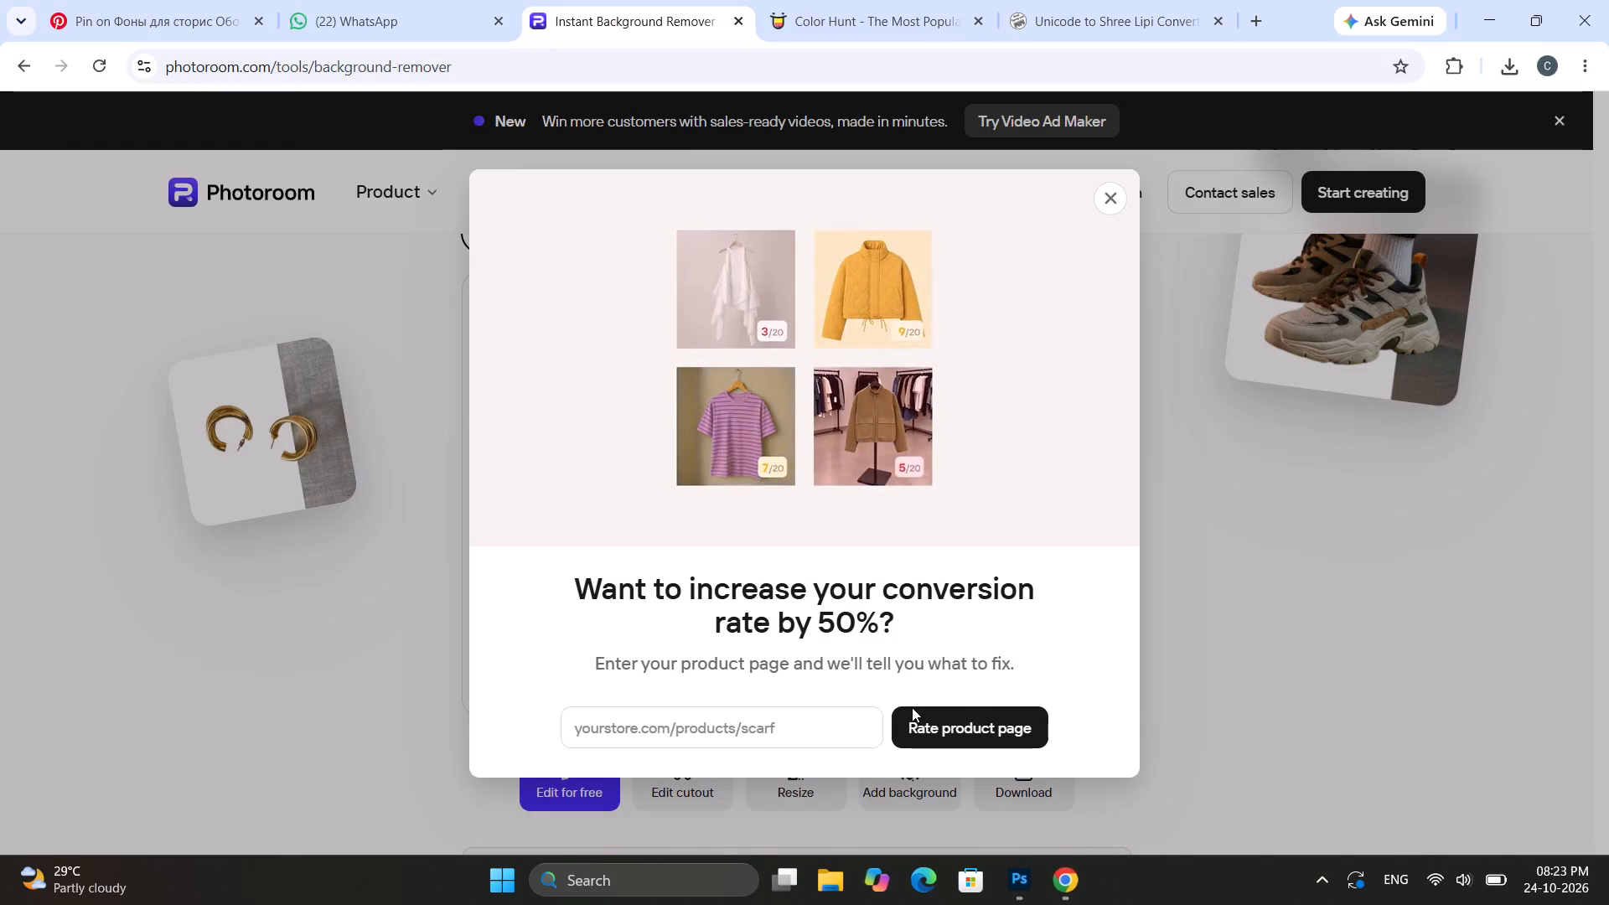
left_click(1058, 889)
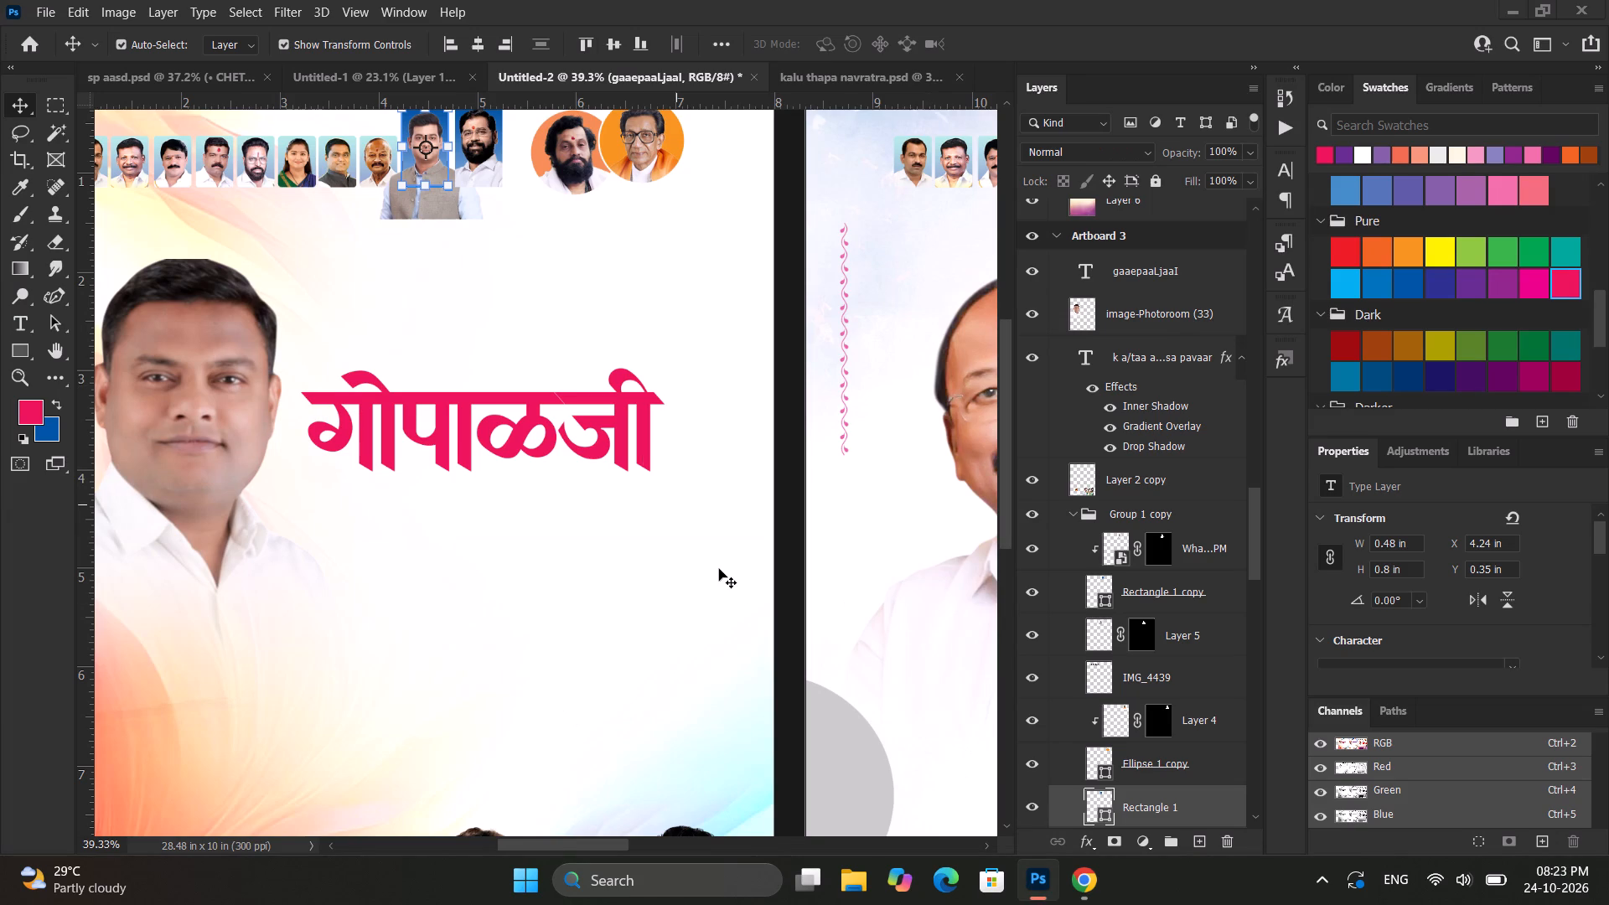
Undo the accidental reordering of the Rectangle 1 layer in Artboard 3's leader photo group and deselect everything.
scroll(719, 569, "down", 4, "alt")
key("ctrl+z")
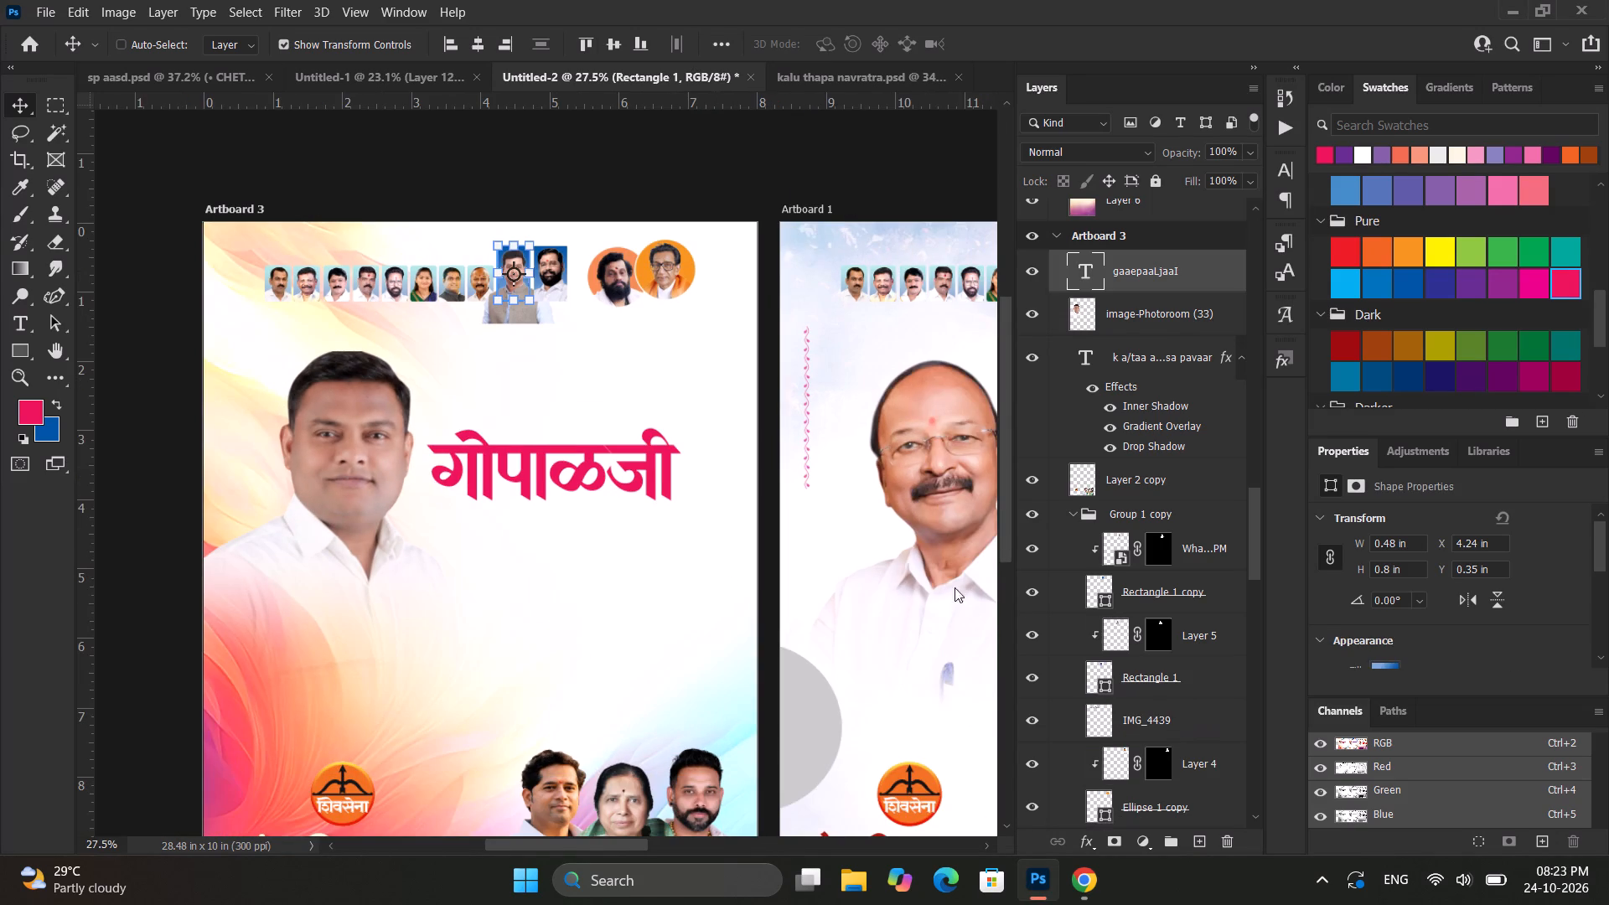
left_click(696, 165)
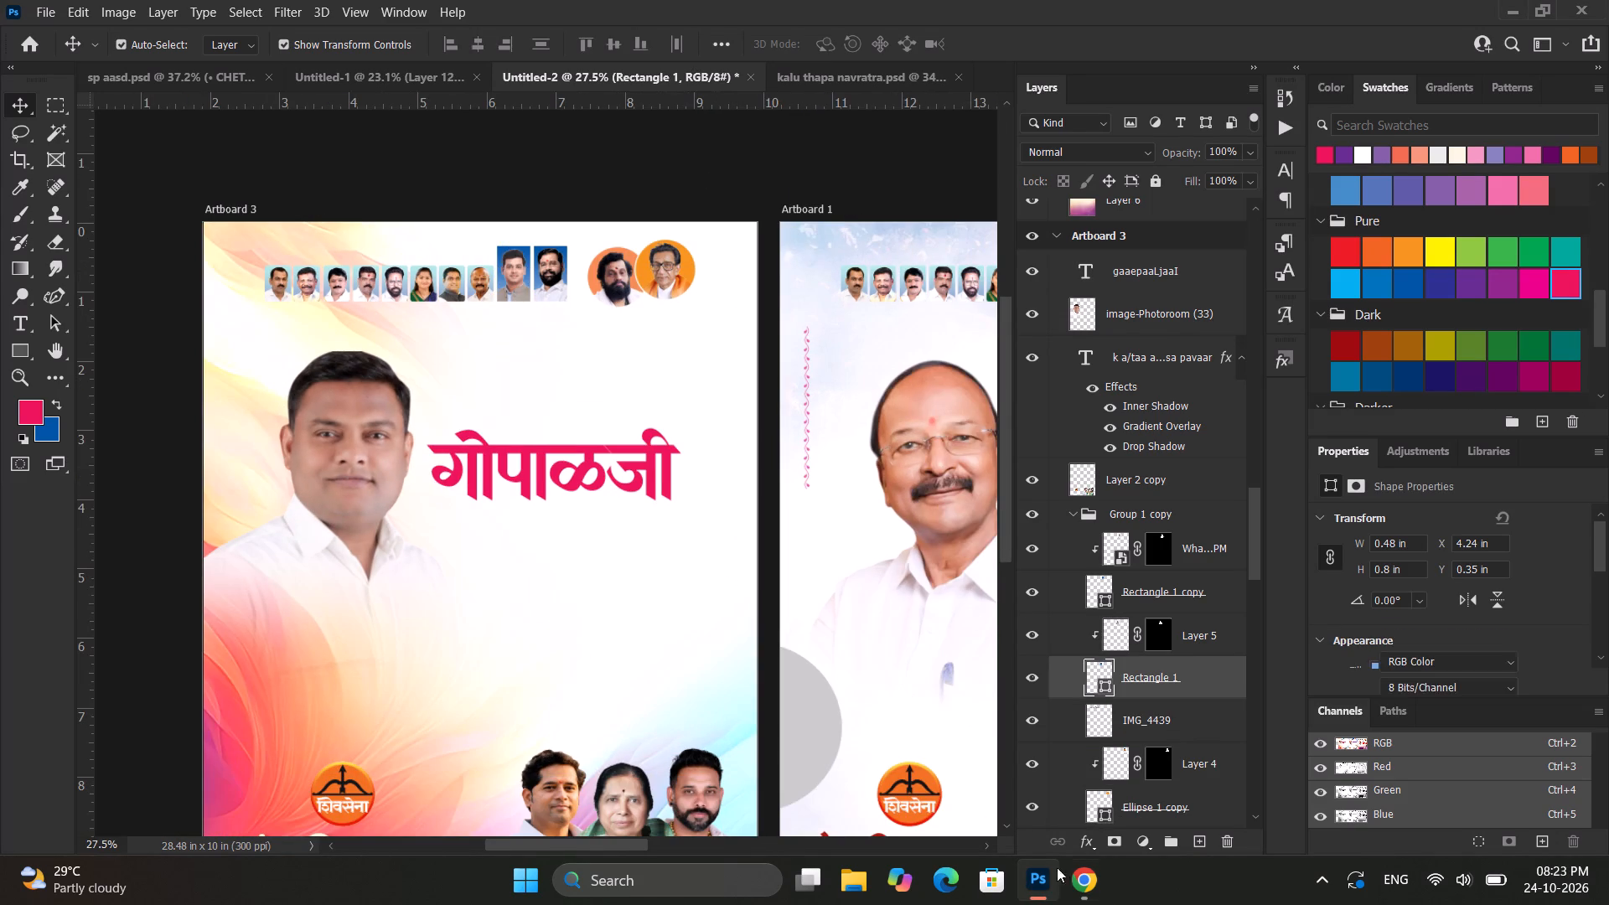
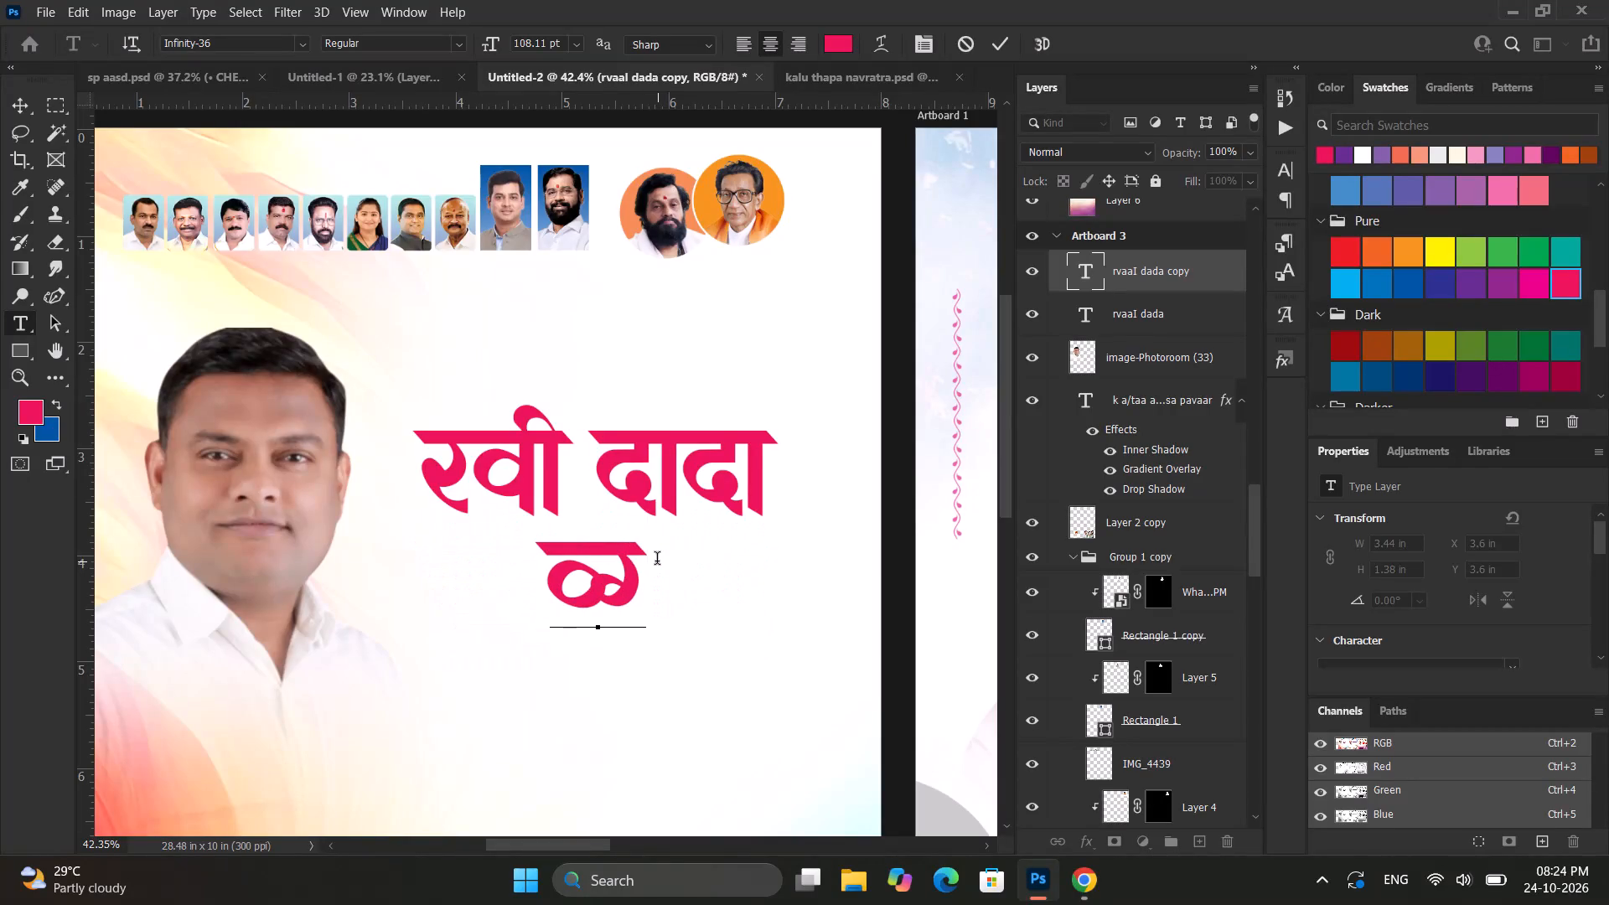
Replace the copied name text on Artboard 3 with the surname "व्हटकर".
key("BackSpace")
key("h")
type("ok r")
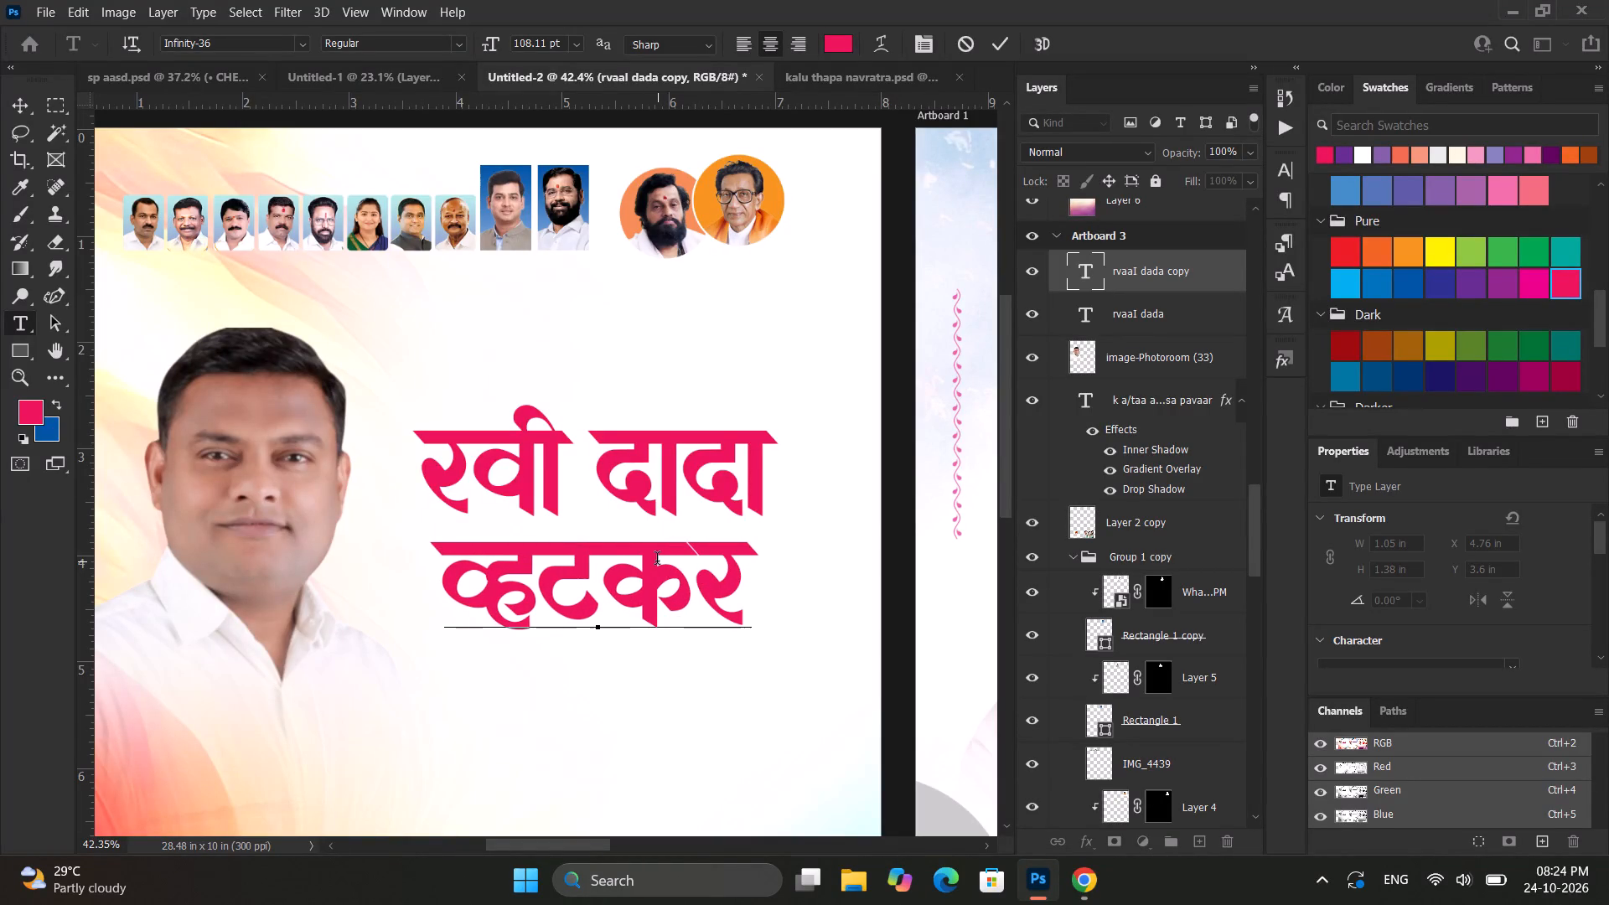
key("Left")
key("alt+Left")
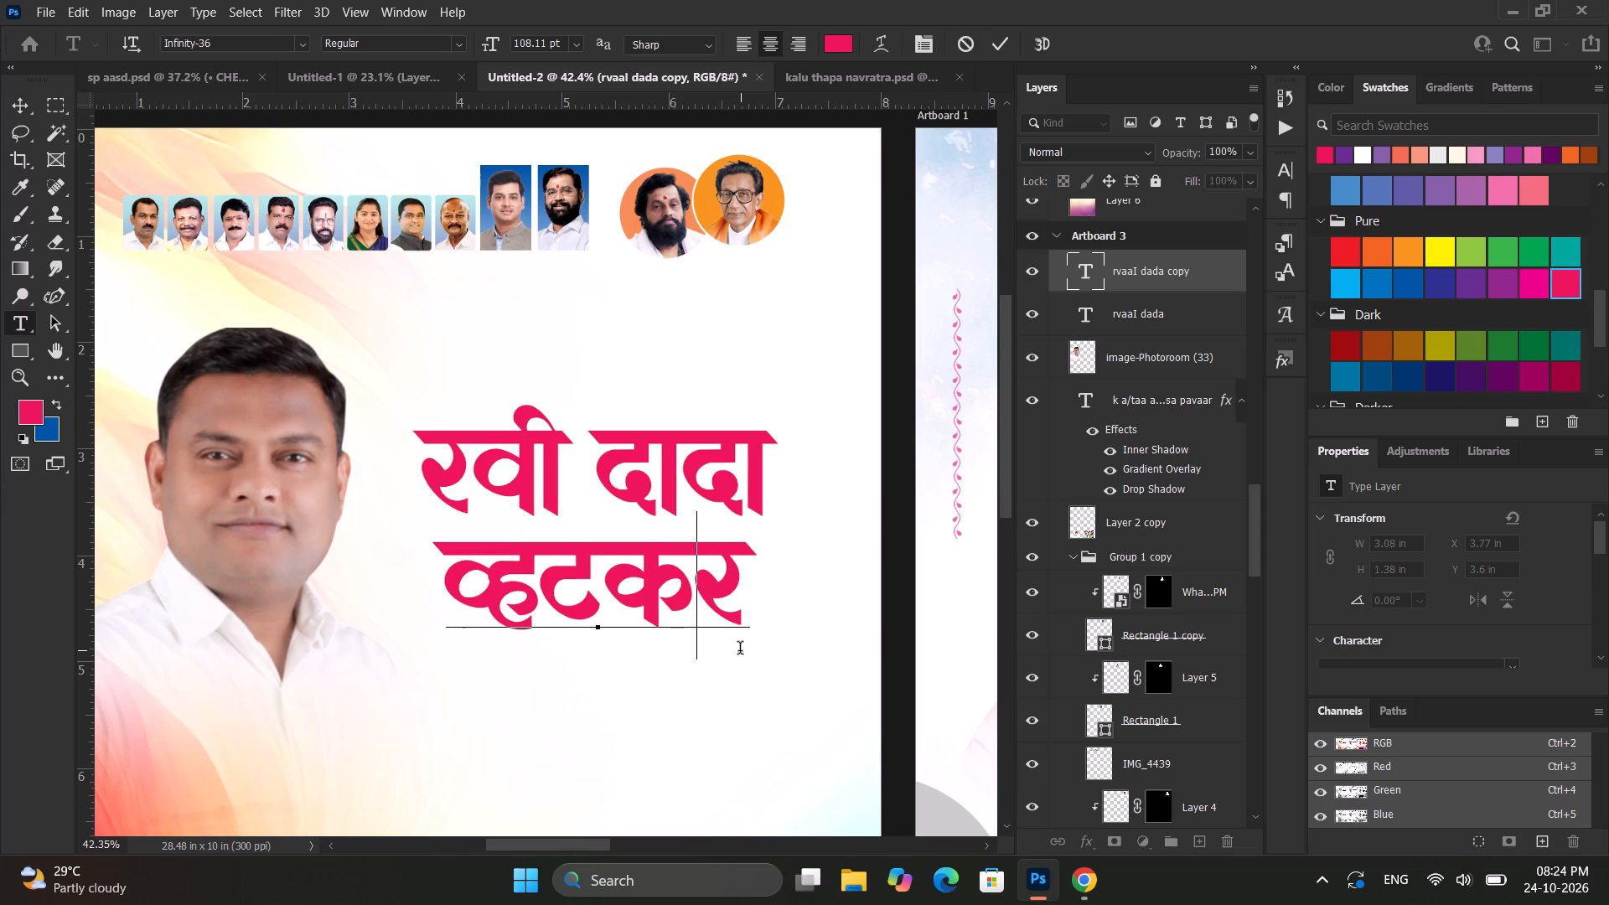
key("ctrl+z")
left_click(13, 98)
Move the surname line up to about 3.43 in vertically, directly beneath the first-name line, and deselect it.
left_click_drag(659, 587, 663, 559, "shift")
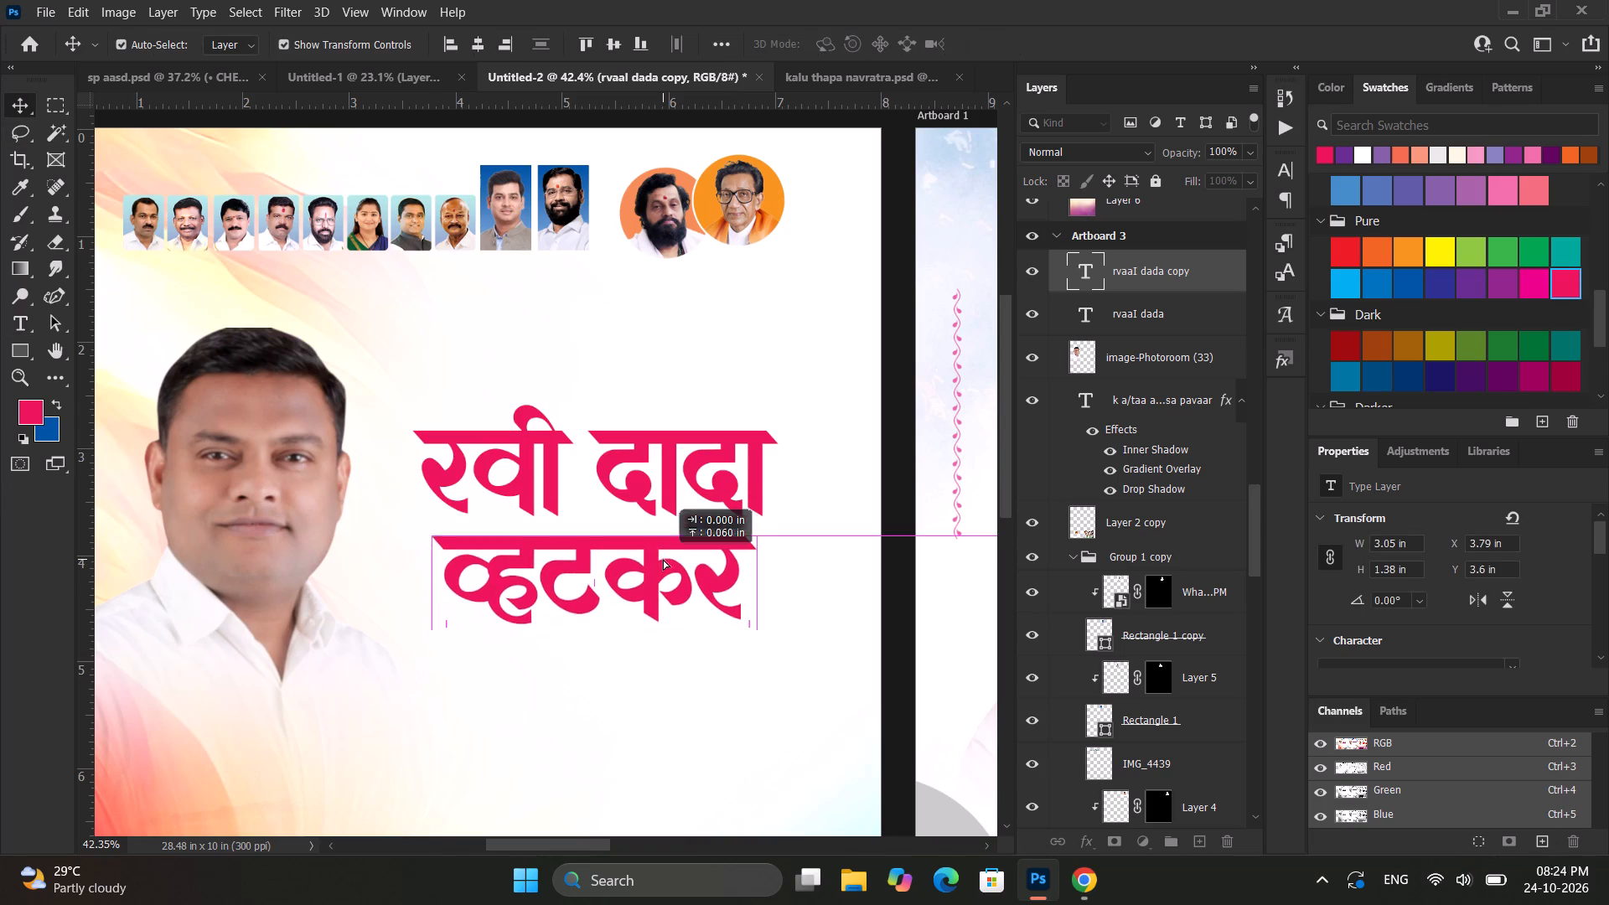
left_click_drag(663, 559, 660, 569, "shift")
scroll(660, 569, "down", 11, "alt")
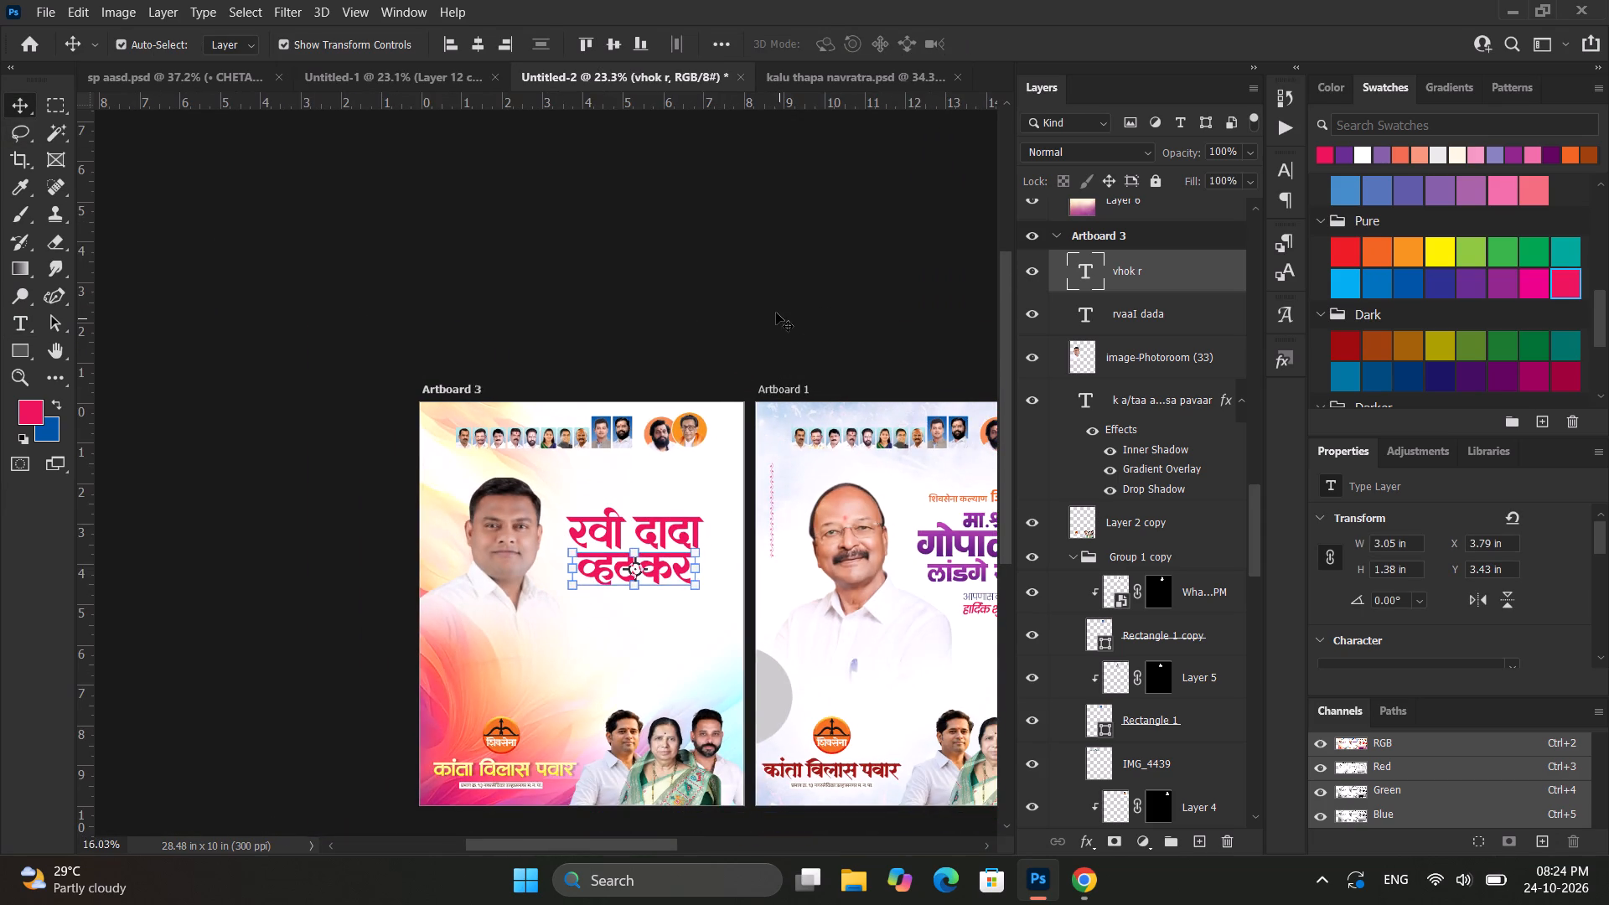
left_click(776, 313)
Scale both name lines on Artboard 3 down together to about 88.7% and deselect them.
scroll(648, 493, "down", 5, "alt")
scroll(647, 495, "up", 6, "alt")
scroll(645, 502, "down", 6)
scroll(645, 501, "up", 9, "alt")
left_click(664, 400)
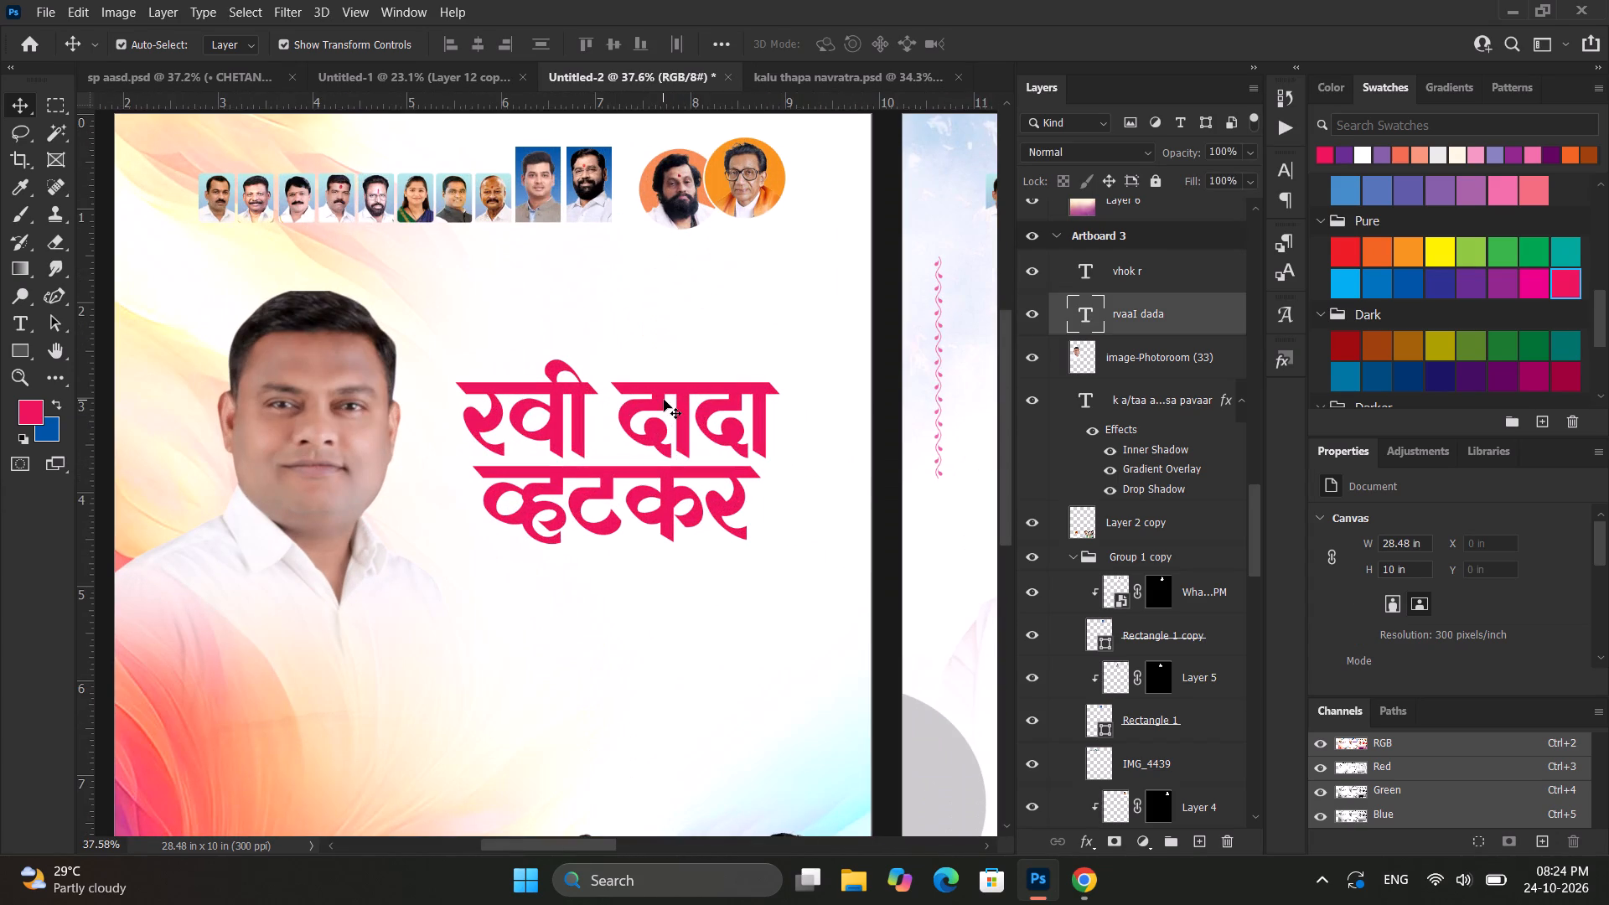
double_click(507, 416)
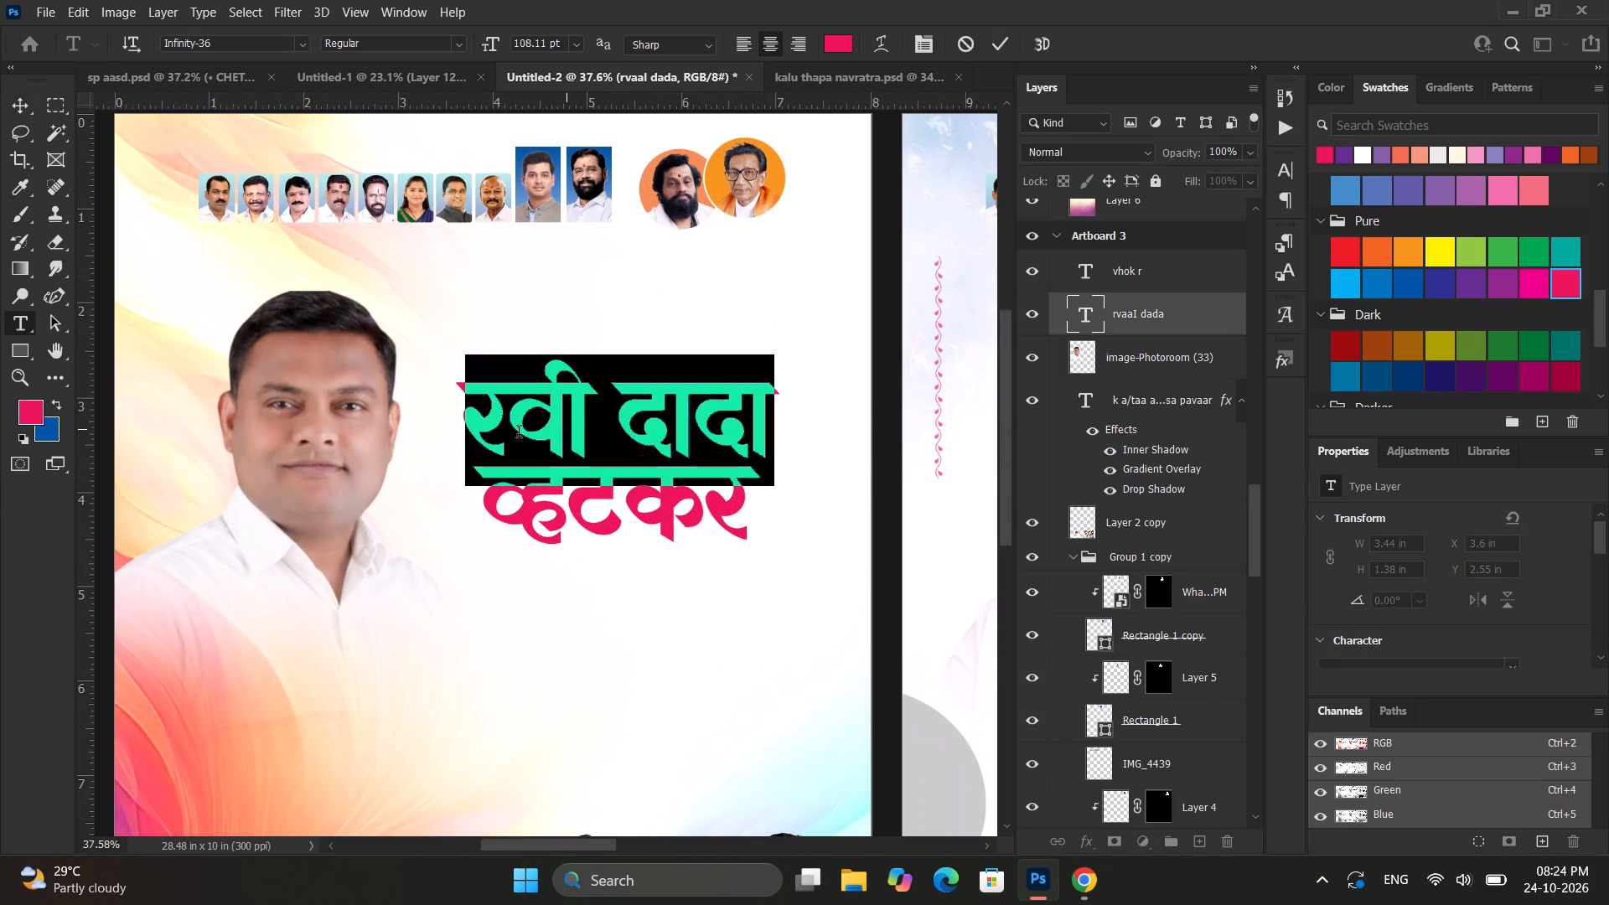
left_click(8, 106)
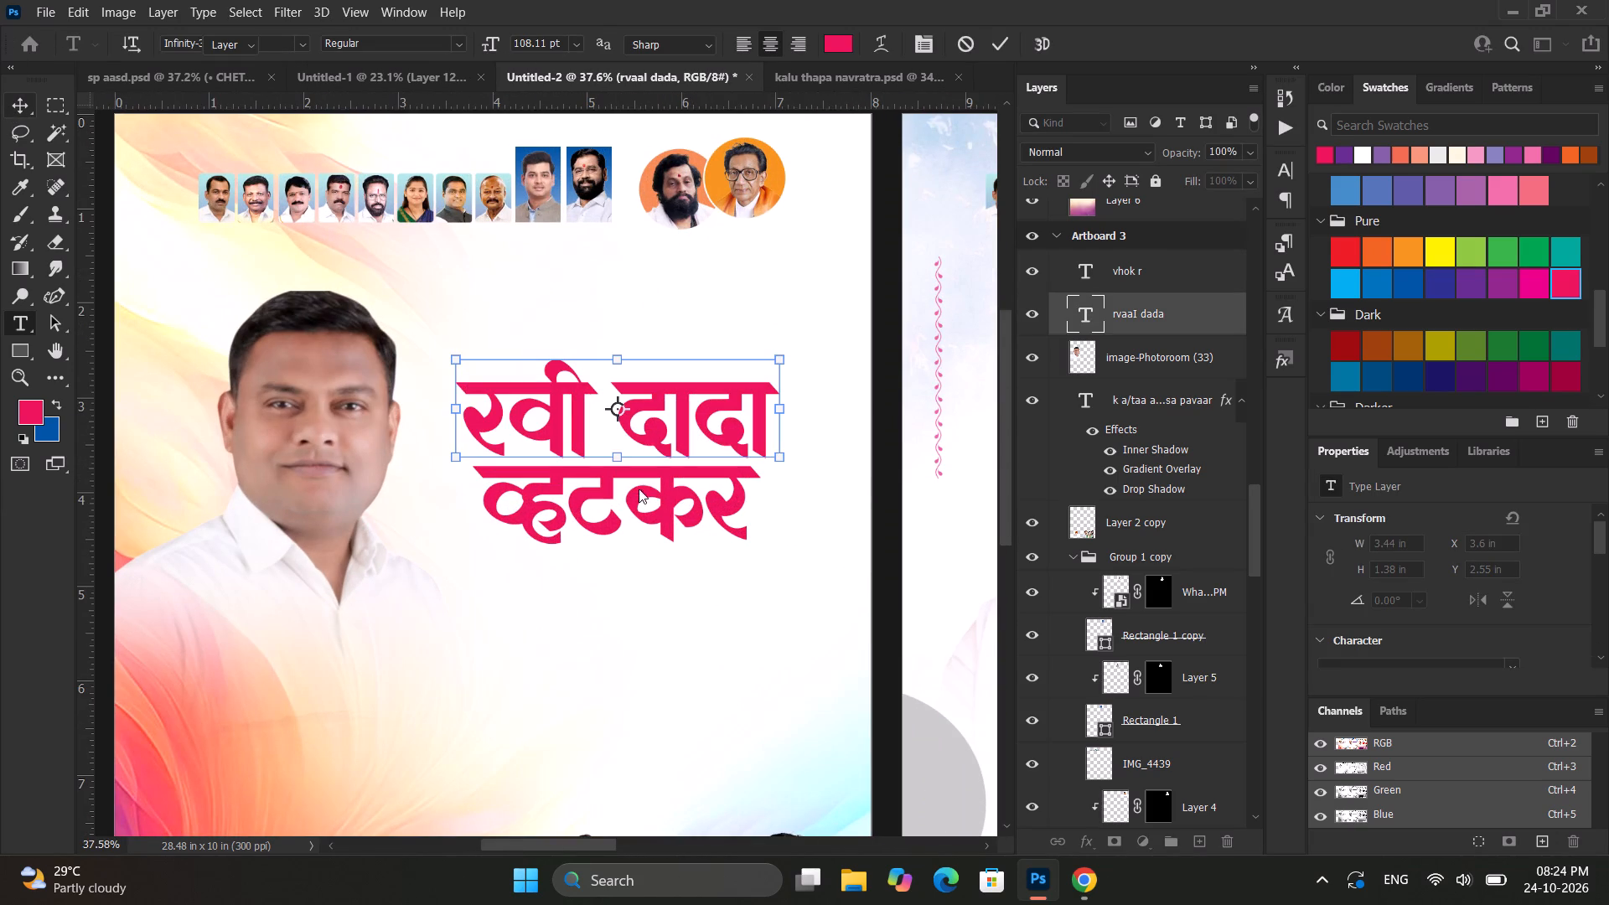
left_click(666, 520, "shift")
left_click_drag(784, 352, 769, 370, "alt")
left_click(1037, 44)
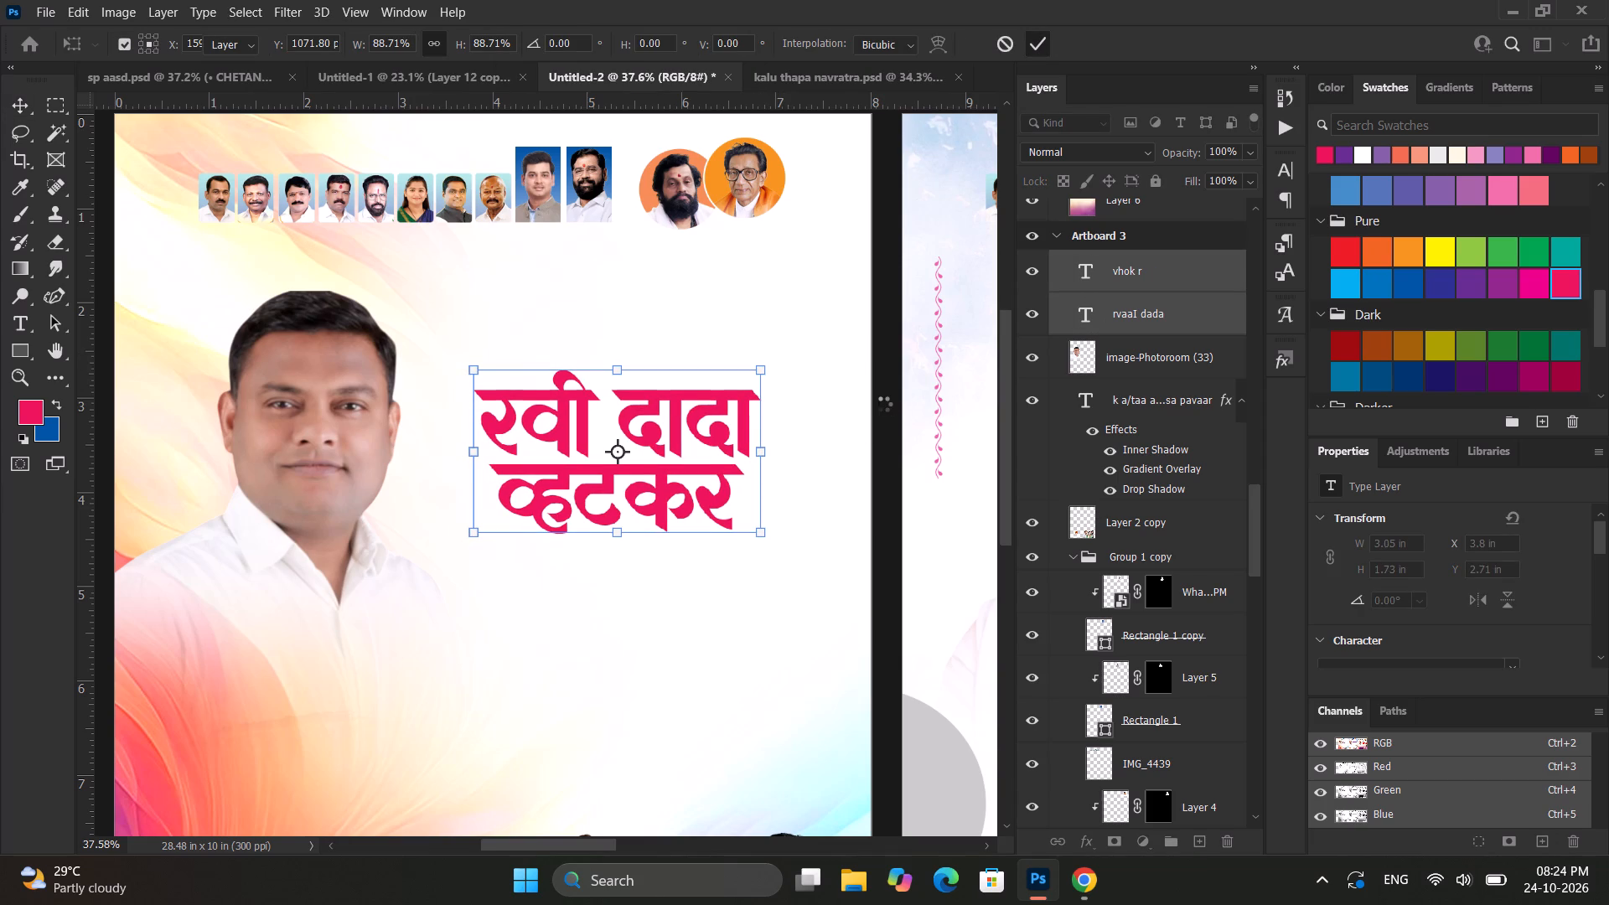
left_click(887, 400)
Duplicate the first-name line straight above itself and replace the copy's text with "मा.श्री".
left_click(711, 416)
left_click_drag(711, 413, 720, 345, "alt+shift")
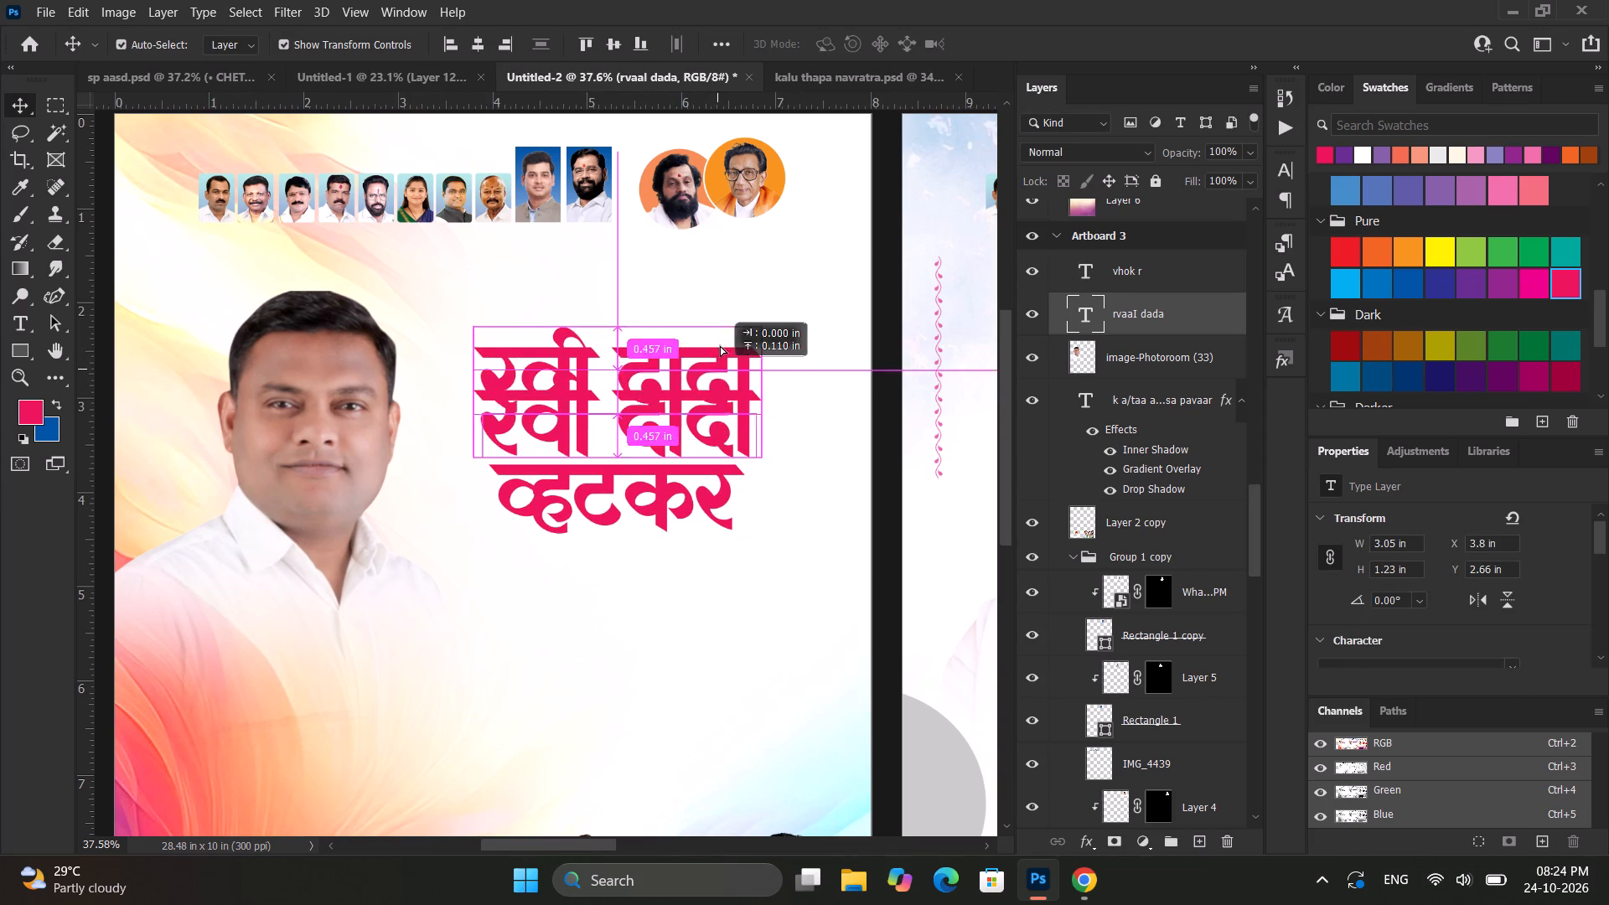
left_click_drag(720, 345, 720, 318, "alt+shift")
double_click(720, 318)
type("maa")
type(".MaaI")
Set the font size of the "मा.श्री" text to 40 pt.
key("ctrl+a")
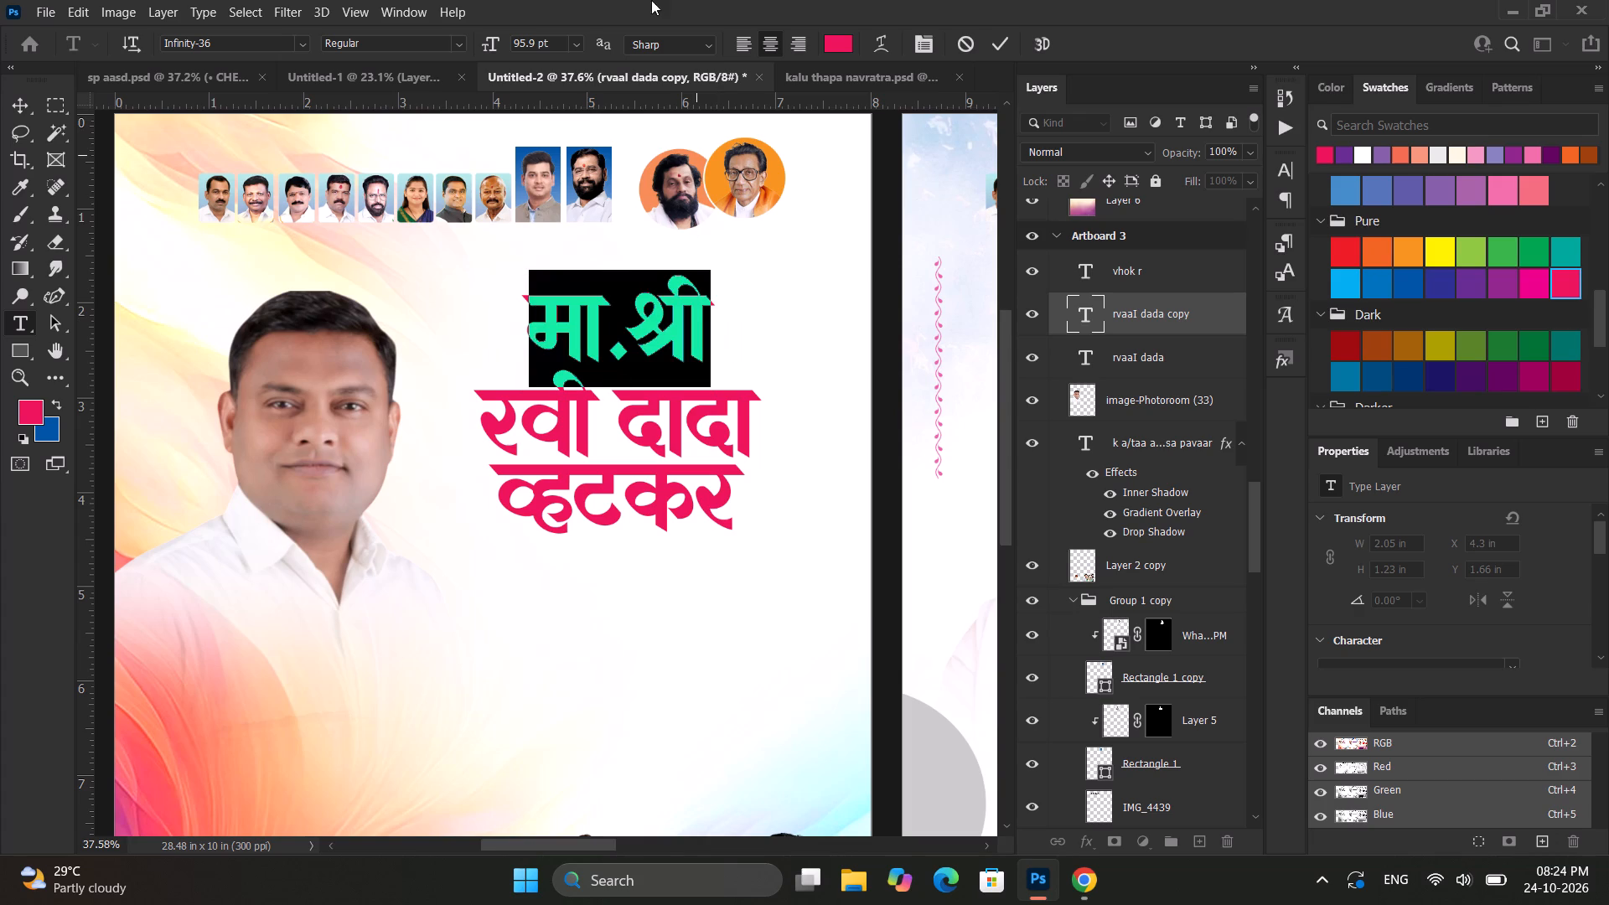
double_click(532, 44)
type("40")
key("Return")
left_click(19, 106)
Position the "मा.श्री" text close above the second word of the first-name line and enlarge it slightly.
scroll(618, 343, "up", 6, "alt")
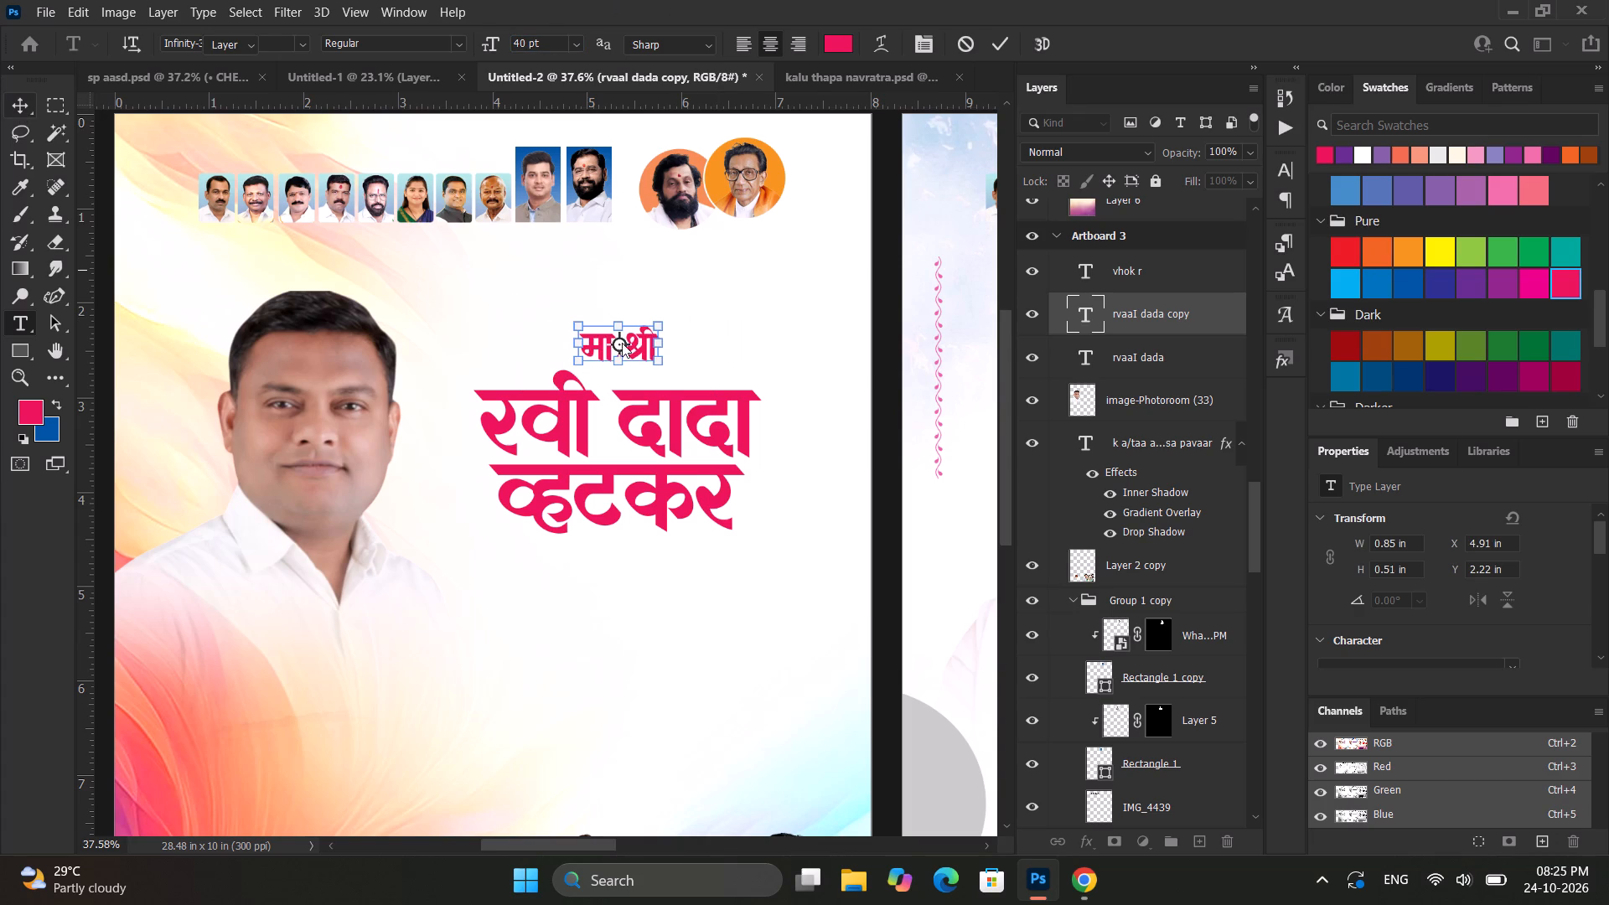
left_click_drag(644, 401, 672, 421)
left_click_drag(699, 406, 706, 399, "alt")
left_click(1046, 44)
scroll(808, 528, "down", 6)
Colour the surname line with the blue-violet swatch from the Pure group, leaving everything deselected.
left_click(655, 511)
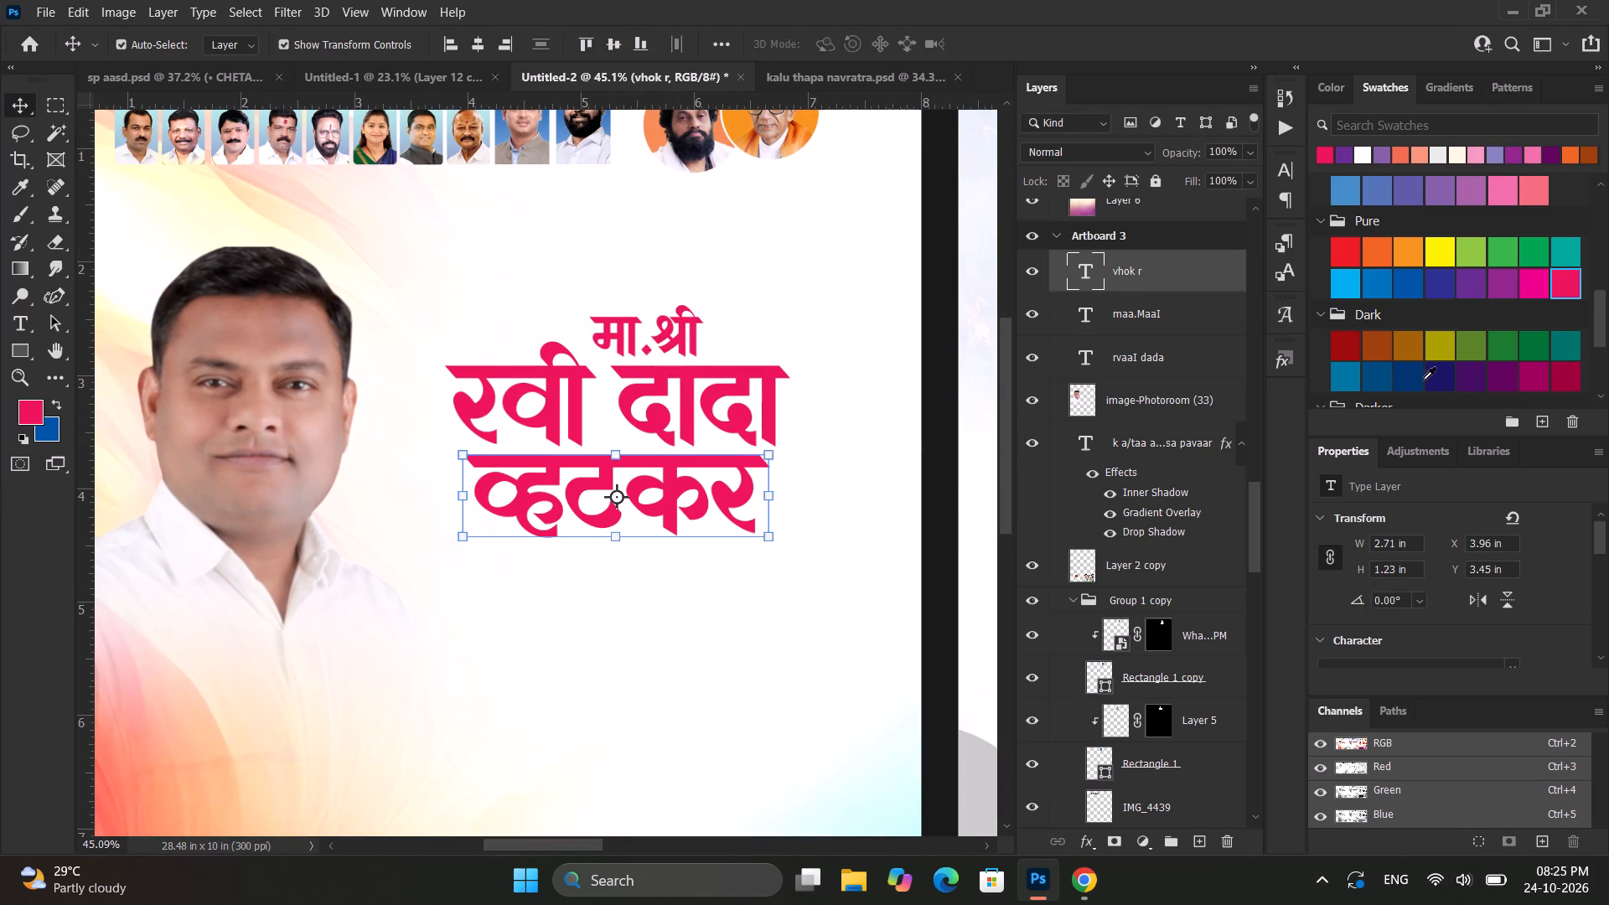
left_click(1436, 373)
left_click(1441, 287)
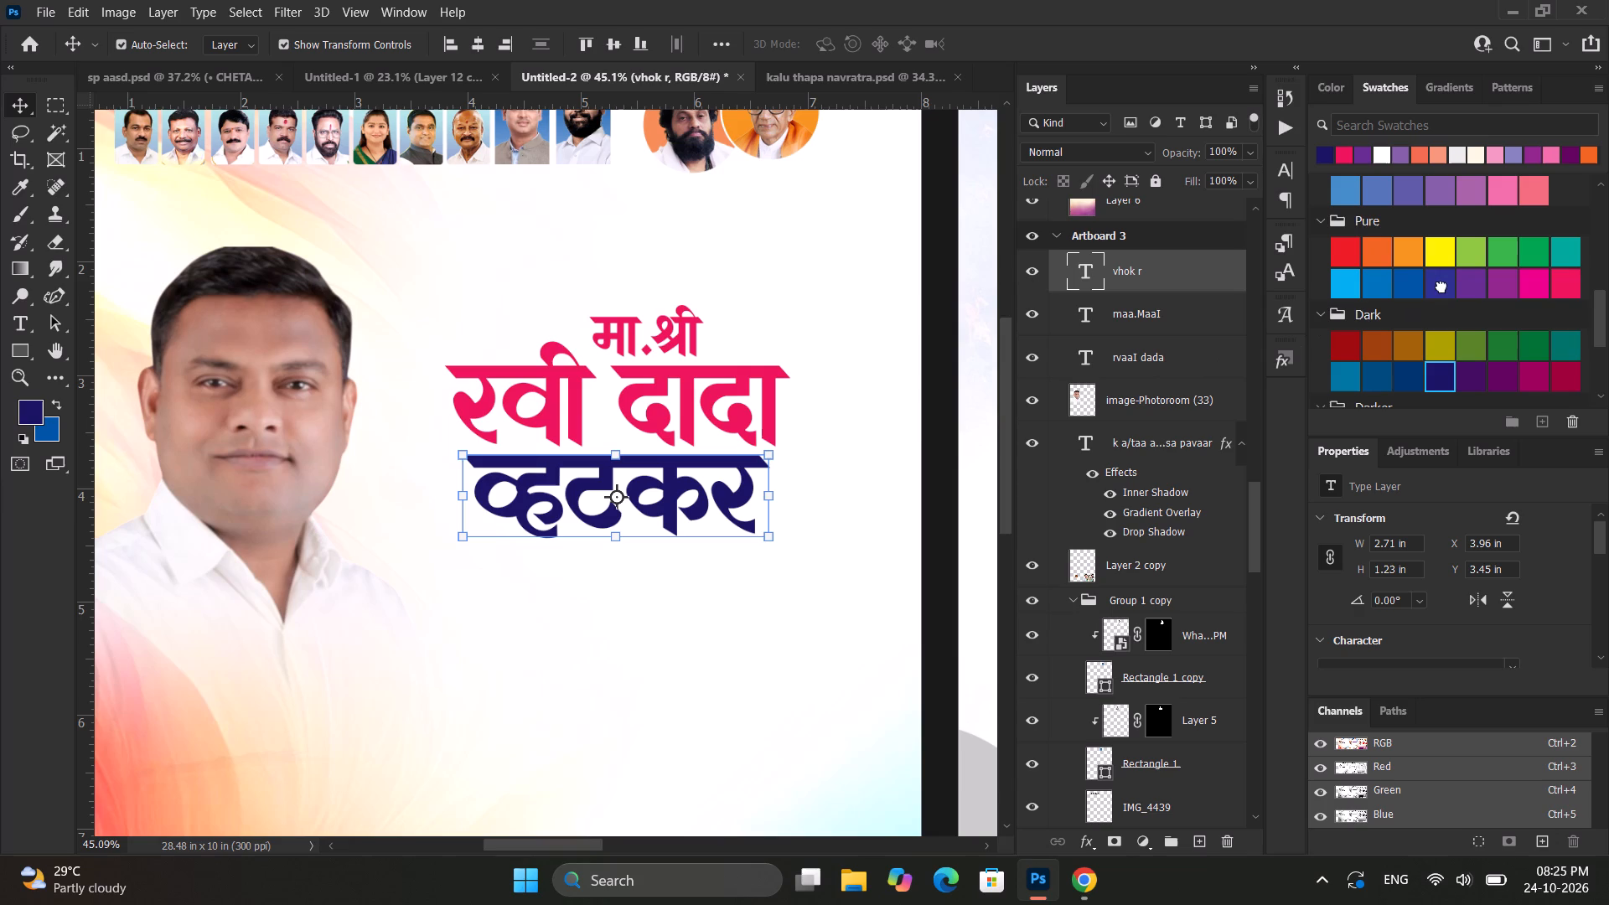
left_click(725, 402)
scroll(729, 411, "down", 6, "alt")
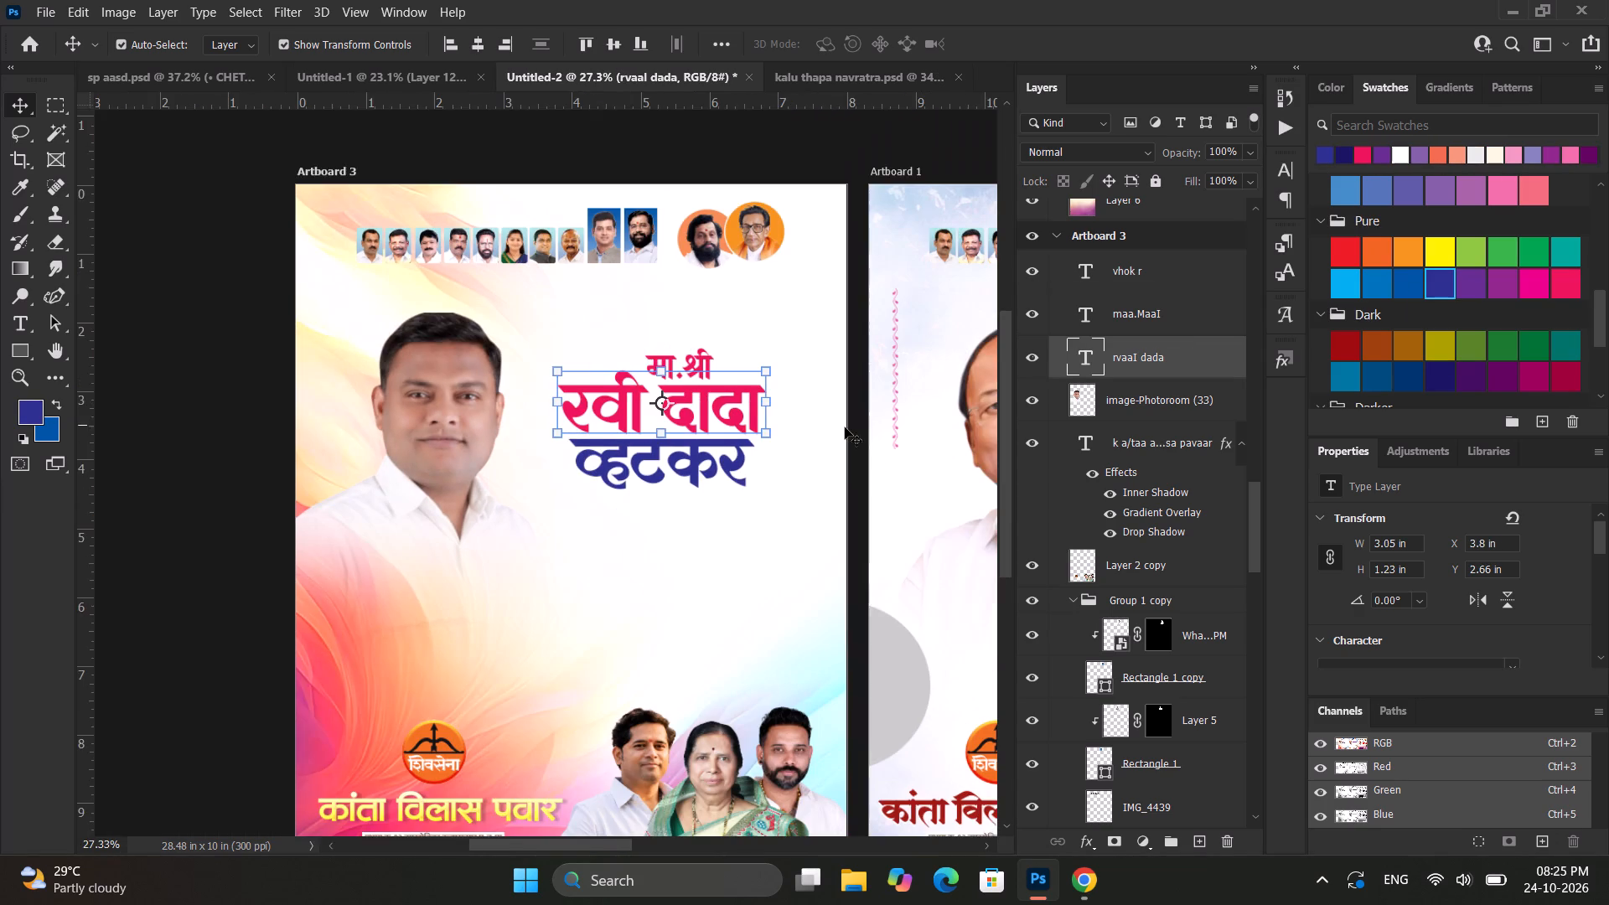
scroll(845, 427, "down", 4)
left_click(864, 405)
Enlarge the man's portrait on Artboard 3 to about 116%, keeping it beside the name text, and deselect it.
scroll(855, 408, "down", 4, "alt")
scroll(775, 411, "up", 5, "ctrl")
scroll(775, 411, "down", 6, "ctrl")
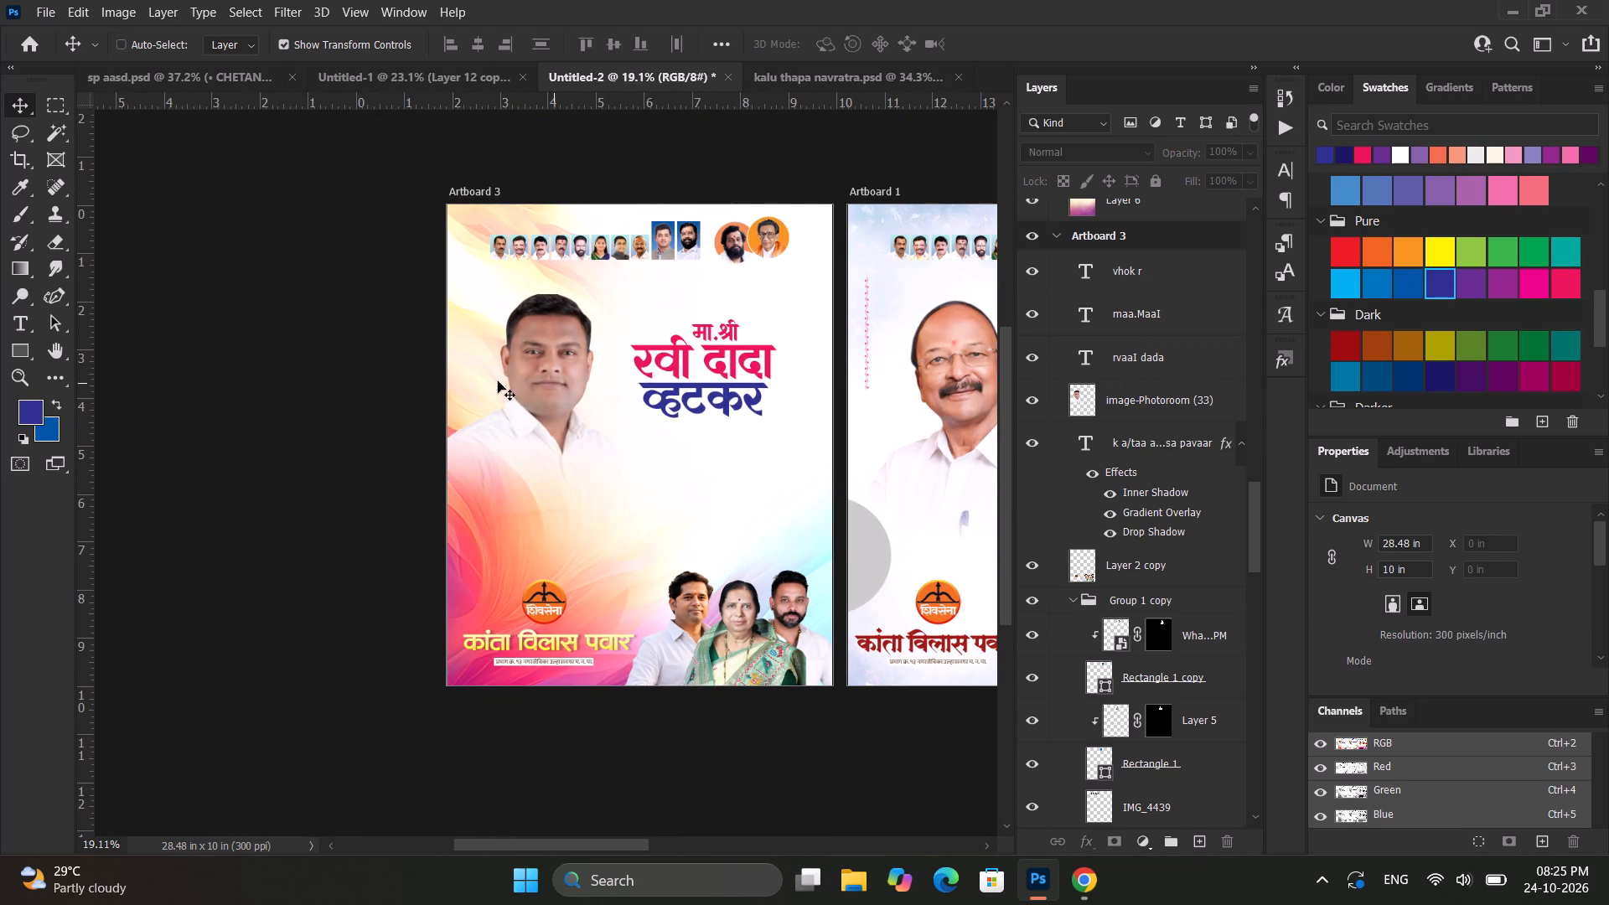
left_click(512, 362)
left_click_drag(628, 294, 645, 274, "alt")
left_click(560, 319)
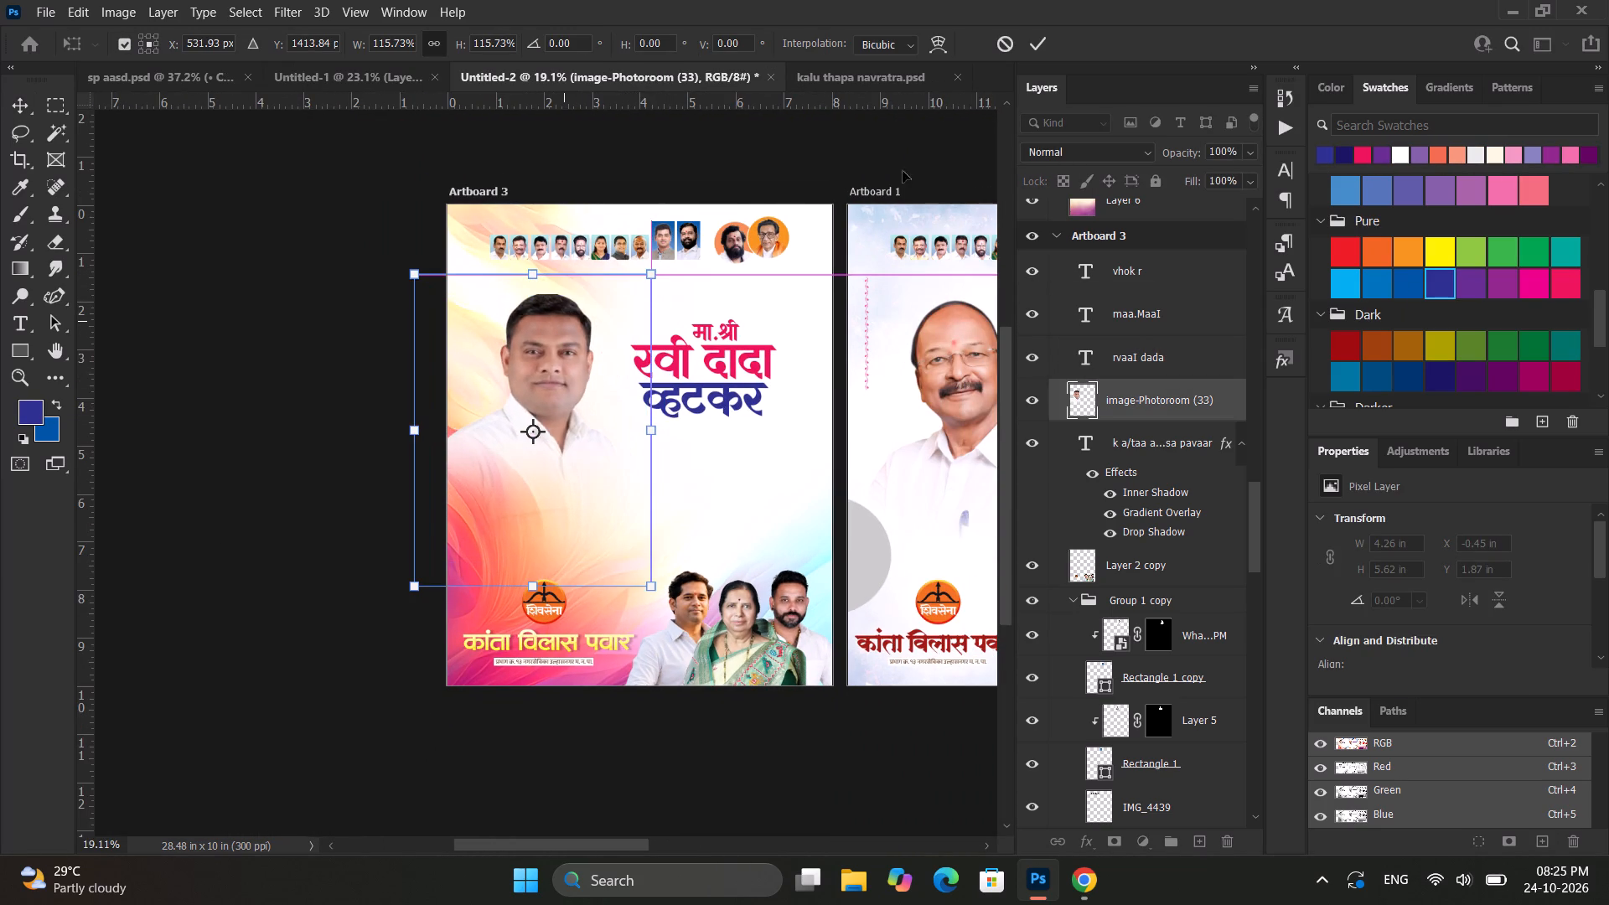
left_click(1030, 42)
left_click(531, 343, "shift")
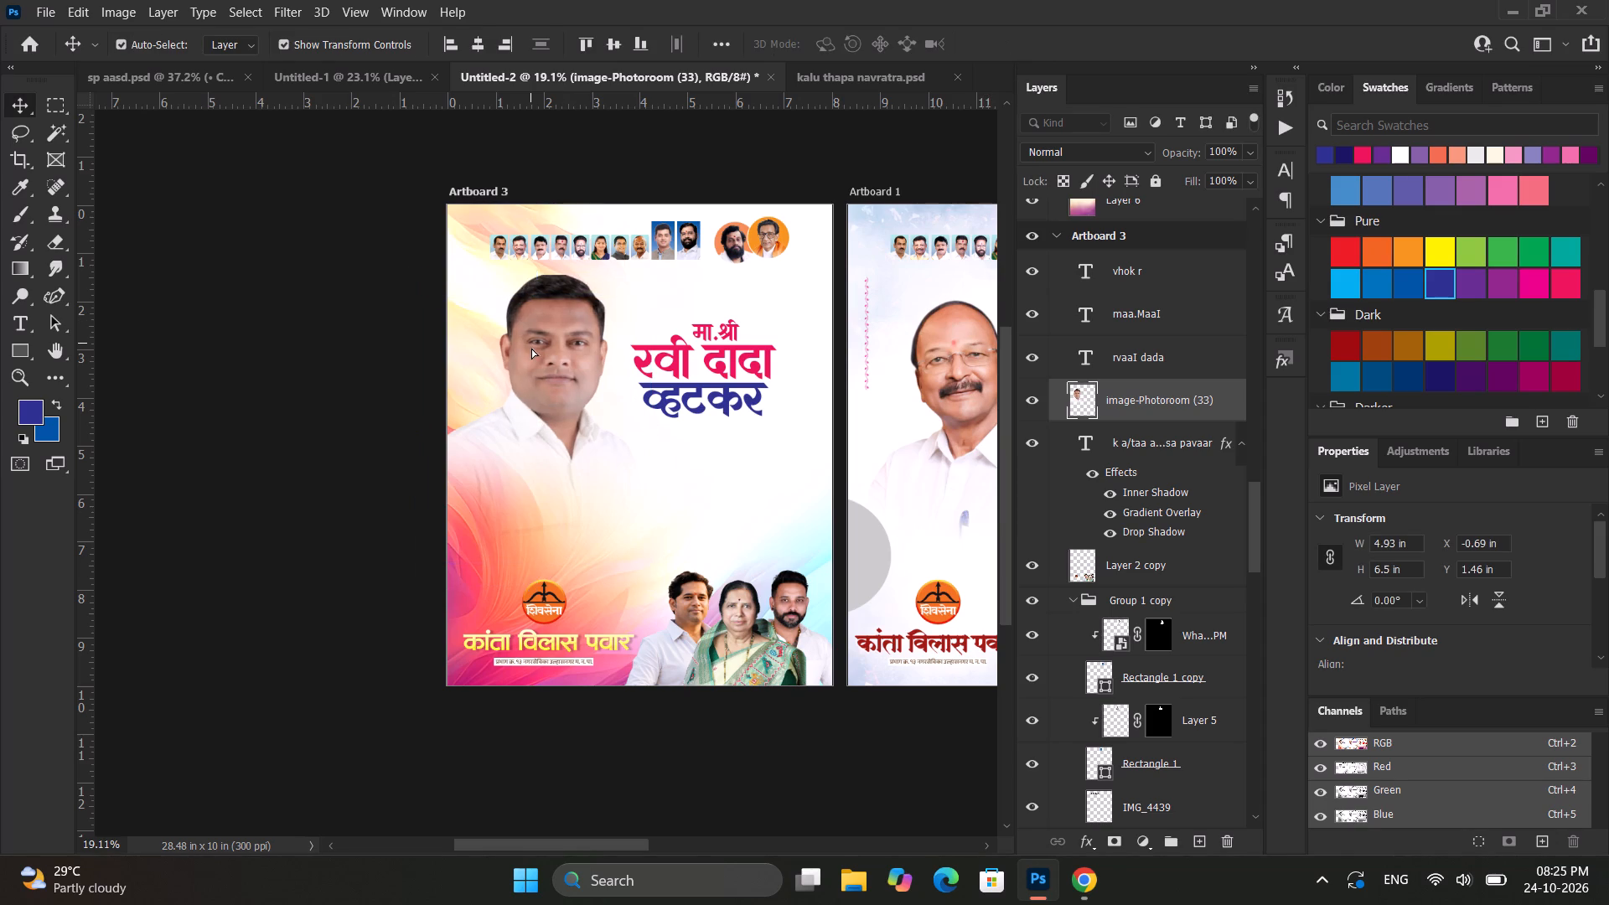
left_click(301, 356)
Examine the balance of the enlarged portrait, name lines and footer on Artboard 3.
scroll(515, 406, "up", 4, "alt")
scroll(515, 406, "down", 9, "ctrl")
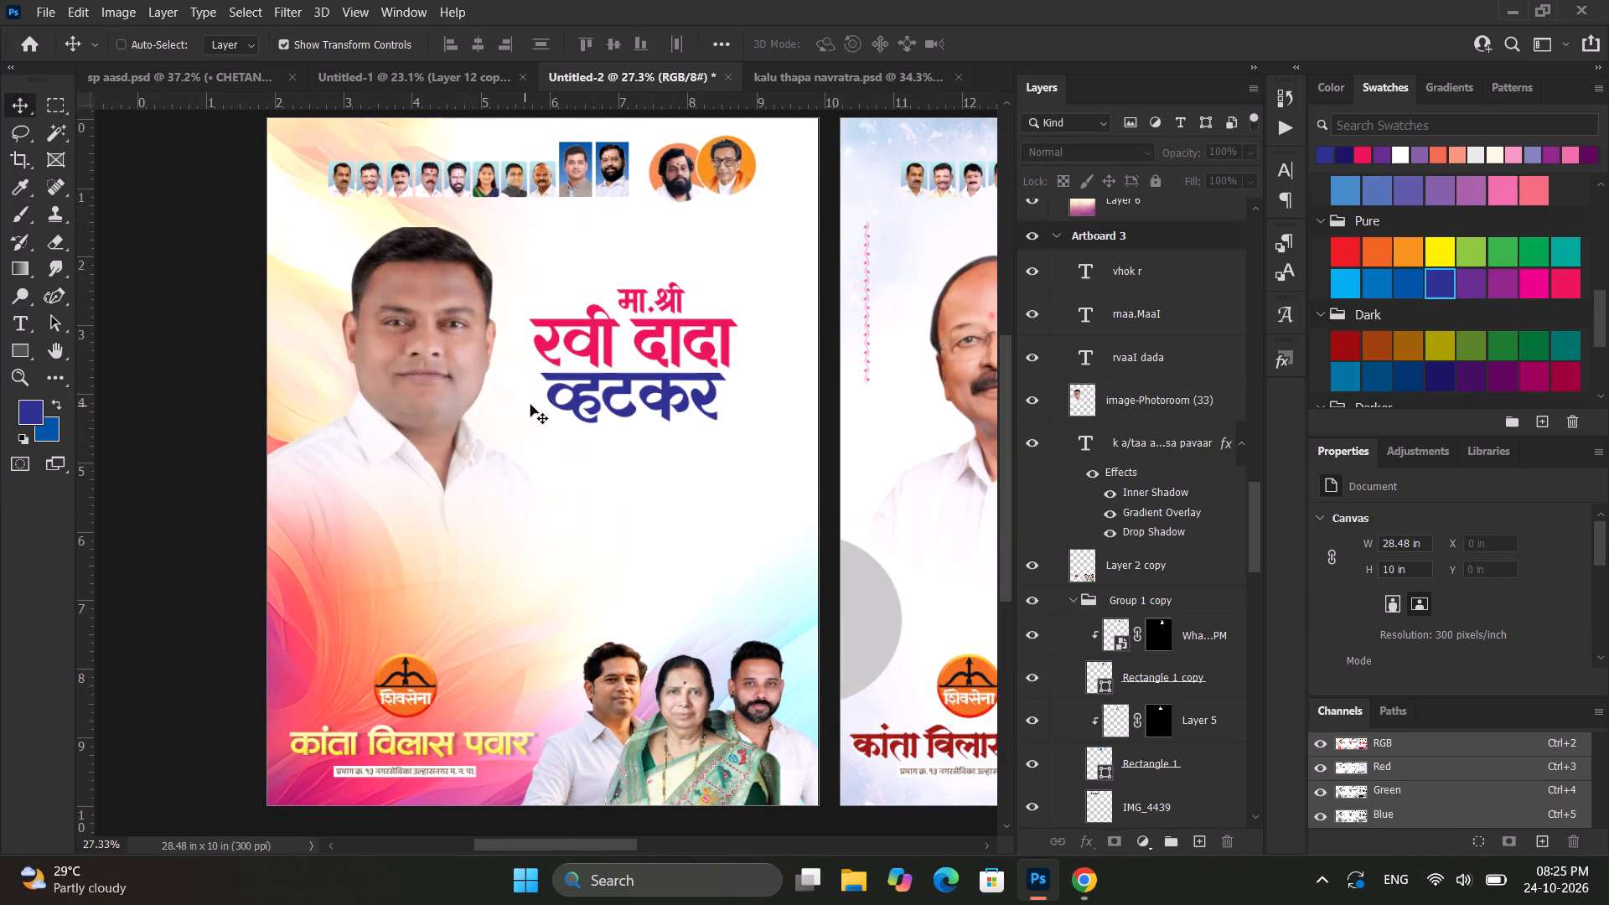
scroll(546, 394, "up", 1, "alt")
scroll(546, 394, "down", 4, "alt")
scroll(546, 394, "down", 3, "ctrl")
scroll(541, 399, "up", 4, "alt")
scroll(541, 410, "up", 3, "ctrl")
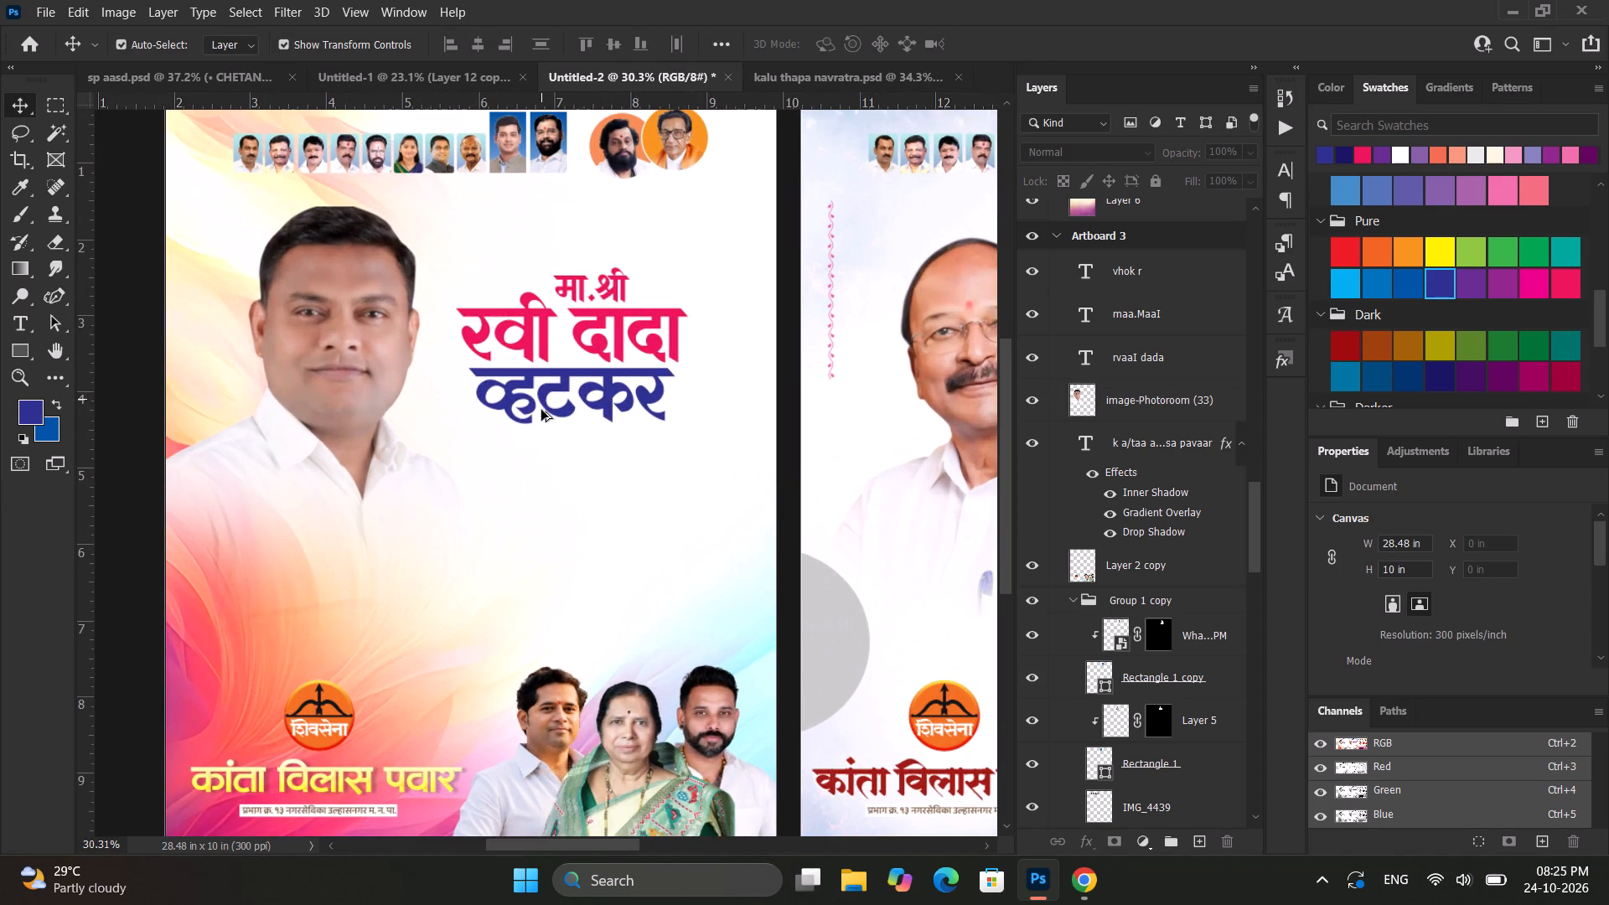
scroll(541, 410, "up", 2, "ctrl")
scroll(541, 410, "down", 6)
left_click(120, 172)
Draw a blue-violet filled rectangle about 2522 × 328 px across the bottom edge of Artboard 3.
scroll(375, 665, "down", 4)
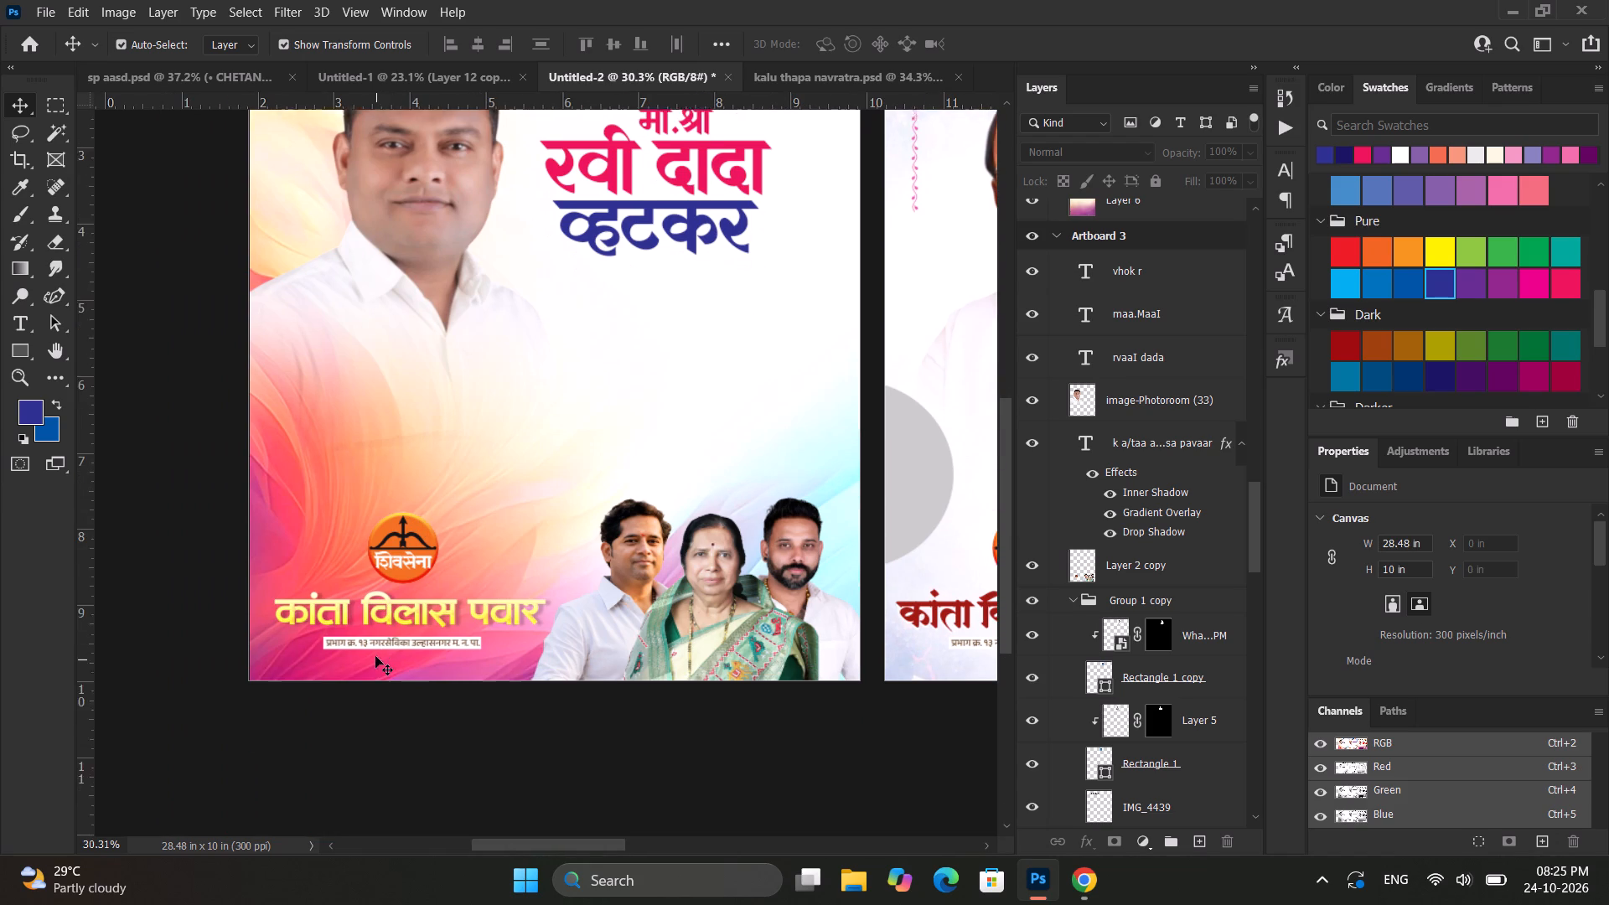
scroll(375, 656, "down", 1)
left_click(15, 354)
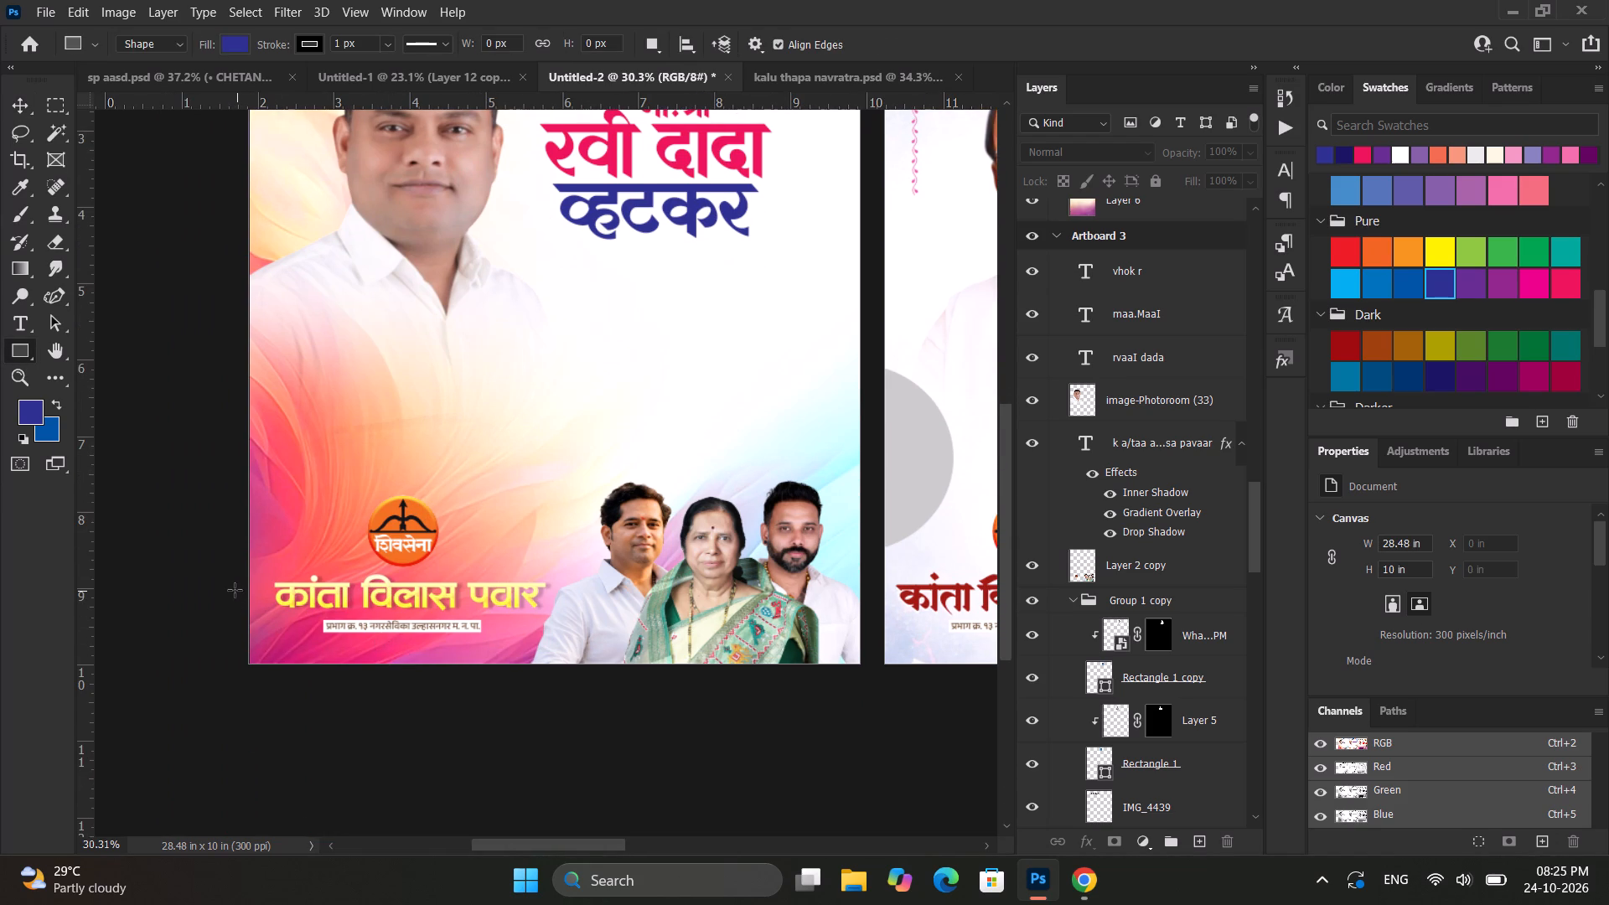
left_click_drag(234, 588, 874, 670)
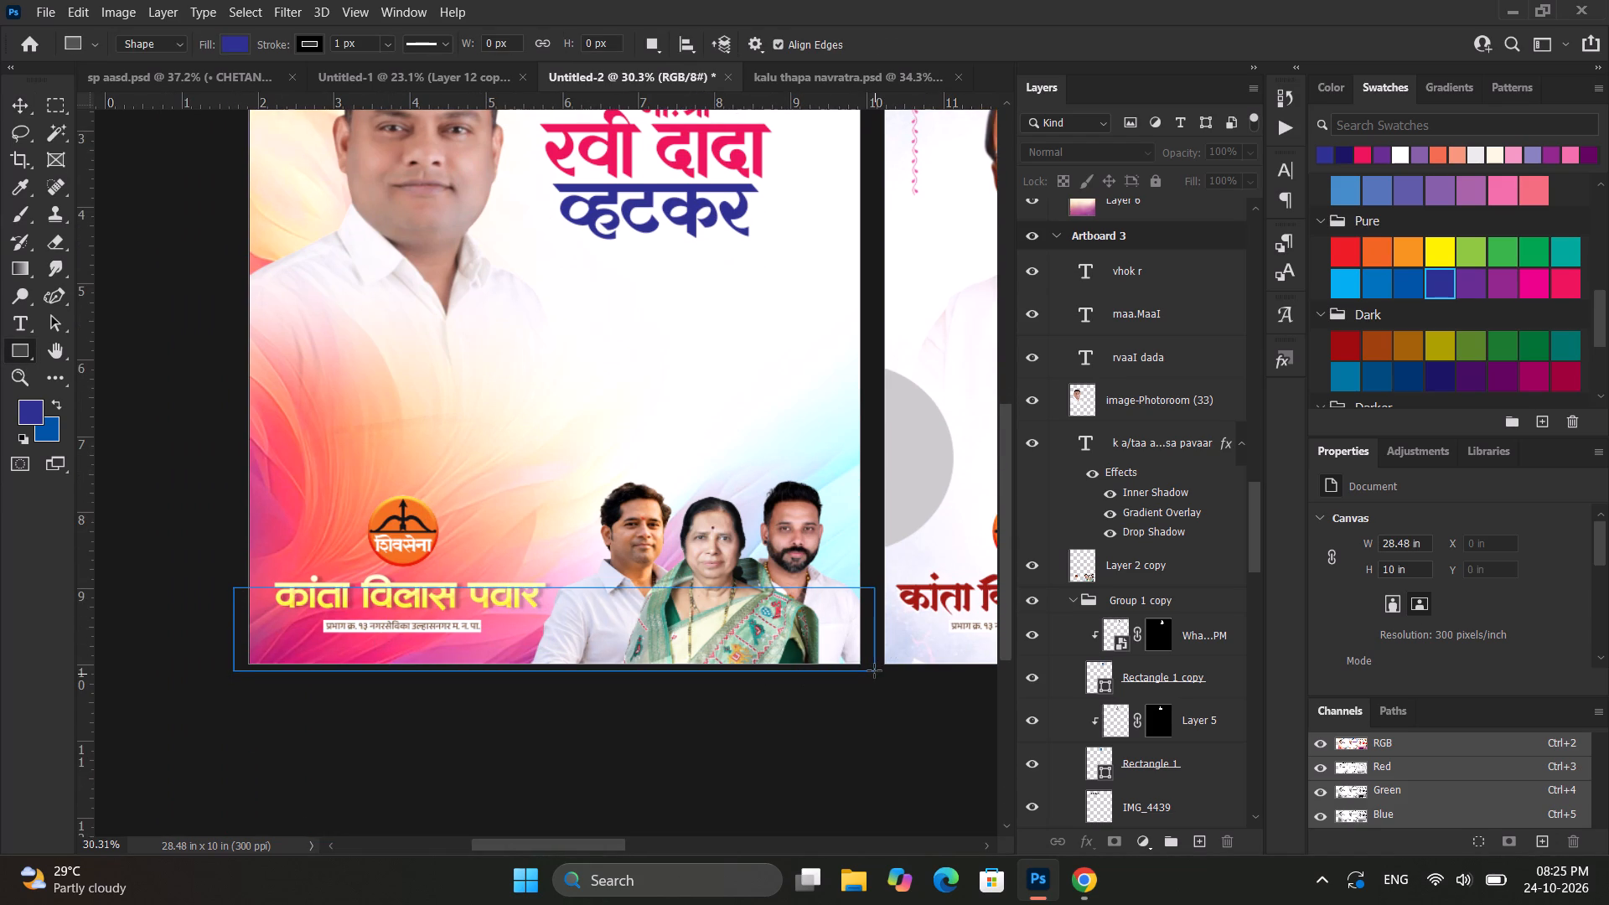
Move the new rectangle's layer below the footer name text, directly above Layer 2 copy.
left_click_drag(1204, 272, 1179, 623)
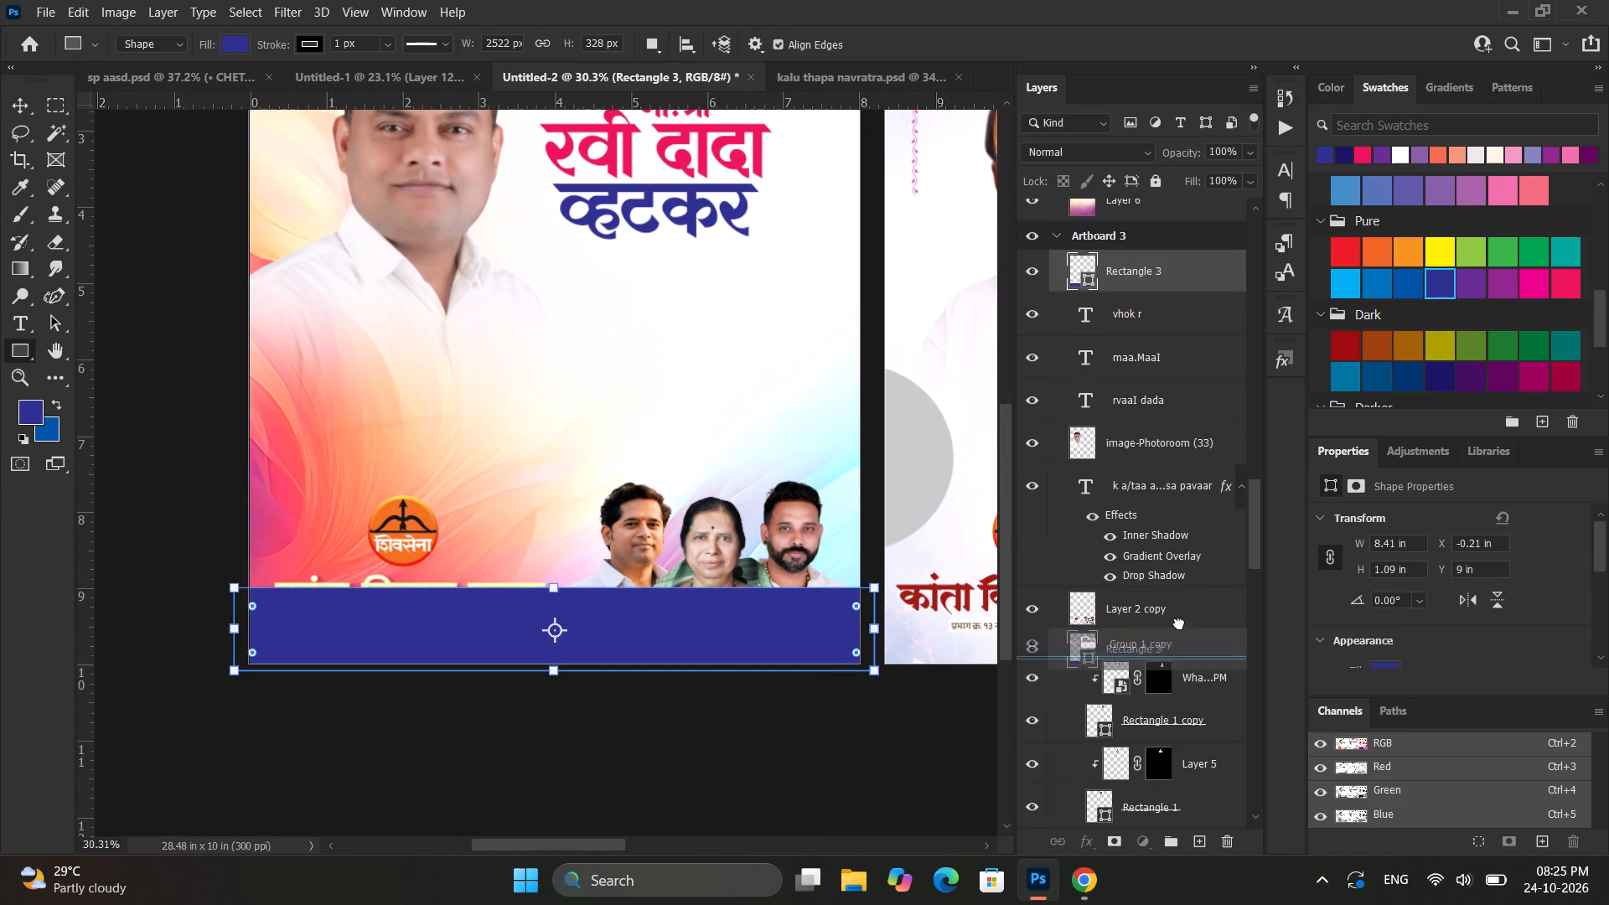
left_click_drag(1179, 623, 1178, 593)
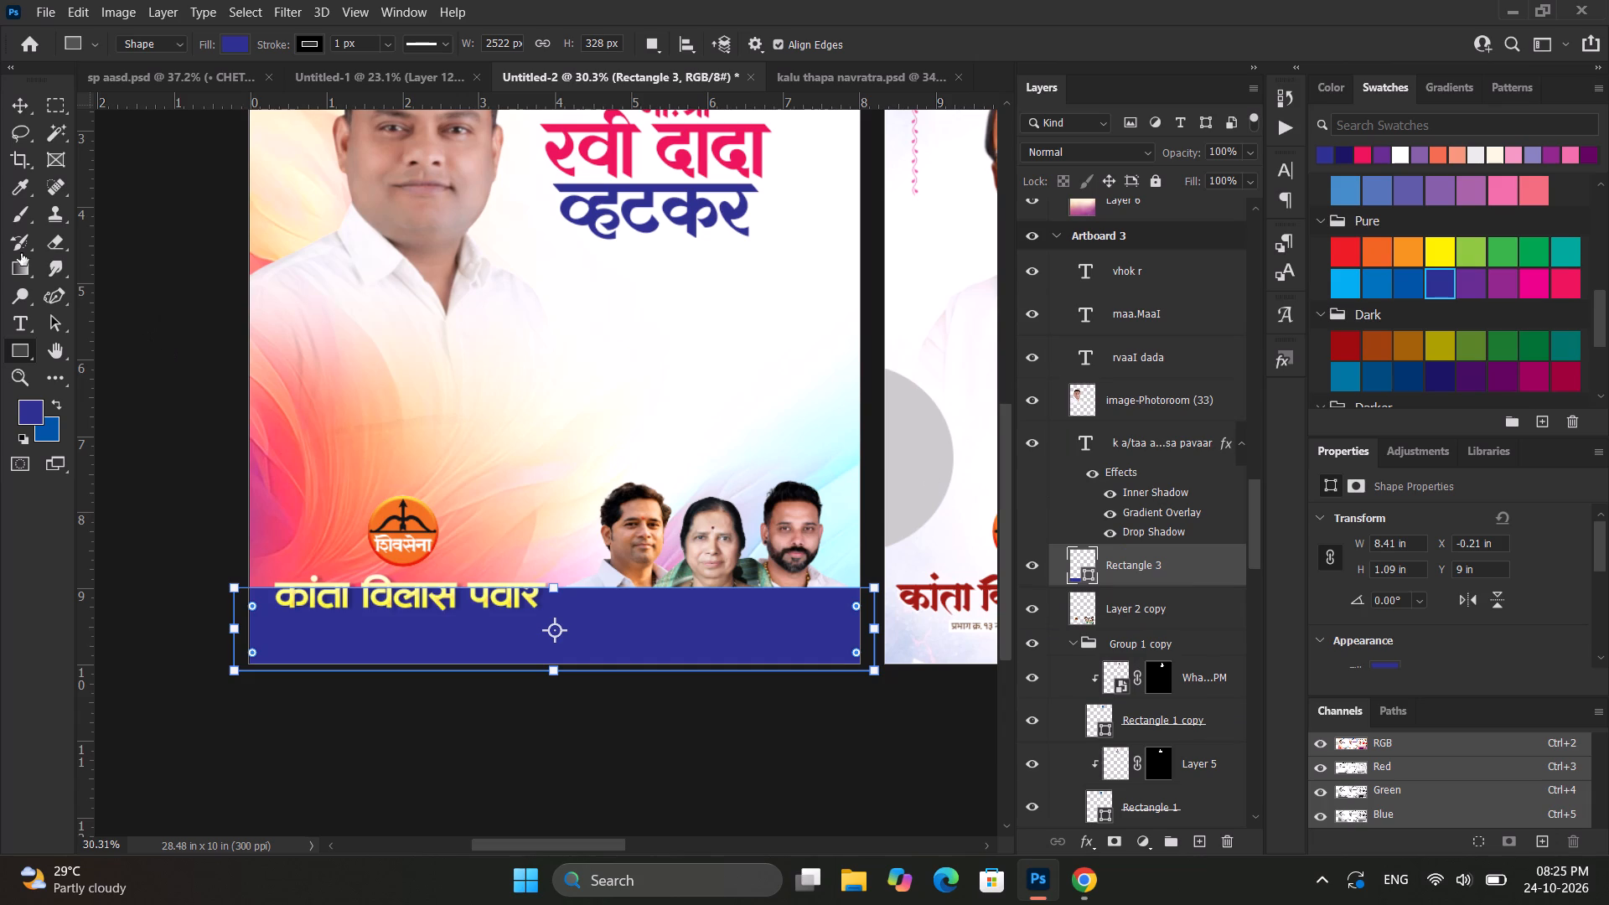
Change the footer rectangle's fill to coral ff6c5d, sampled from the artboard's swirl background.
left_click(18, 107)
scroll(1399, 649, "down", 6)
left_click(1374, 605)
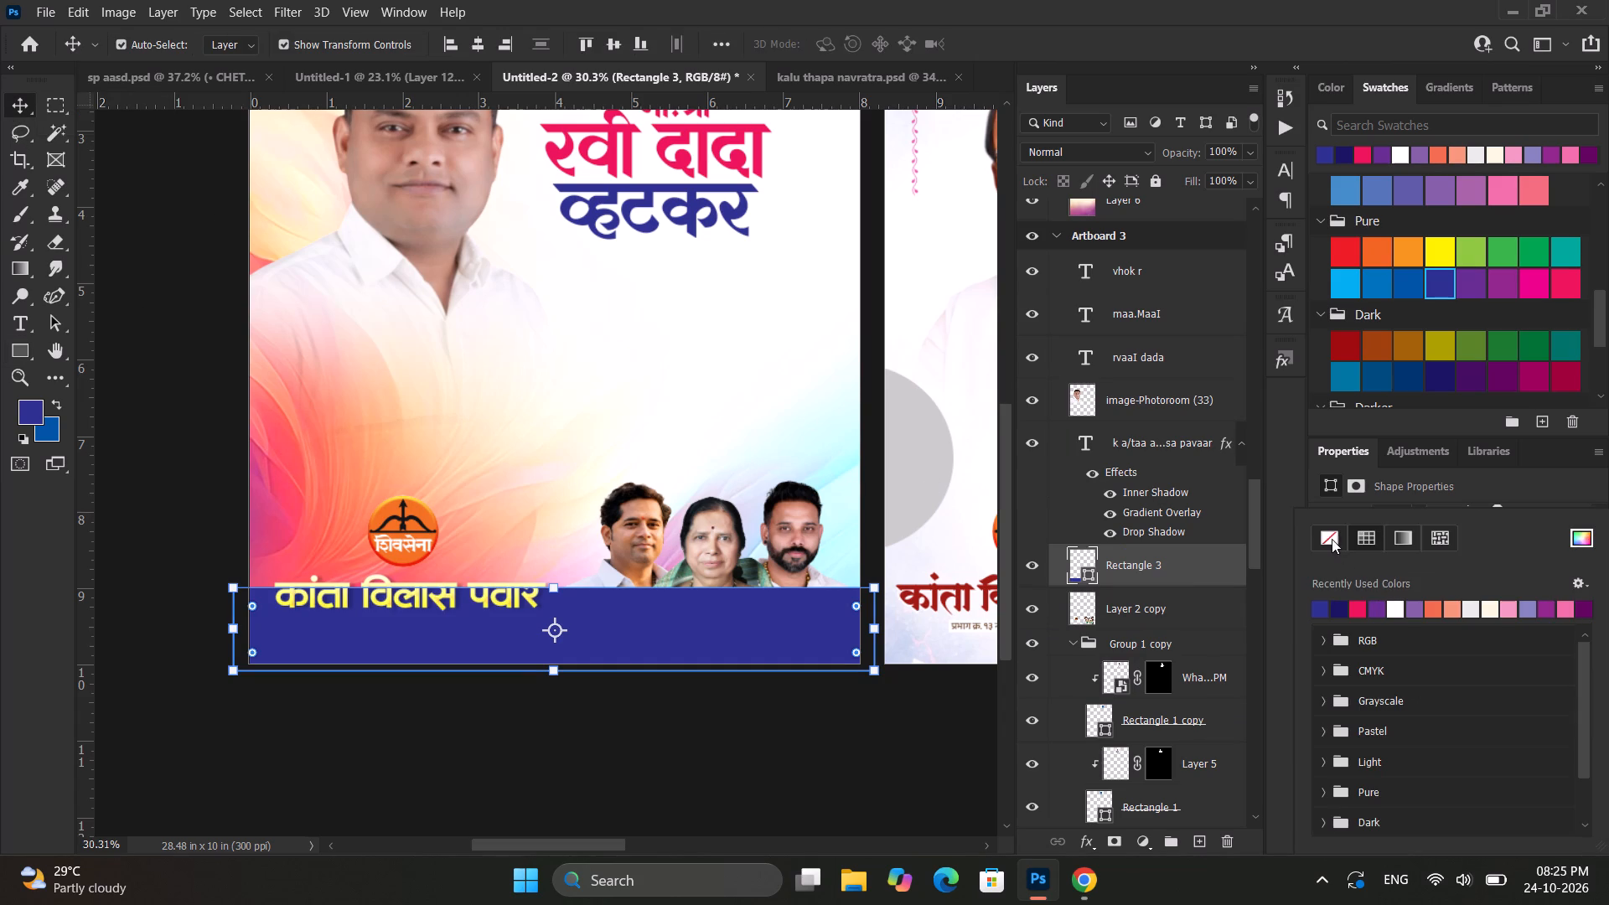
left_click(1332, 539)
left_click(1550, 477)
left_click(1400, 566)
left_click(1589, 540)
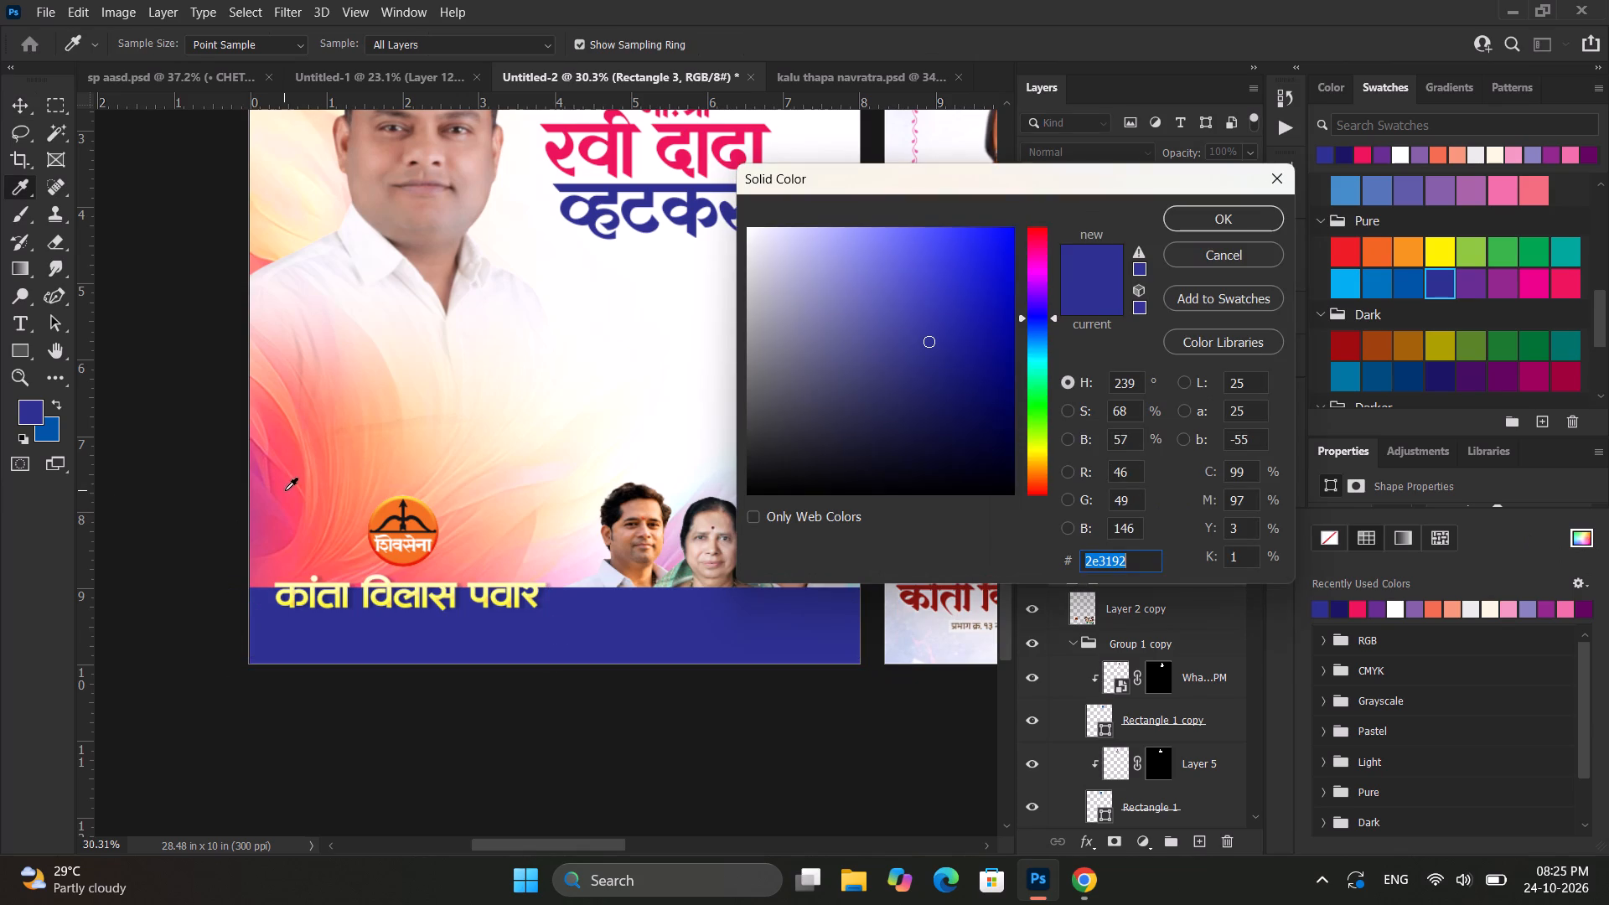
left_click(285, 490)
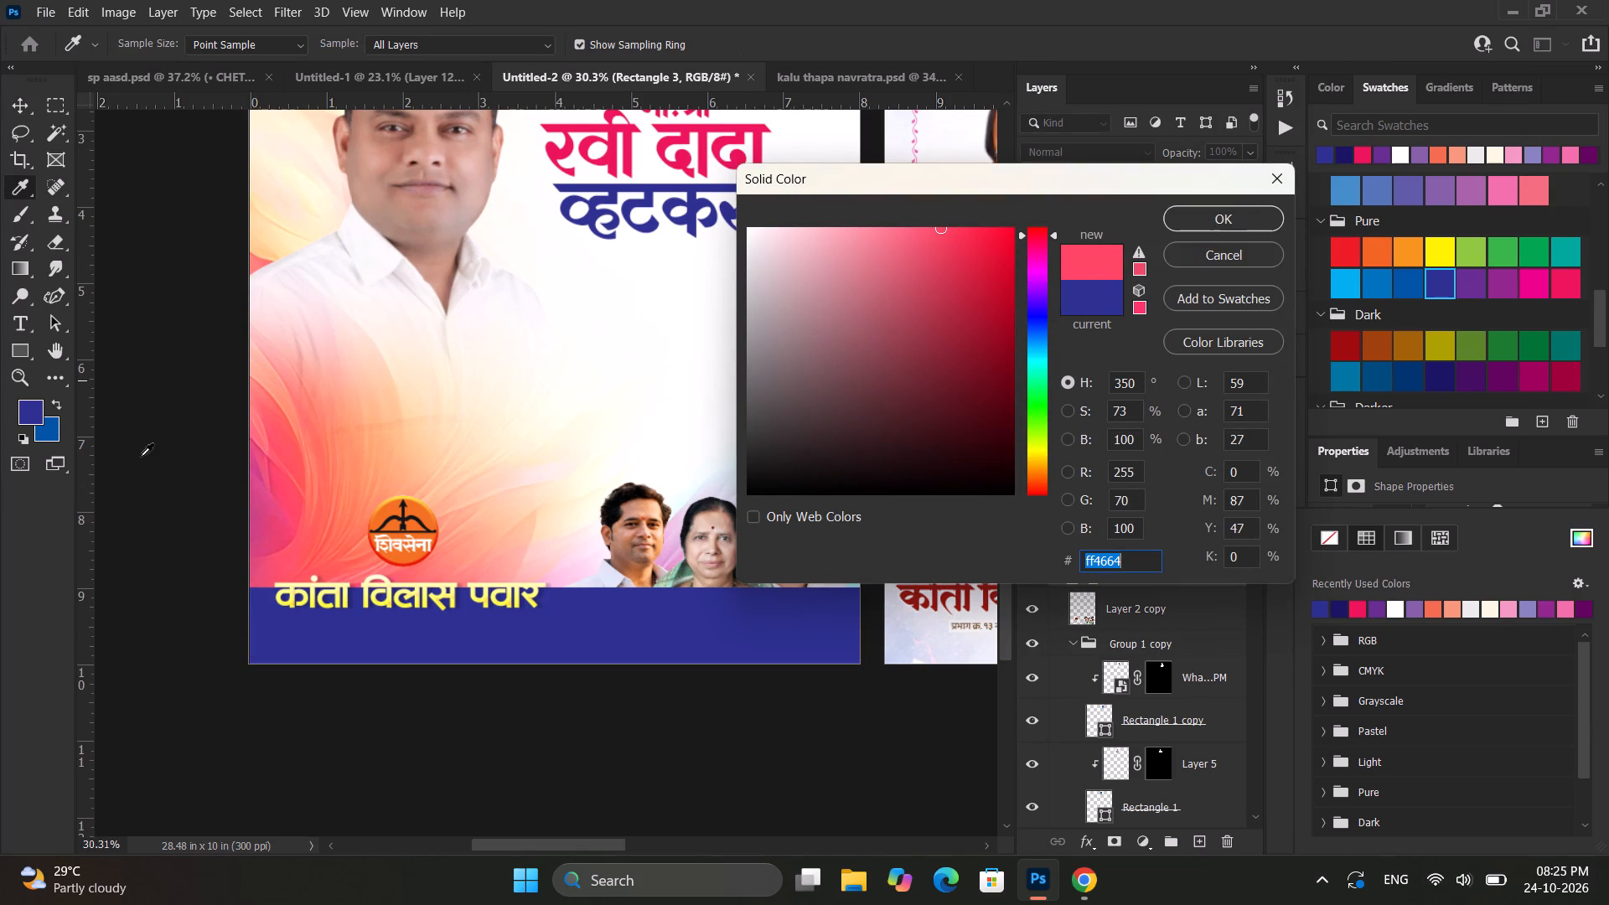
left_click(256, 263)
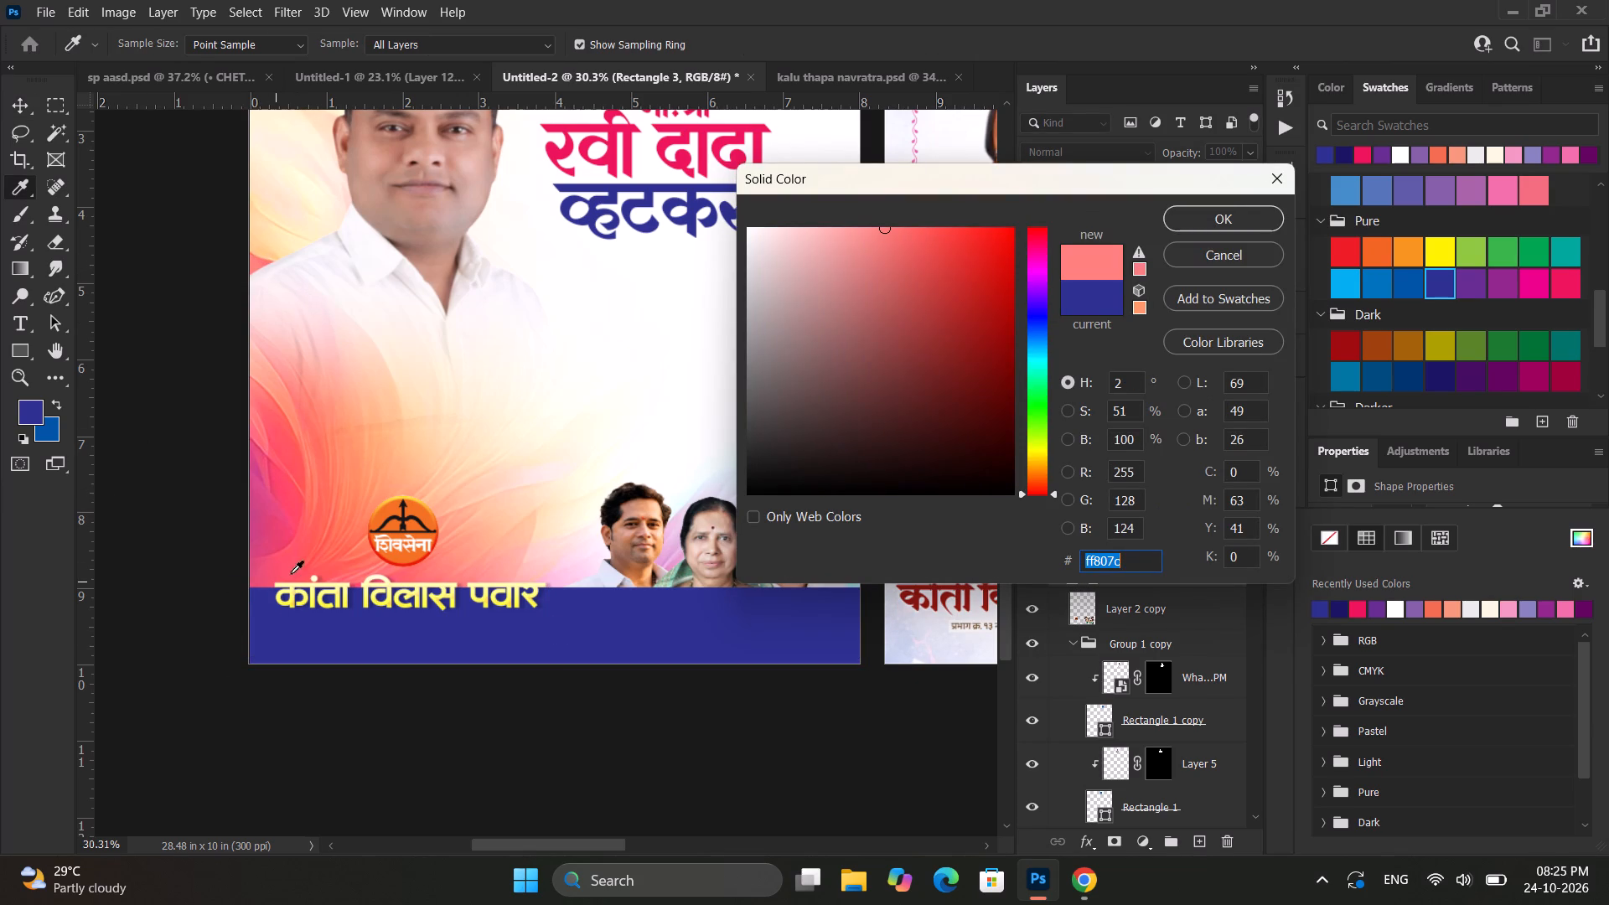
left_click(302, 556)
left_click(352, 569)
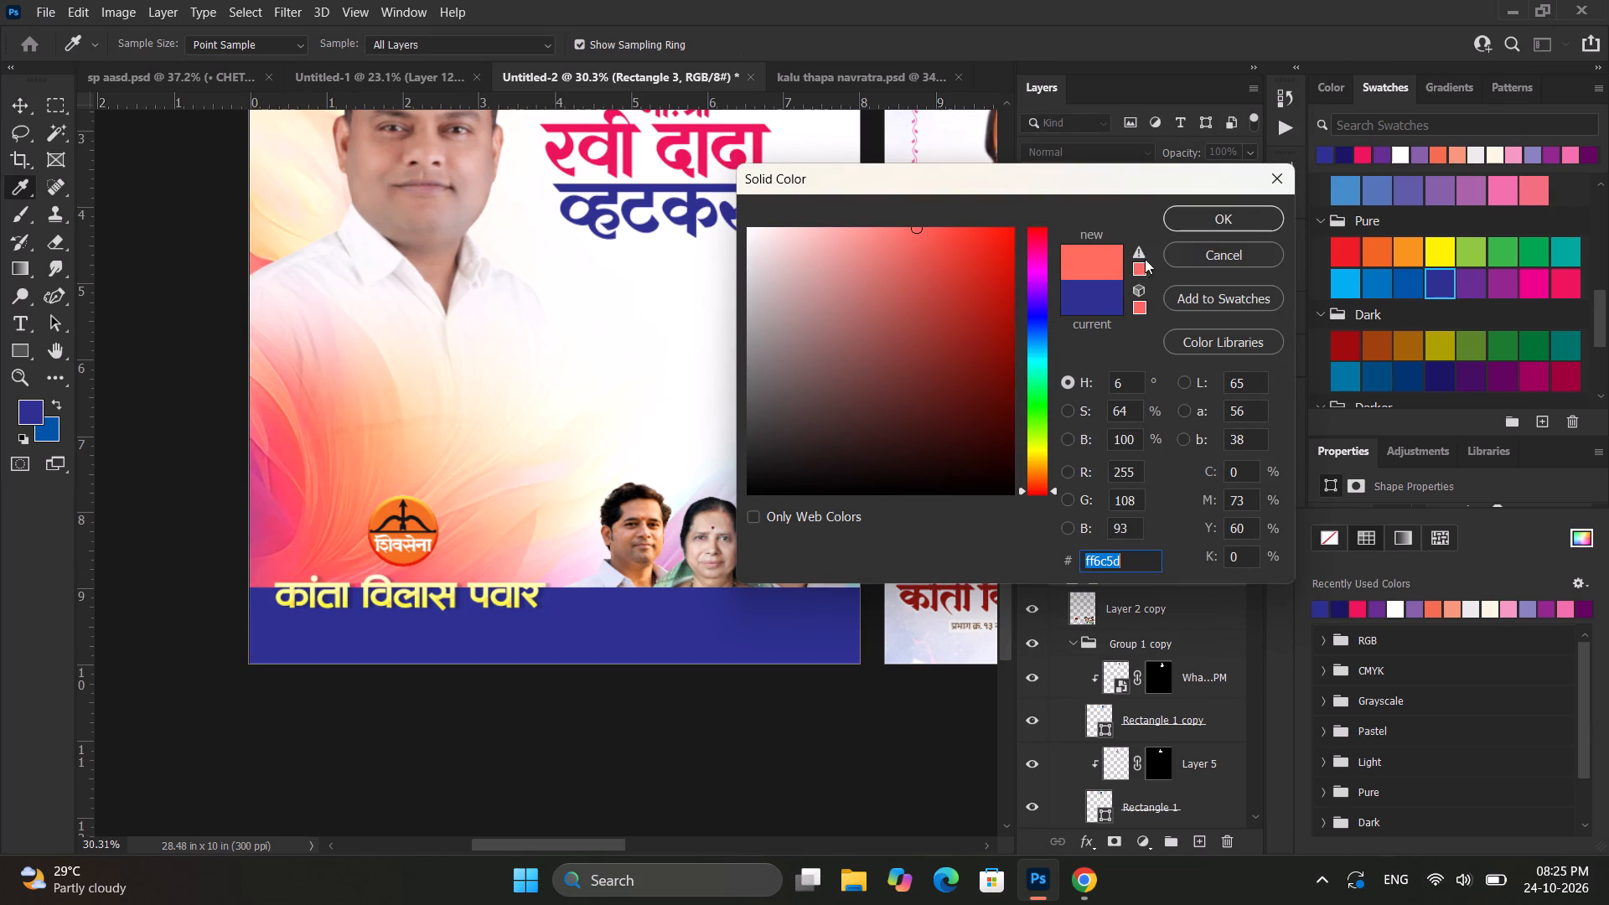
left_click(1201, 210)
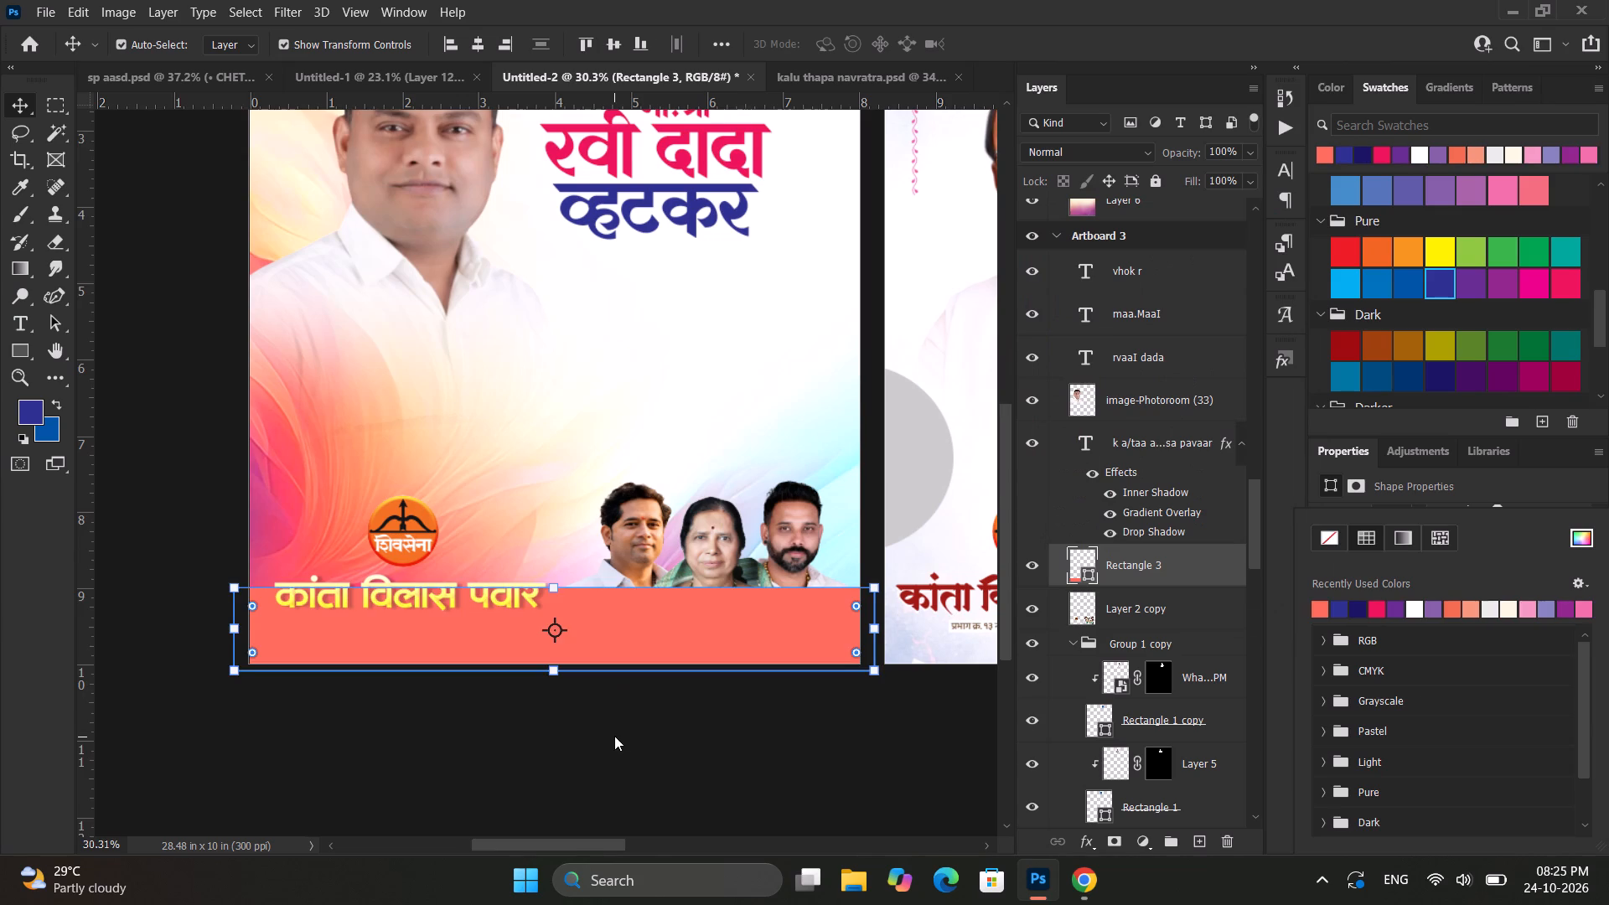
Move the Rectangle 3 layer beneath Layer 2 copy so the band sits behind the three people and footer text.
scroll(614, 736, "down", 3)
left_click(614, 736)
scroll(613, 737, "down", 2, "alt")
left_click(695, 605)
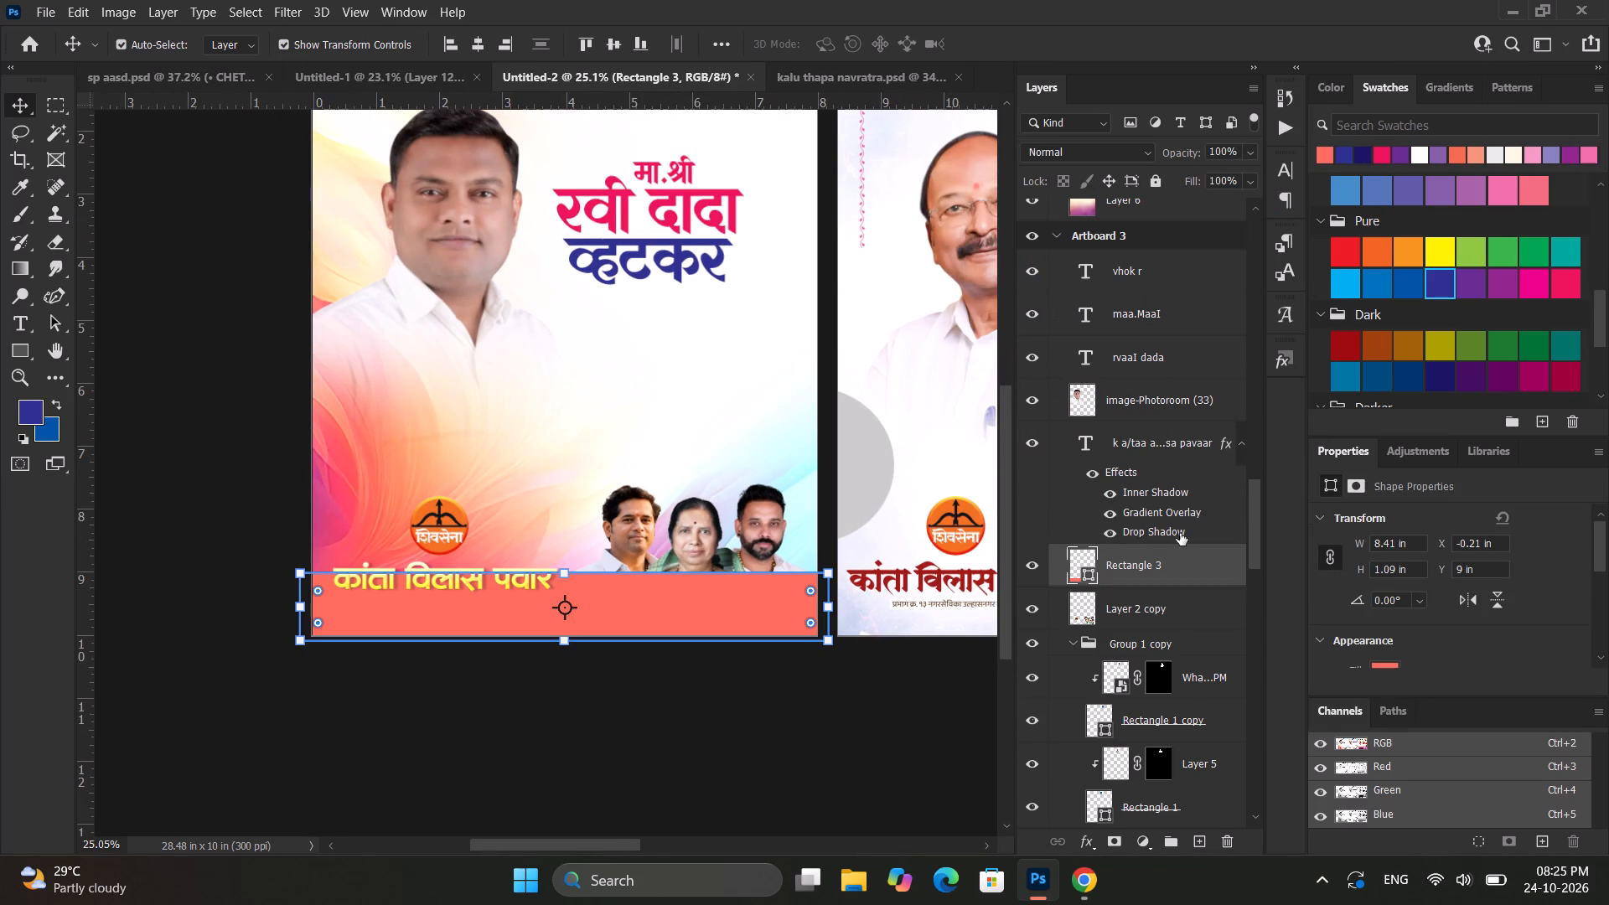
left_click_drag(1165, 571, 1165, 623)
left_click(639, 759)
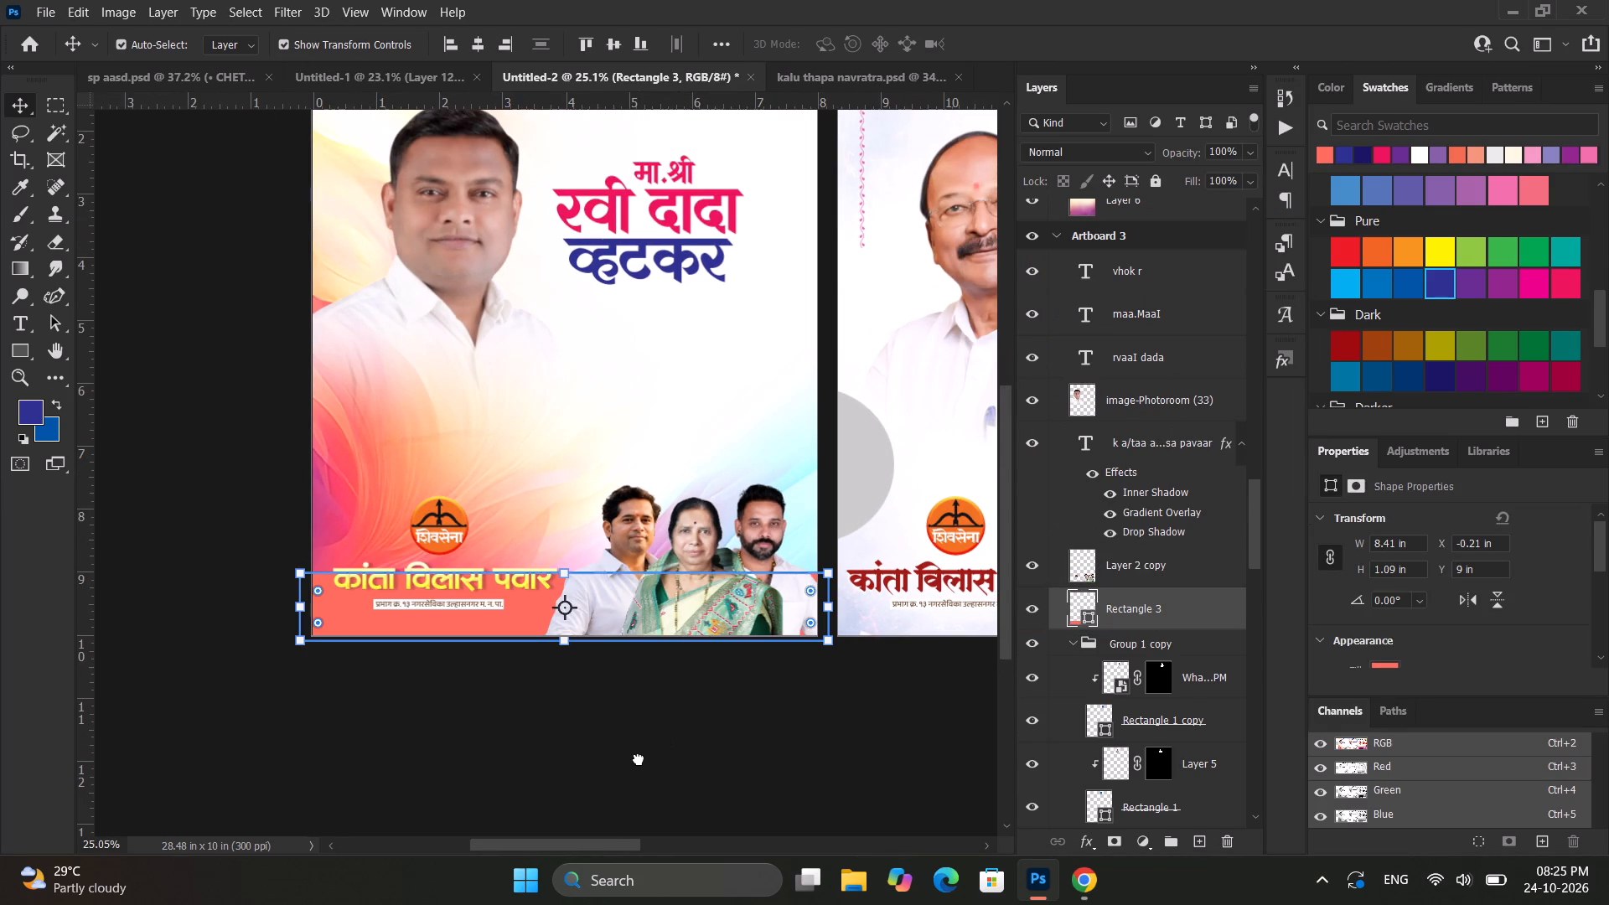
Recolour the footer rectangle with PANTONE 7421 C from the PANTONE+ Solid Coated colour library and deselect it.
left_click(340, 618)
scroll(1401, 623, "down", 2)
left_click(1389, 630)
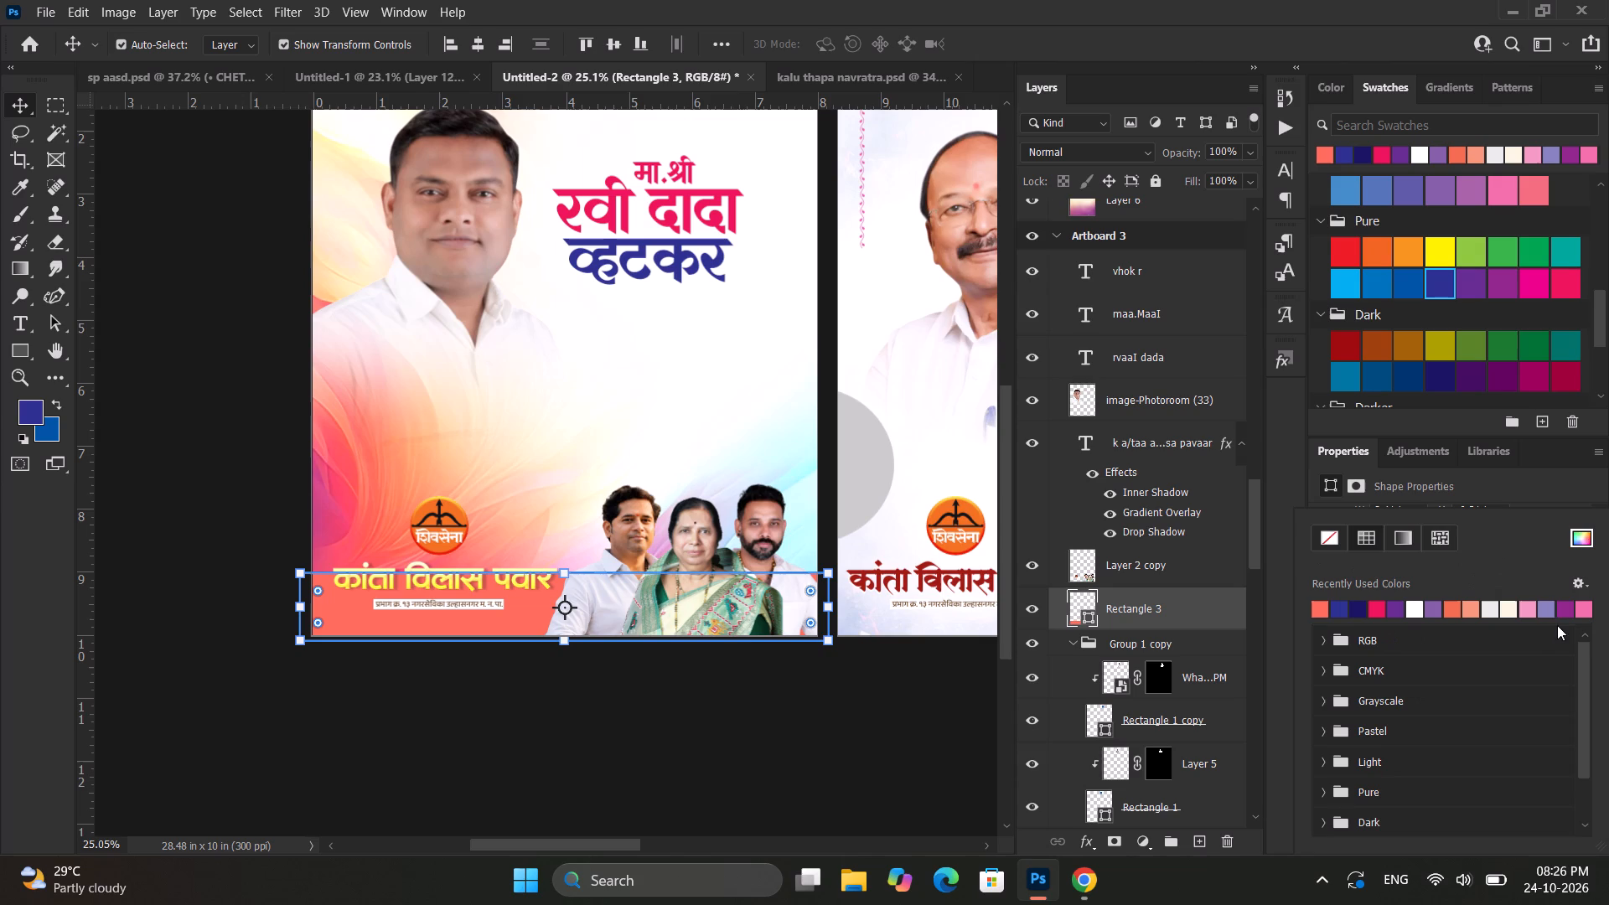
left_click(1584, 538)
left_click(1222, 349)
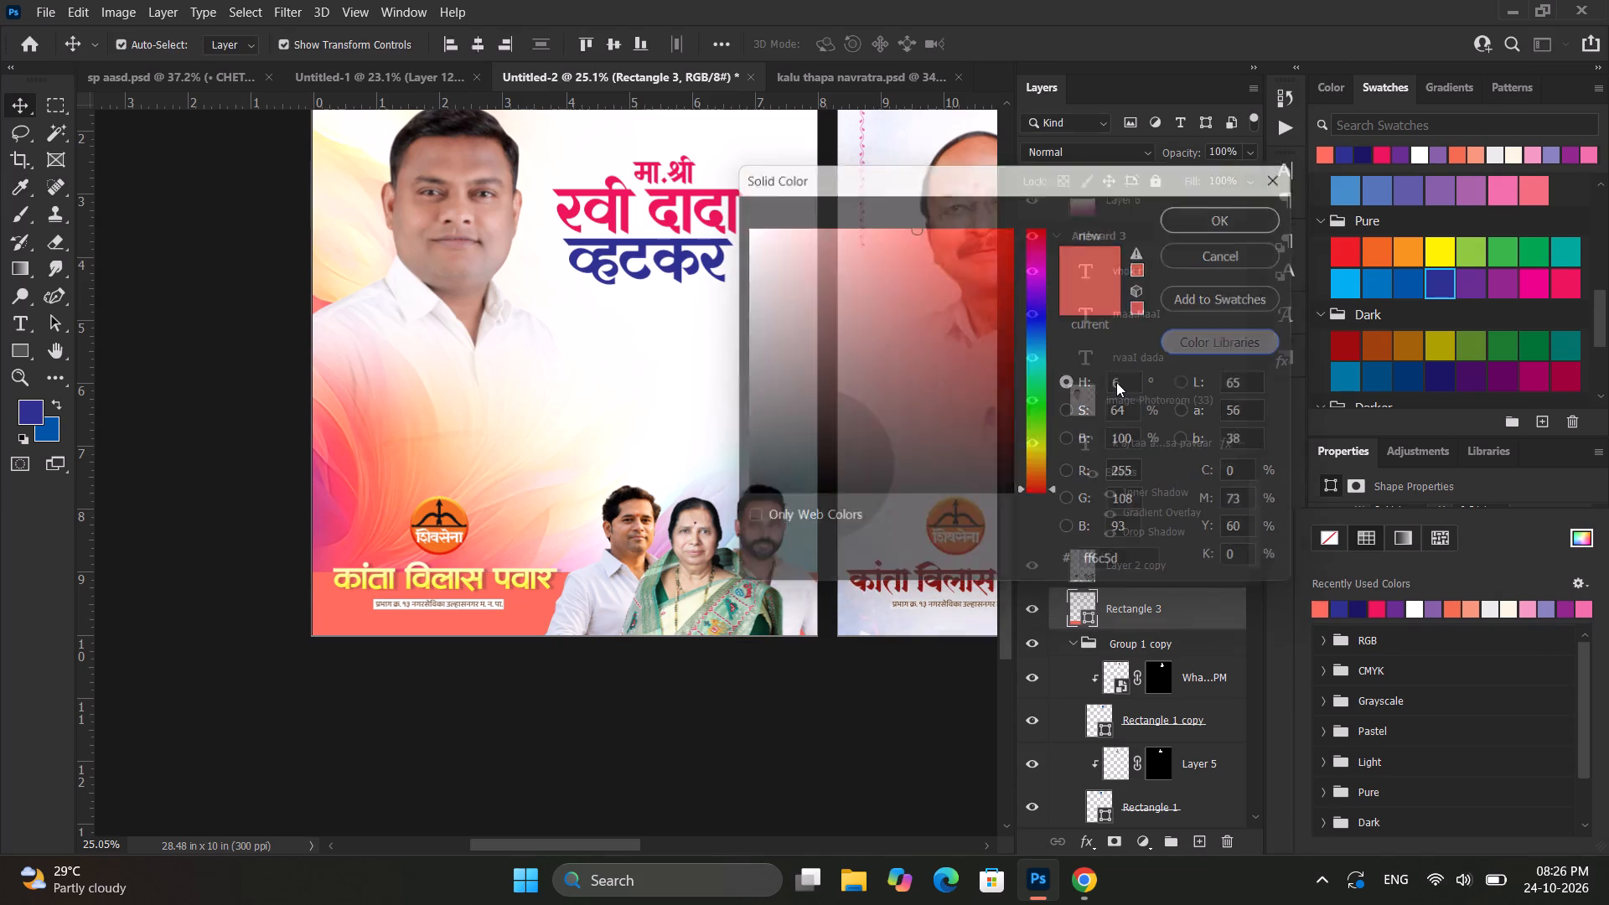
scroll(974, 369, "down", 6)
left_click(870, 482)
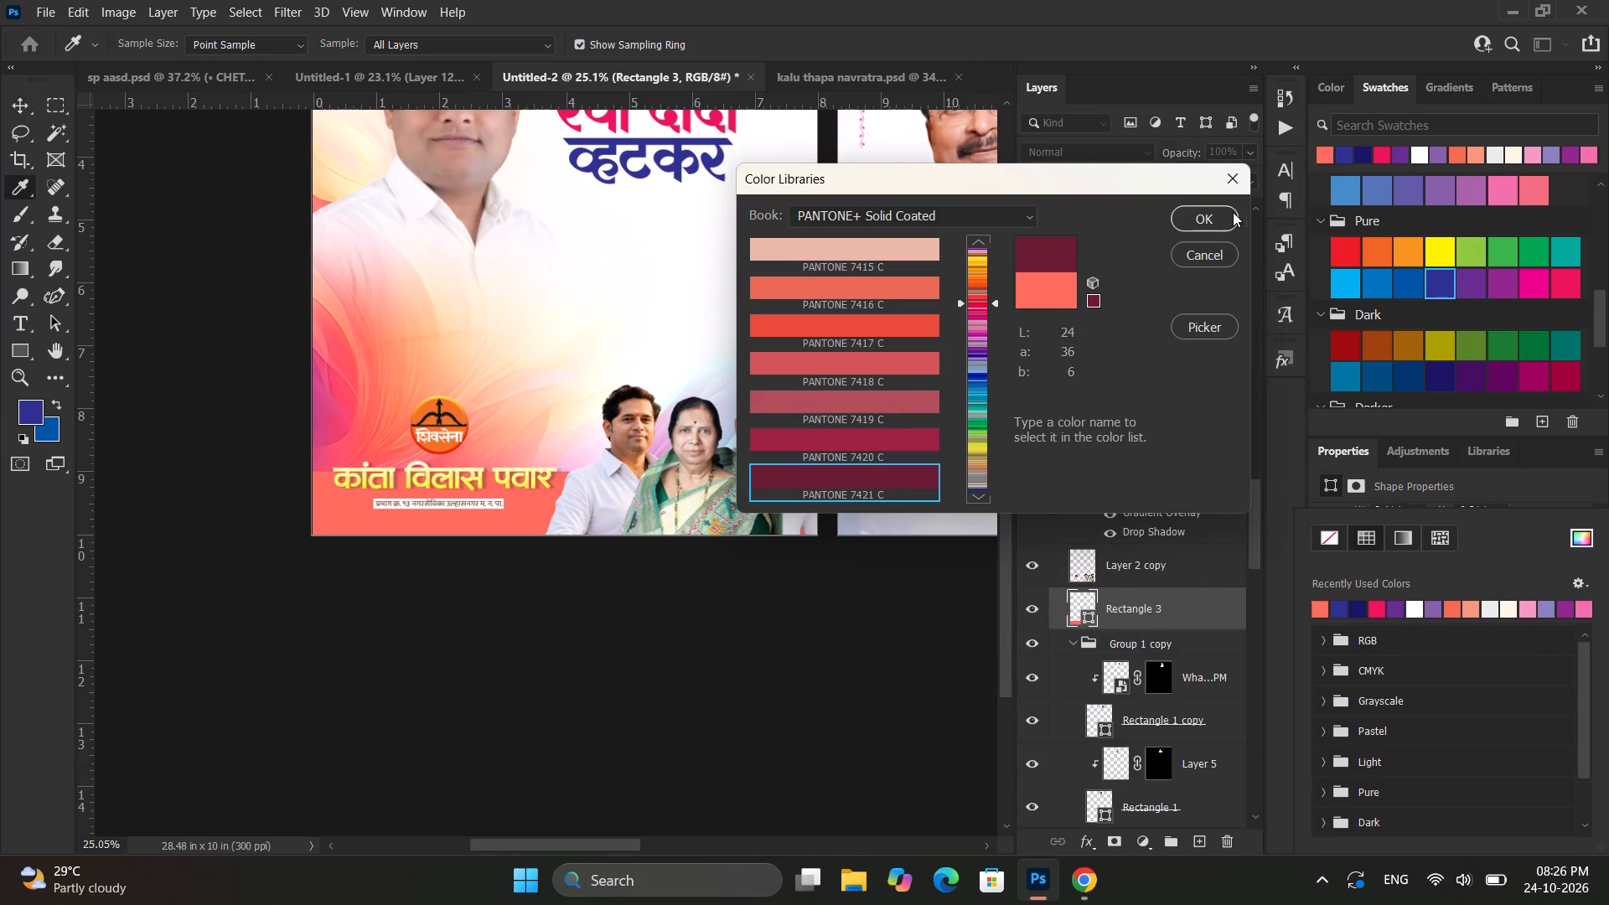
left_click(1218, 219)
left_click(783, 680)
Move the maroon footer rectangle up to Y 8.28 in and stretch its height to about 176%, past the artboard's bottom edge.
scroll(639, 659, "down", 2)
scroll(639, 659, "up", 5, "alt")
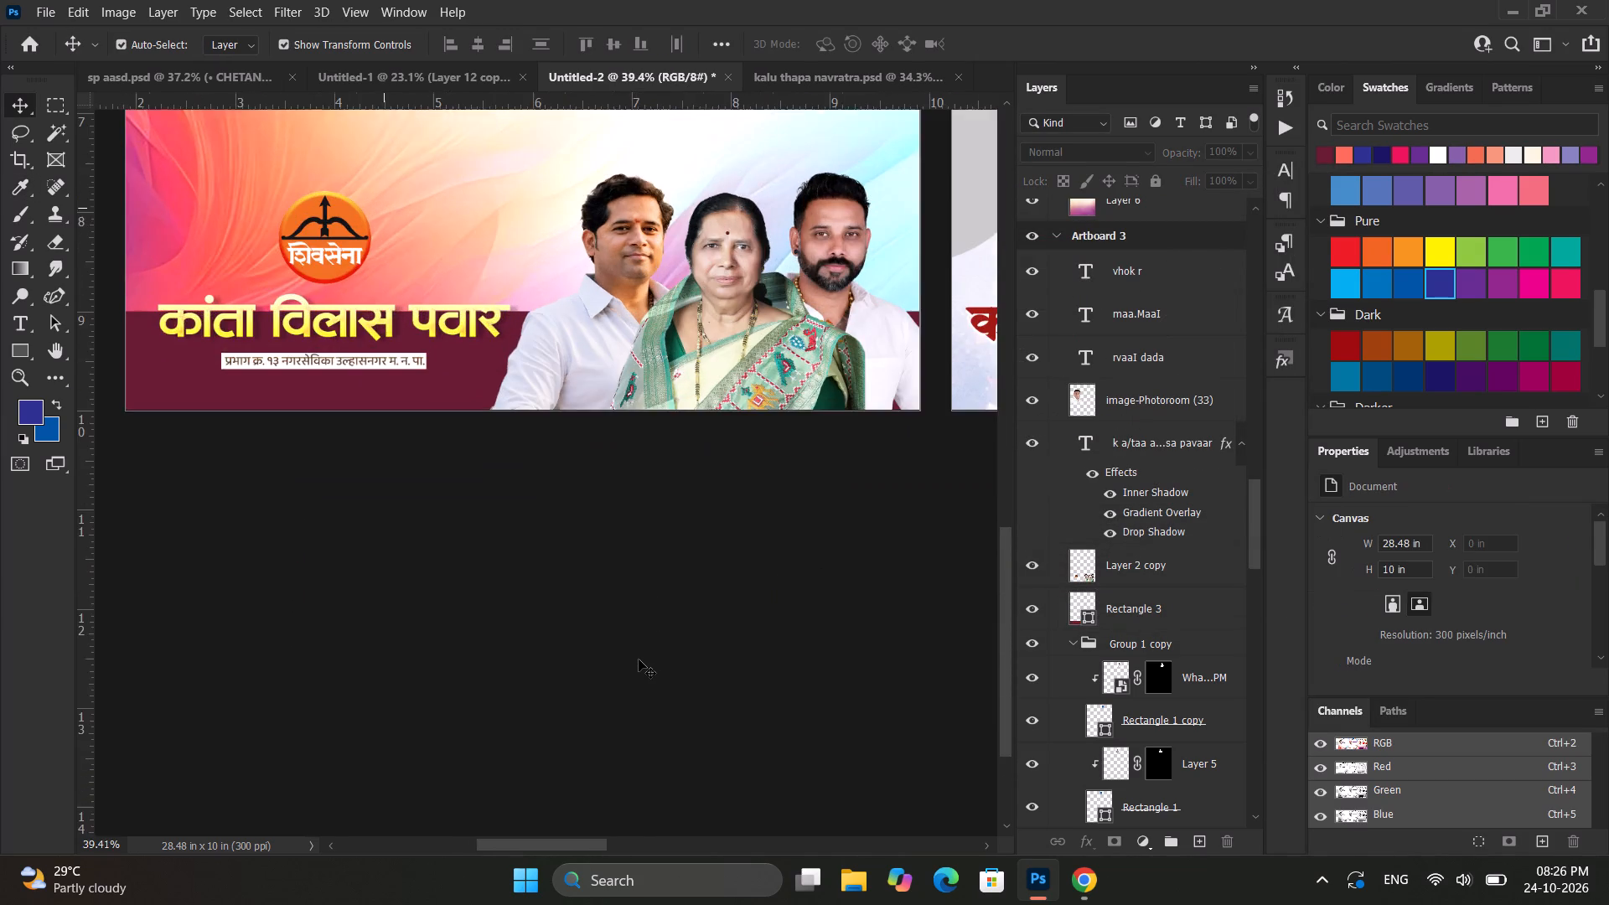
scroll(639, 659, "down", 5, "alt")
scroll(543, 657, "up", 6)
scroll(521, 669, "up", 5, "alt")
left_click(520, 555)
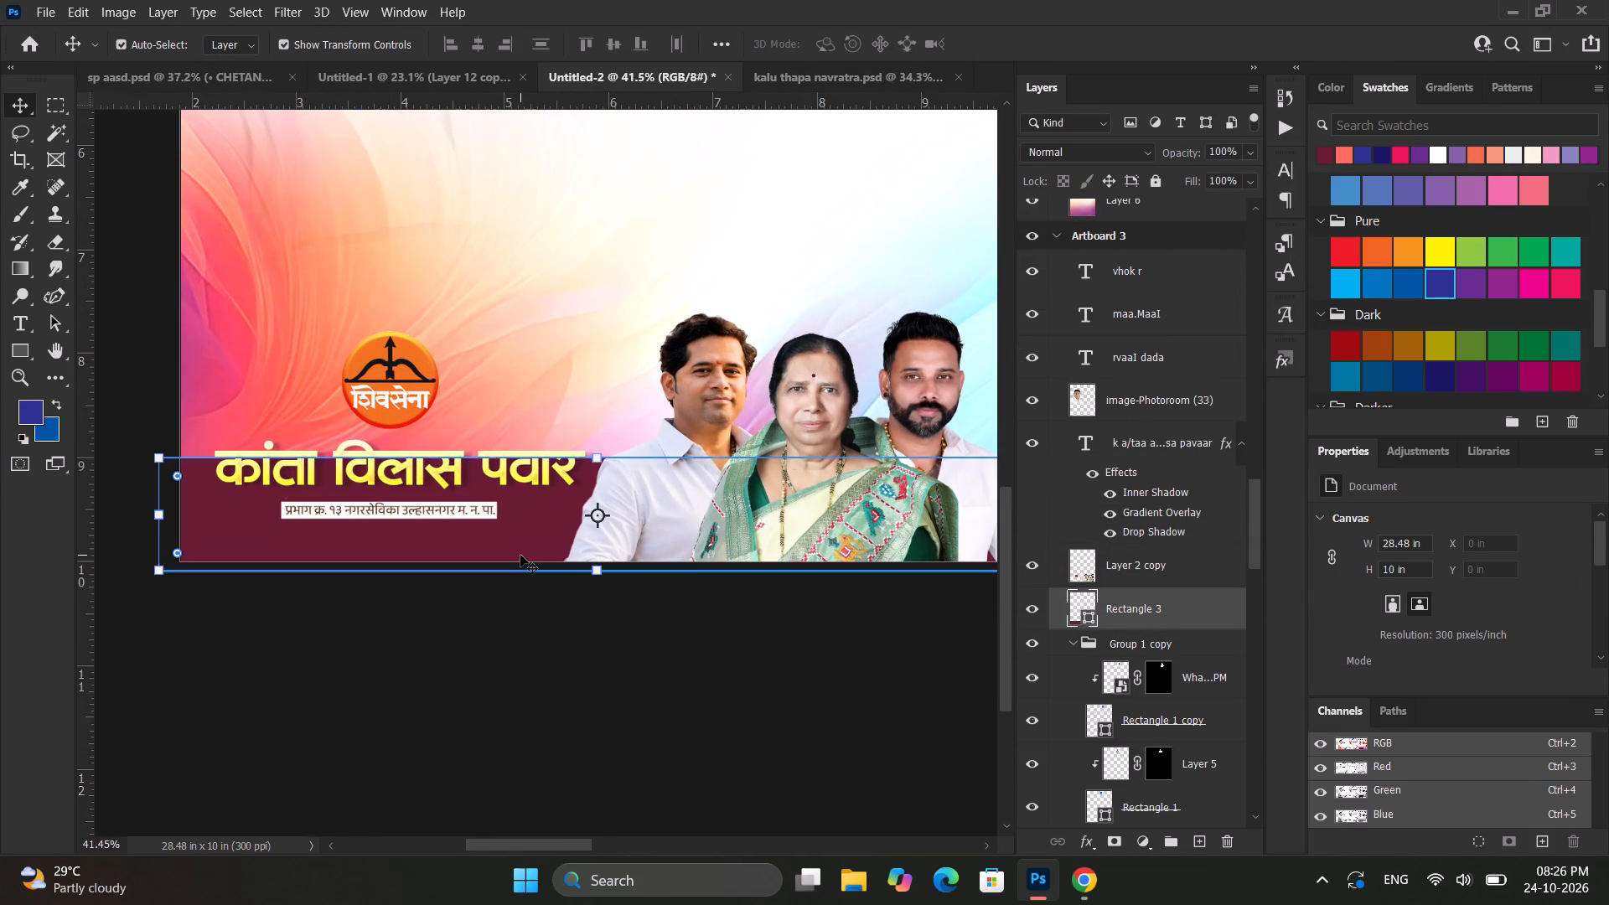
left_click_drag(520, 540, 511, 465, "shift")
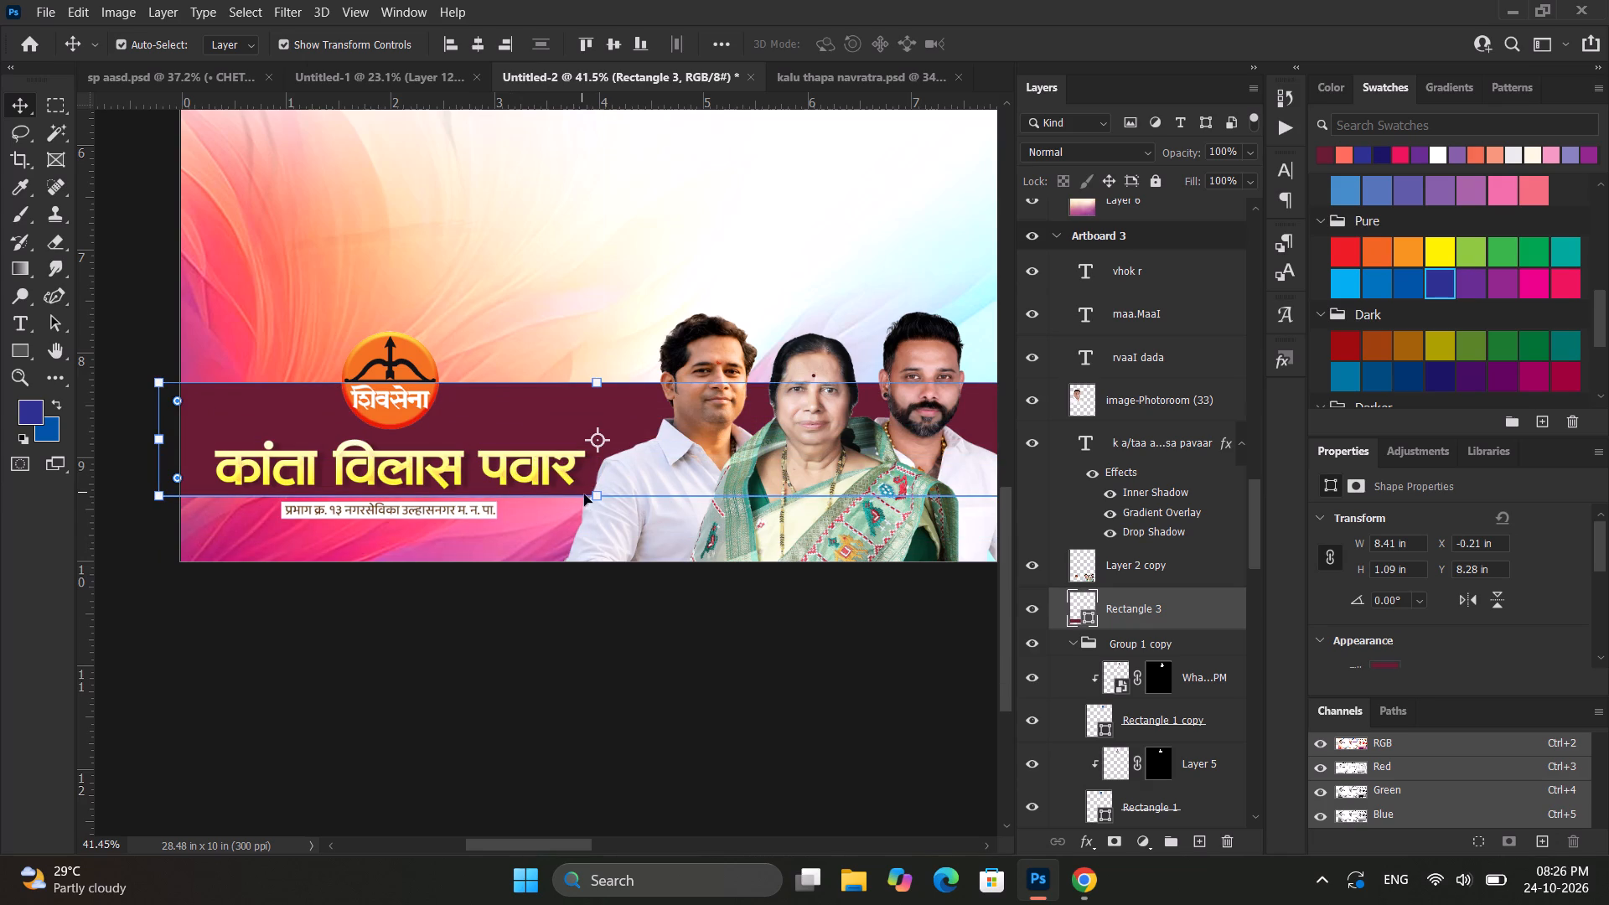
left_click_drag(607, 497, 598, 583, "shift")
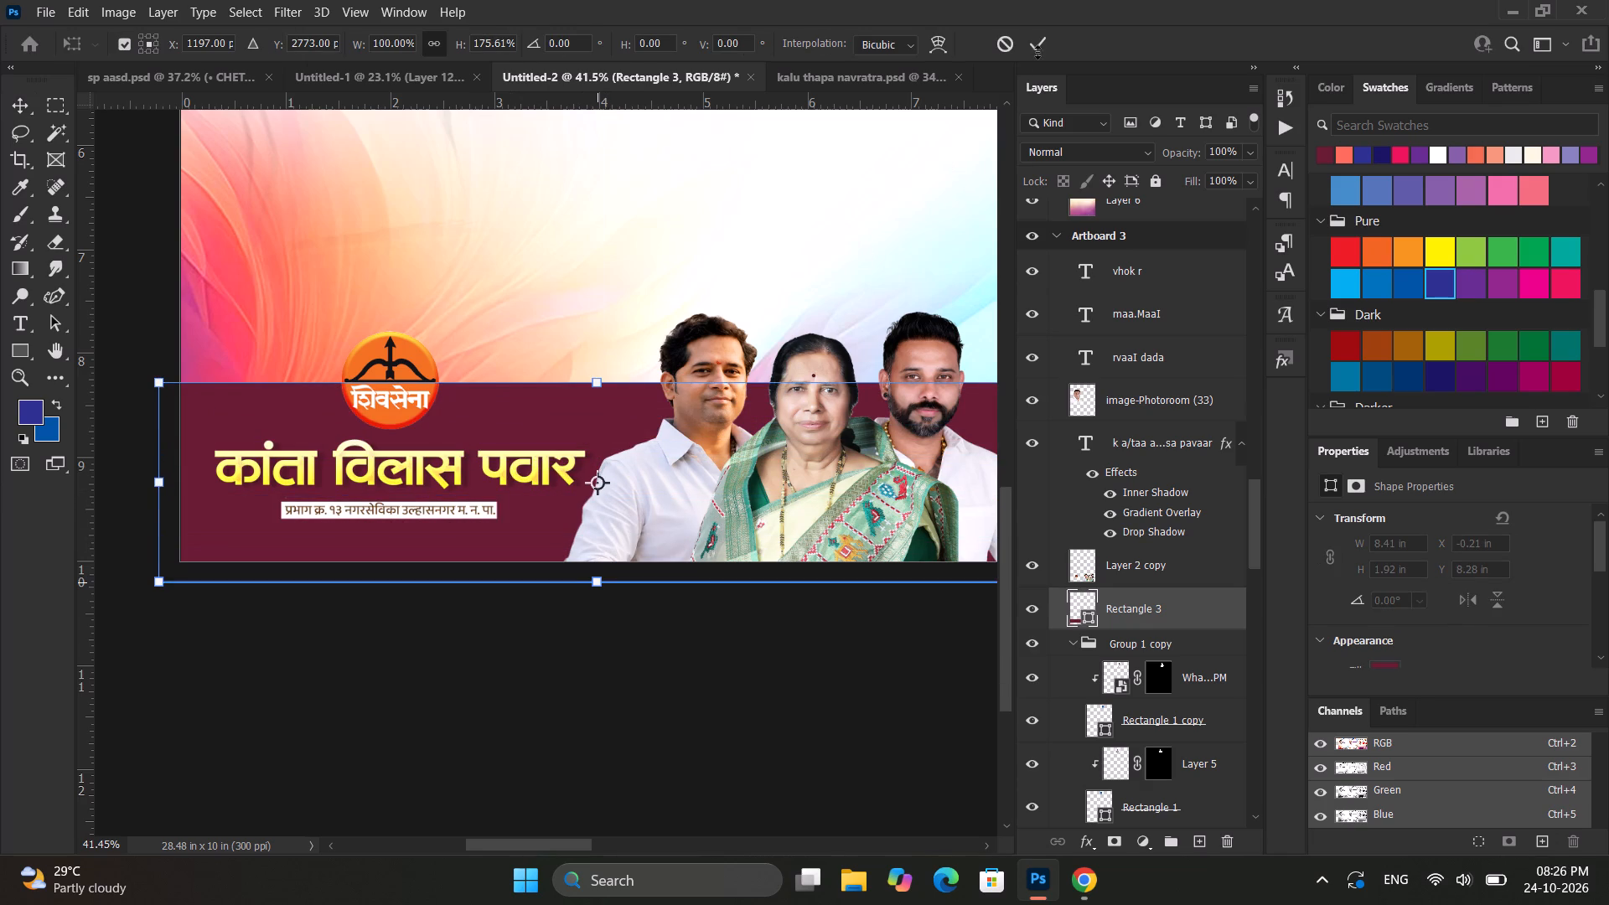
left_click(1038, 51)
left_click(684, 816)
Examine the overall balance of Artboard 3 with the taller maroon footer band behind the three people.
scroll(654, 752, "down", 2, "alt")
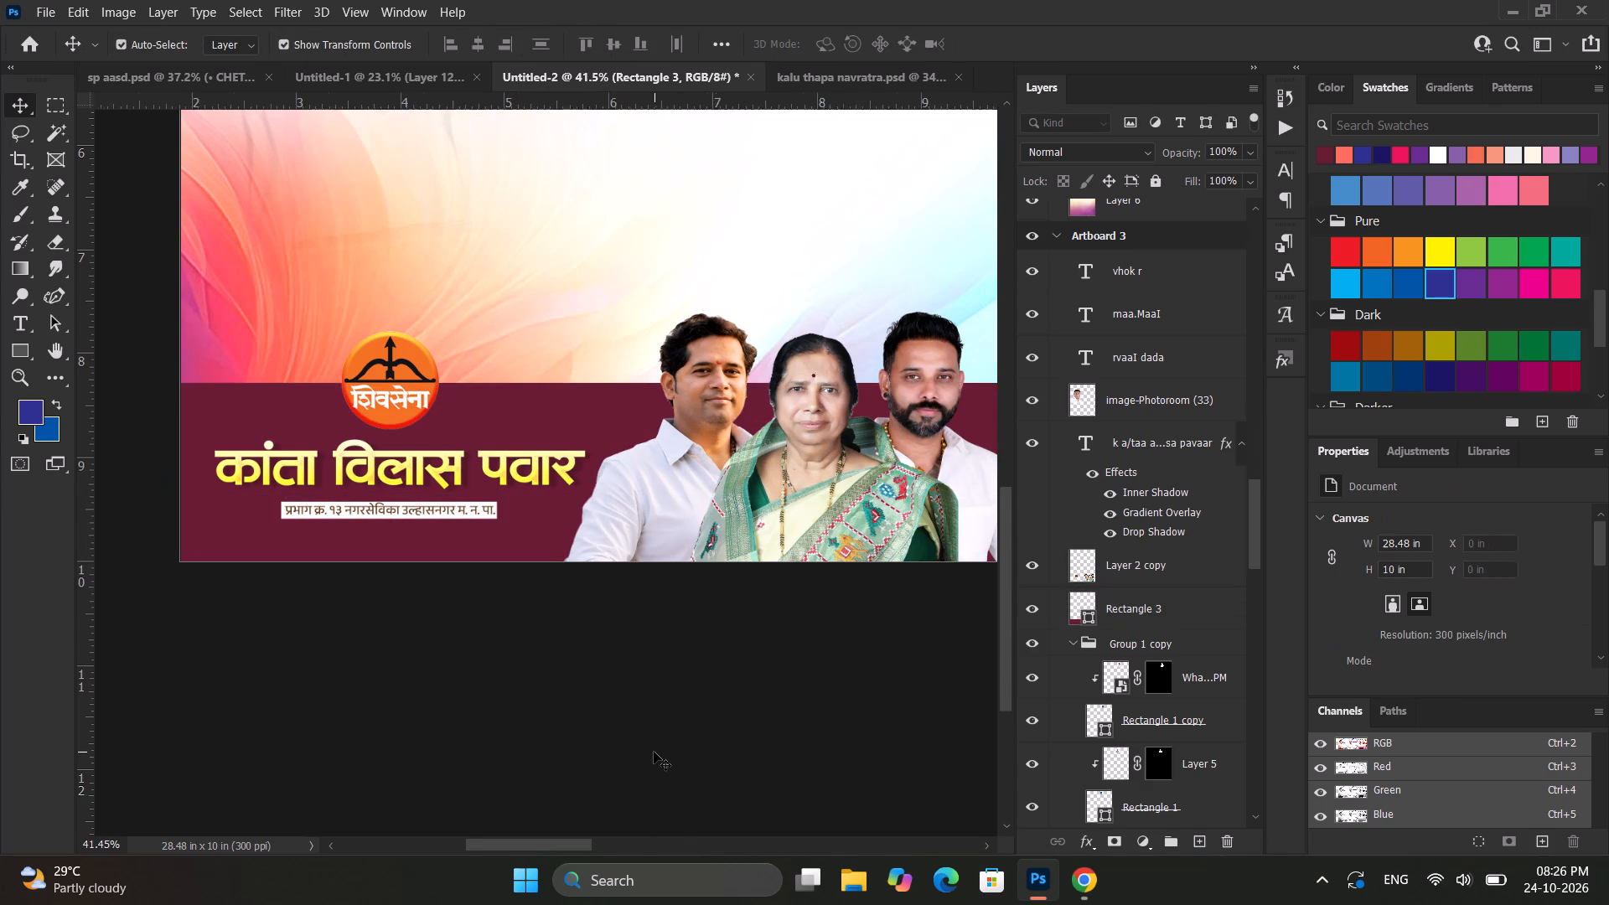
scroll(654, 752, "down", 4, "alt")
scroll(654, 752, "down", 12, "ctrl")
scroll(654, 752, "up", 4, "alt")
scroll(653, 582, "up", 2, "ctrl")
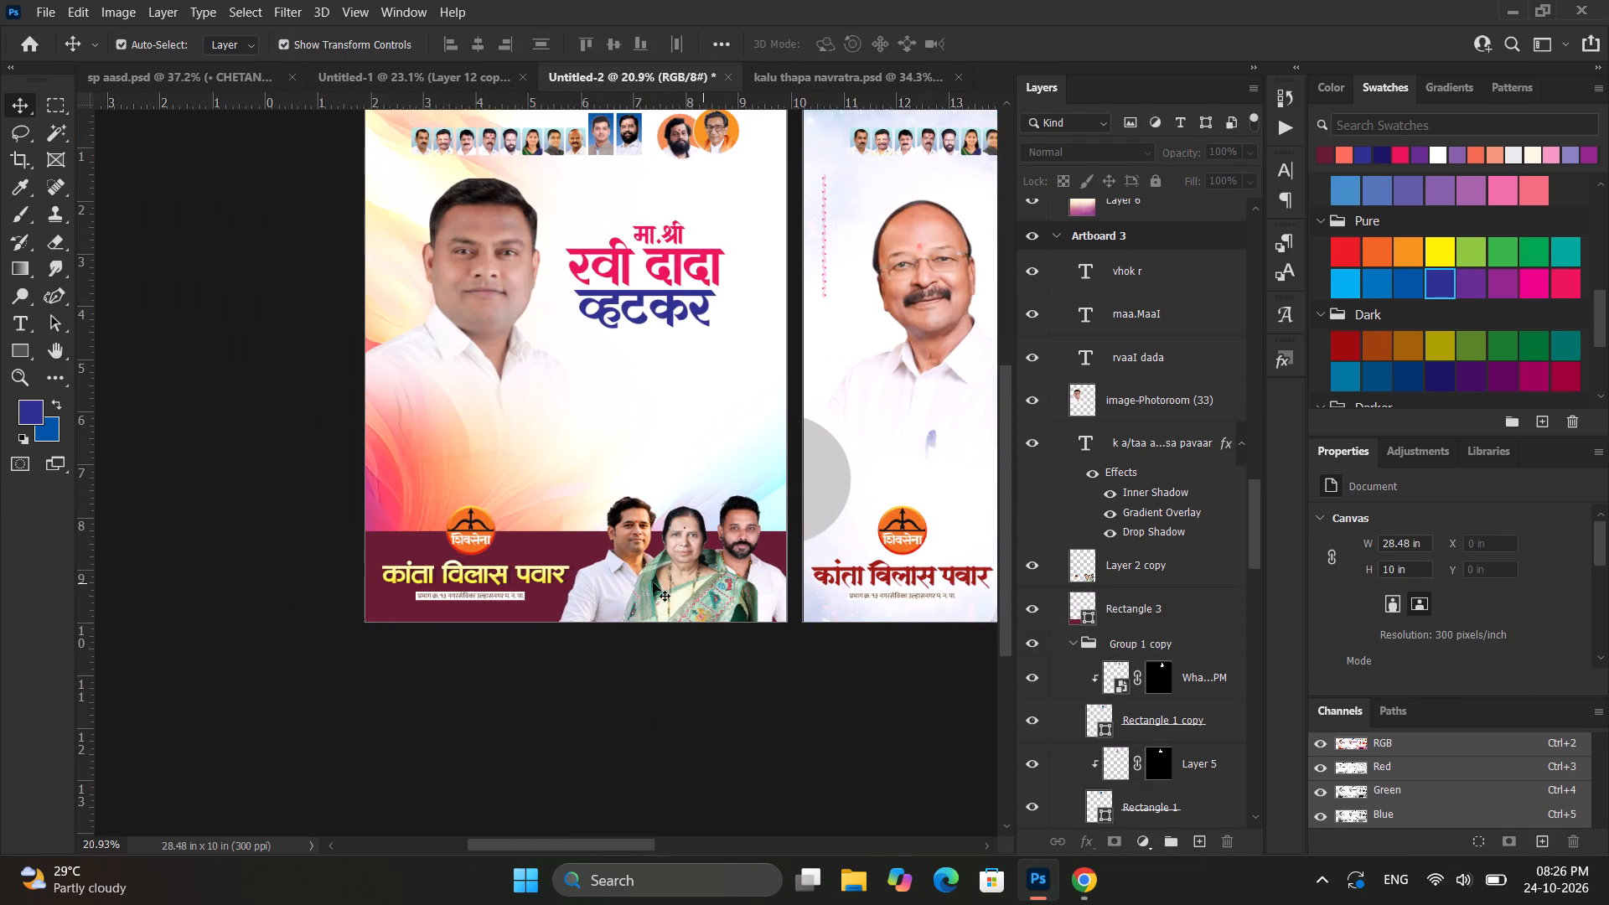
scroll(653, 582, "up", 11, "ctrl")
left_click(718, 674)
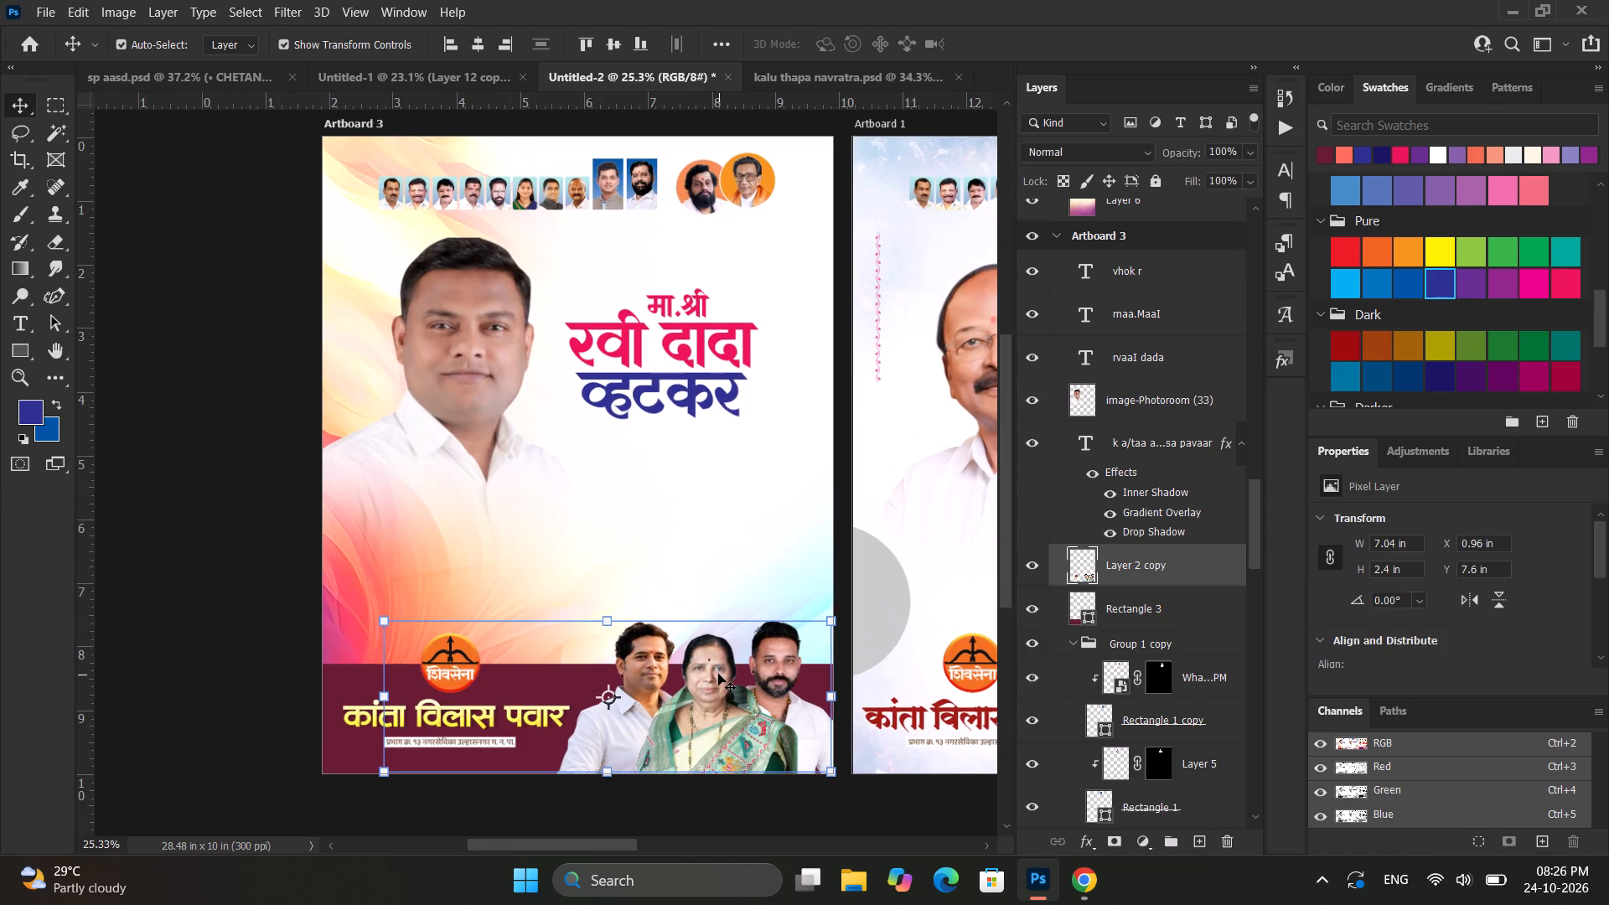
left_click(275, 482)
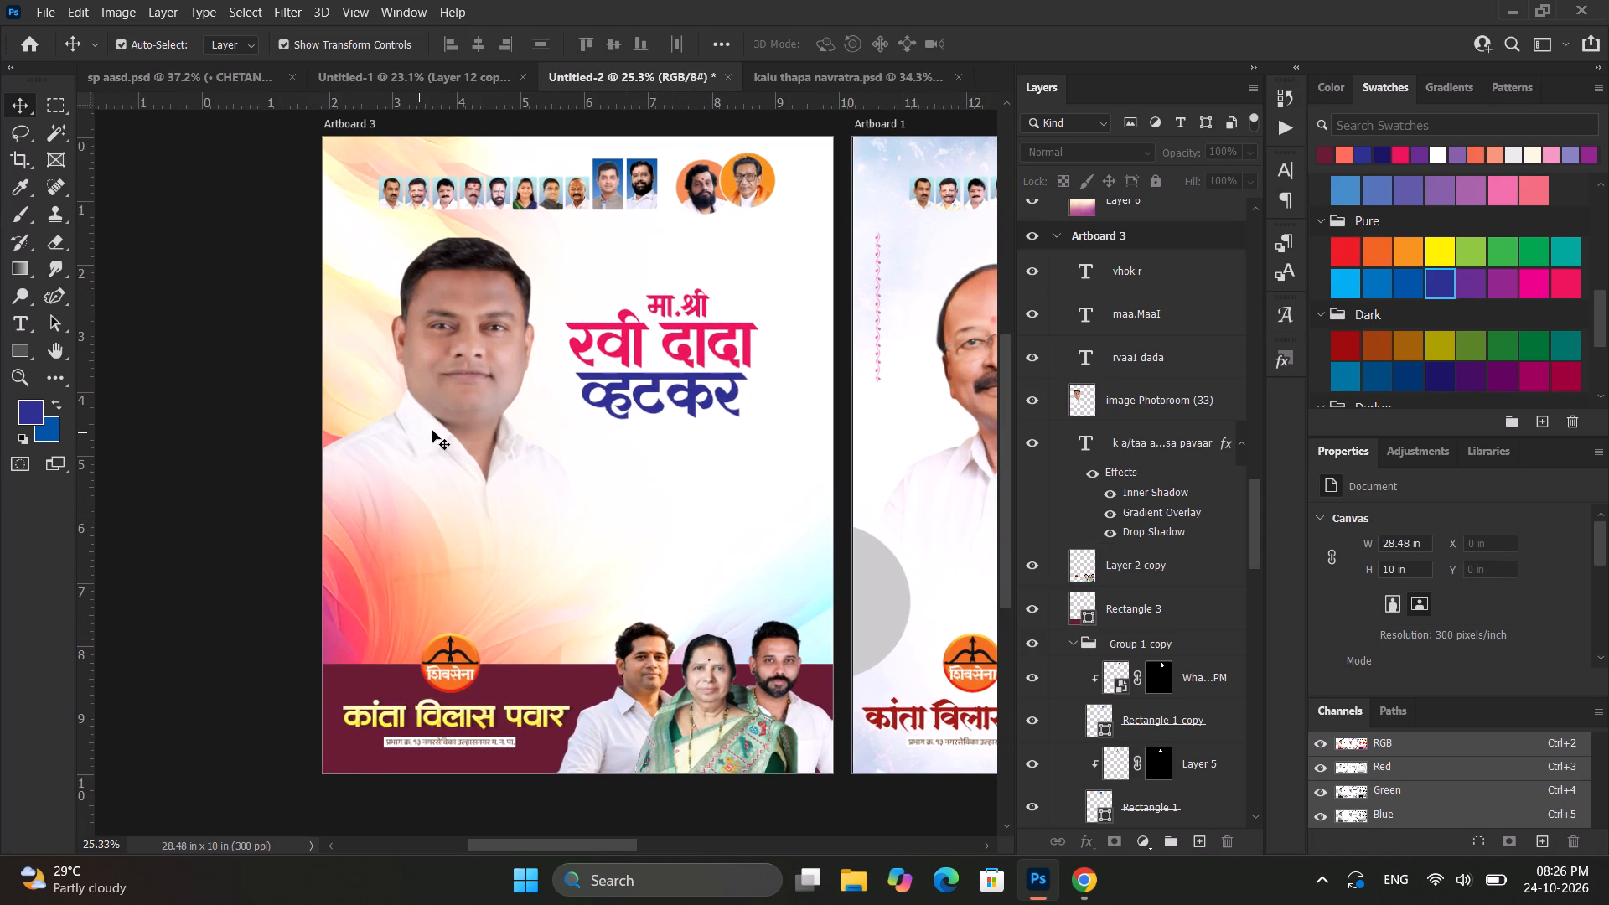
Try orange and dark brown on the "मा.श्री" line above the name, settling on purple from the Pure swatches.
scroll(636, 393, "down", 3)
scroll(675, 370, "up", 4, "ctrl")
scroll(675, 370, "down", 10, "ctrl")
scroll(617, 342, "up", 9, "alt")
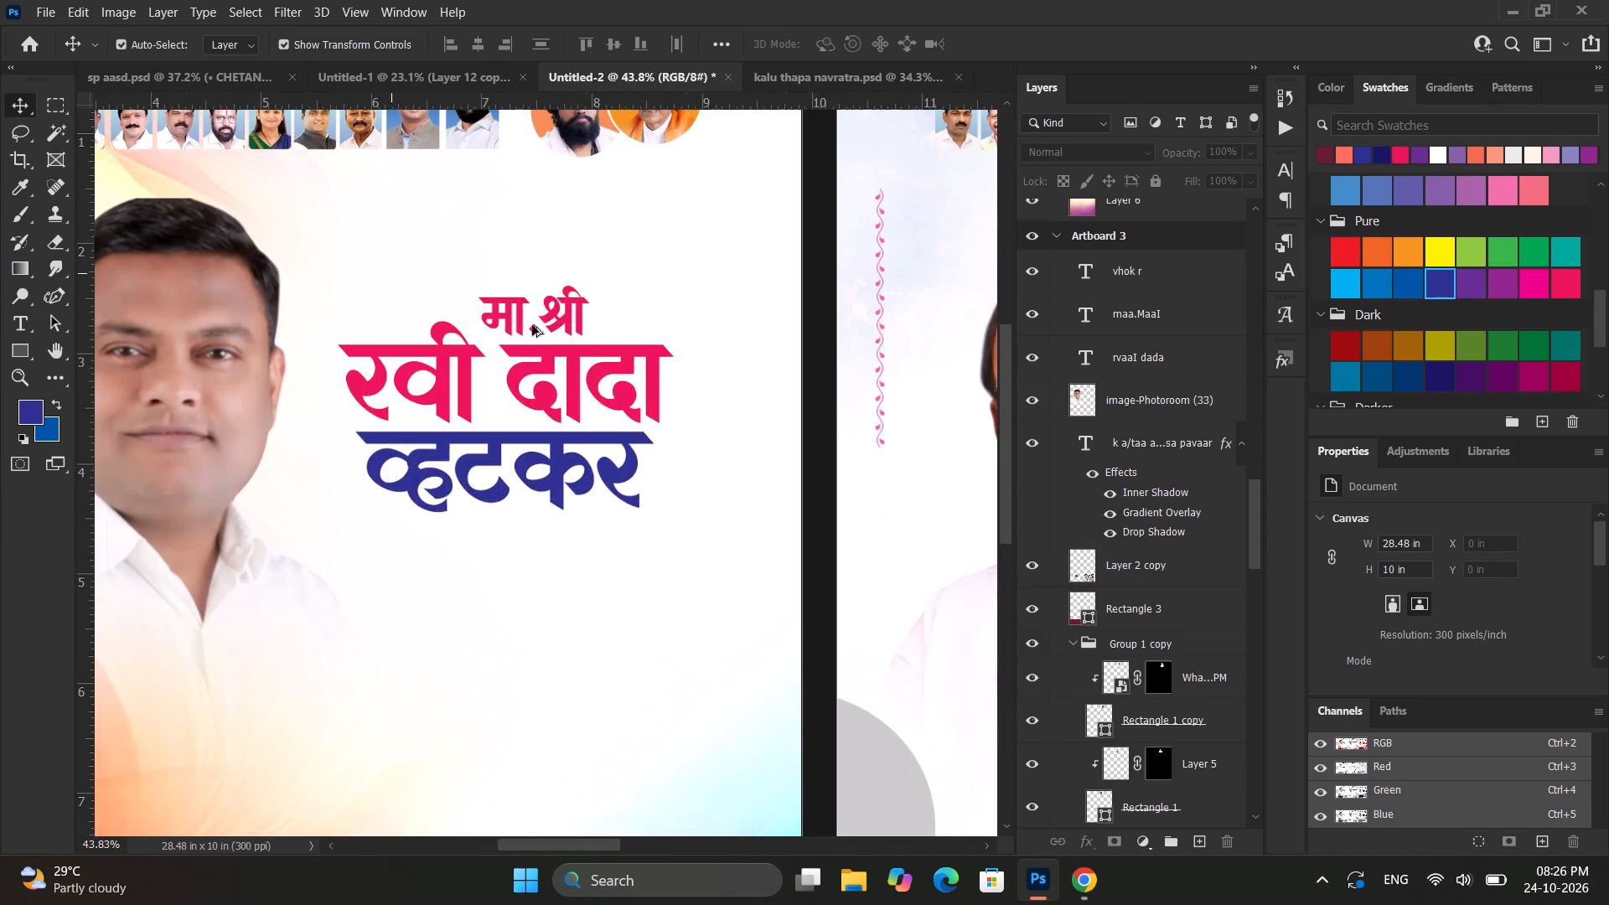
left_click(526, 318)
left_click(1403, 251)
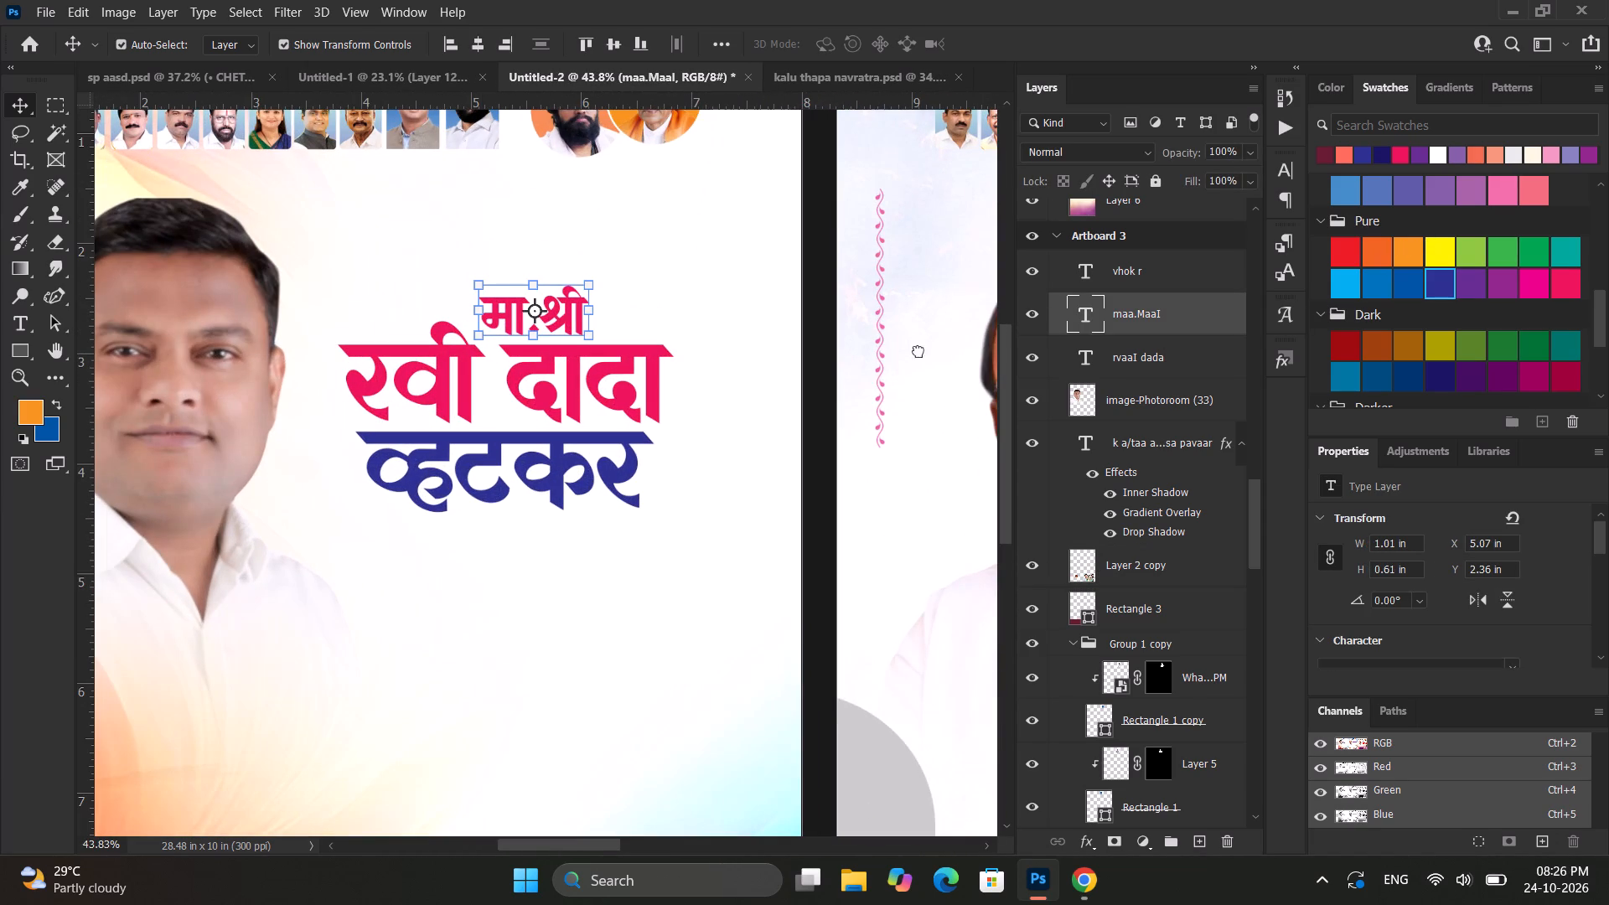
scroll(1378, 347, "down", 6)
left_click(1376, 342)
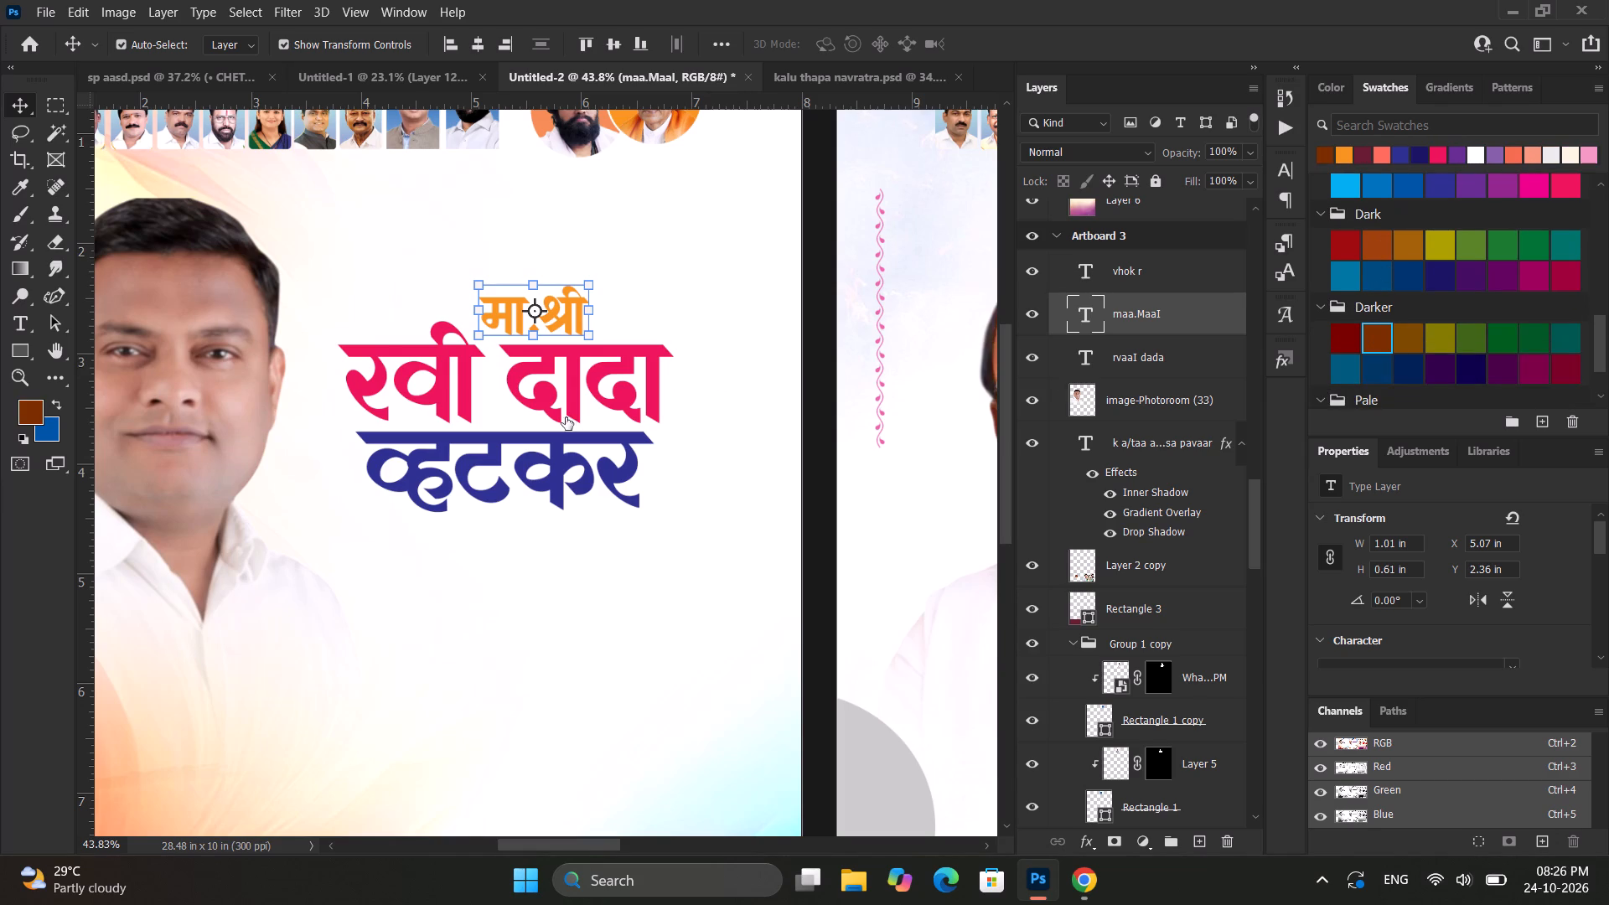
scroll(1411, 338, "up", 2)
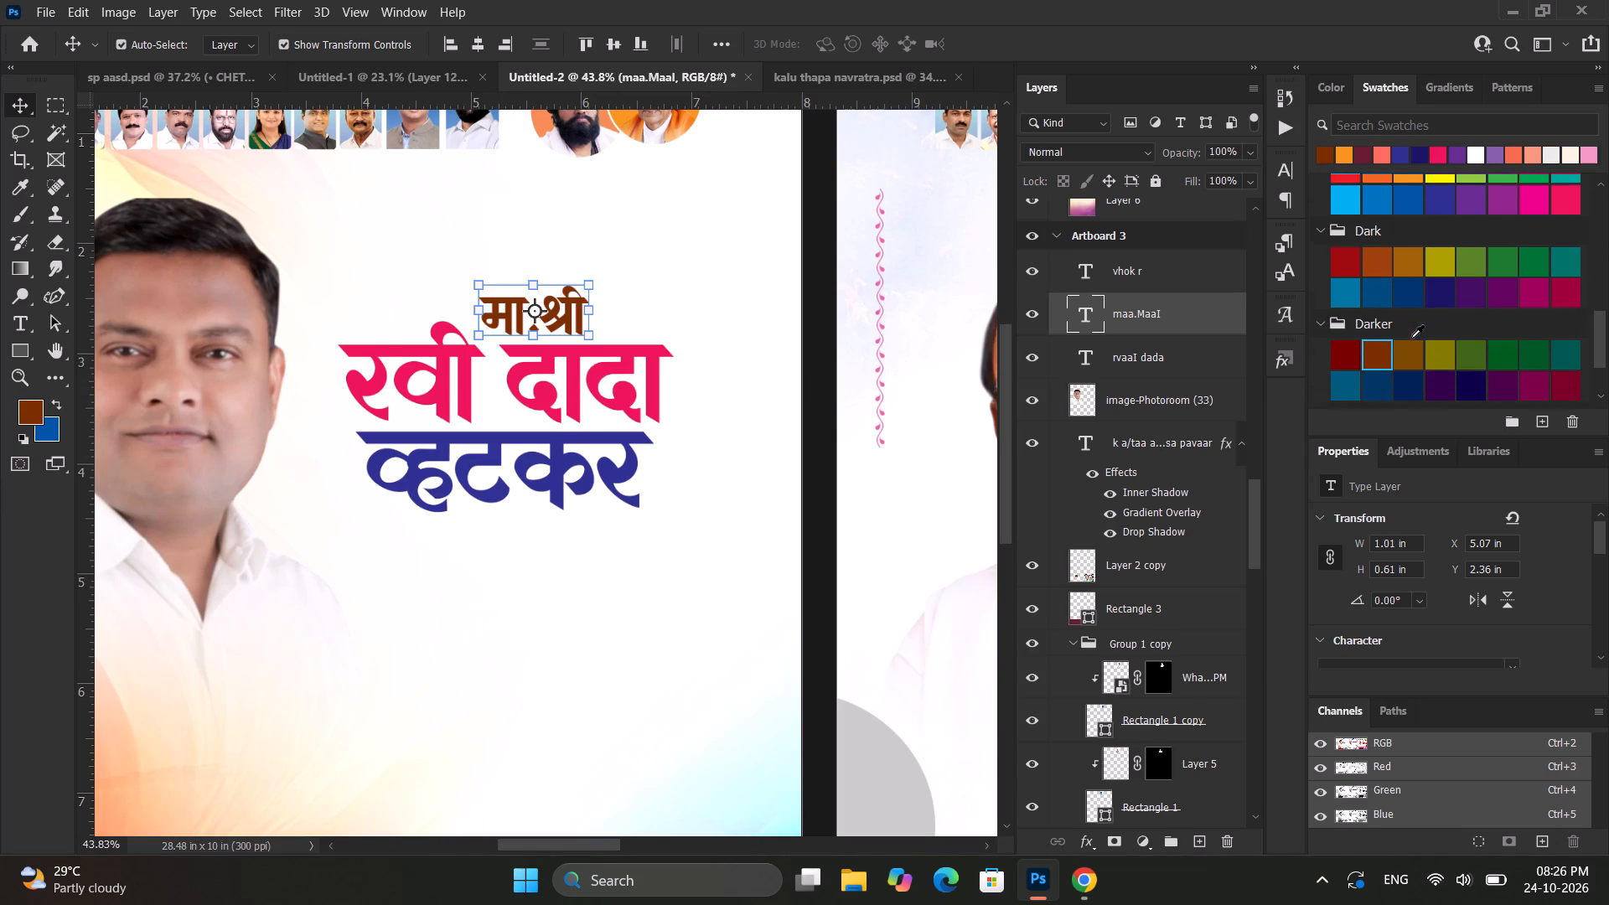
scroll(1411, 338, "up", 10)
scroll(1410, 337, "down", 6)
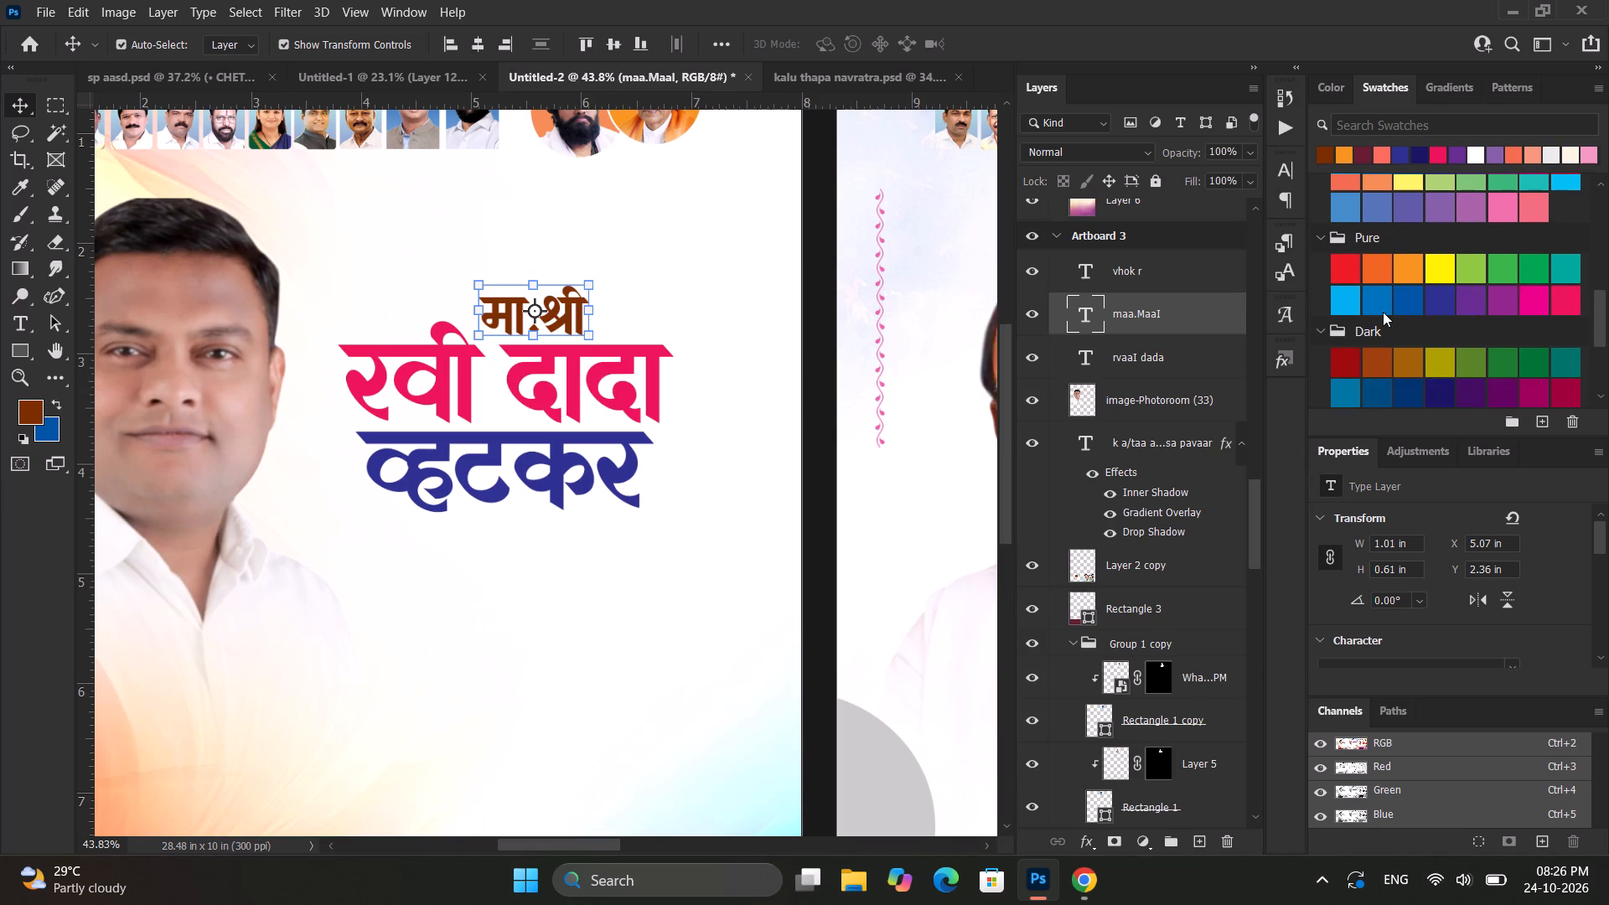
left_click(1507, 278)
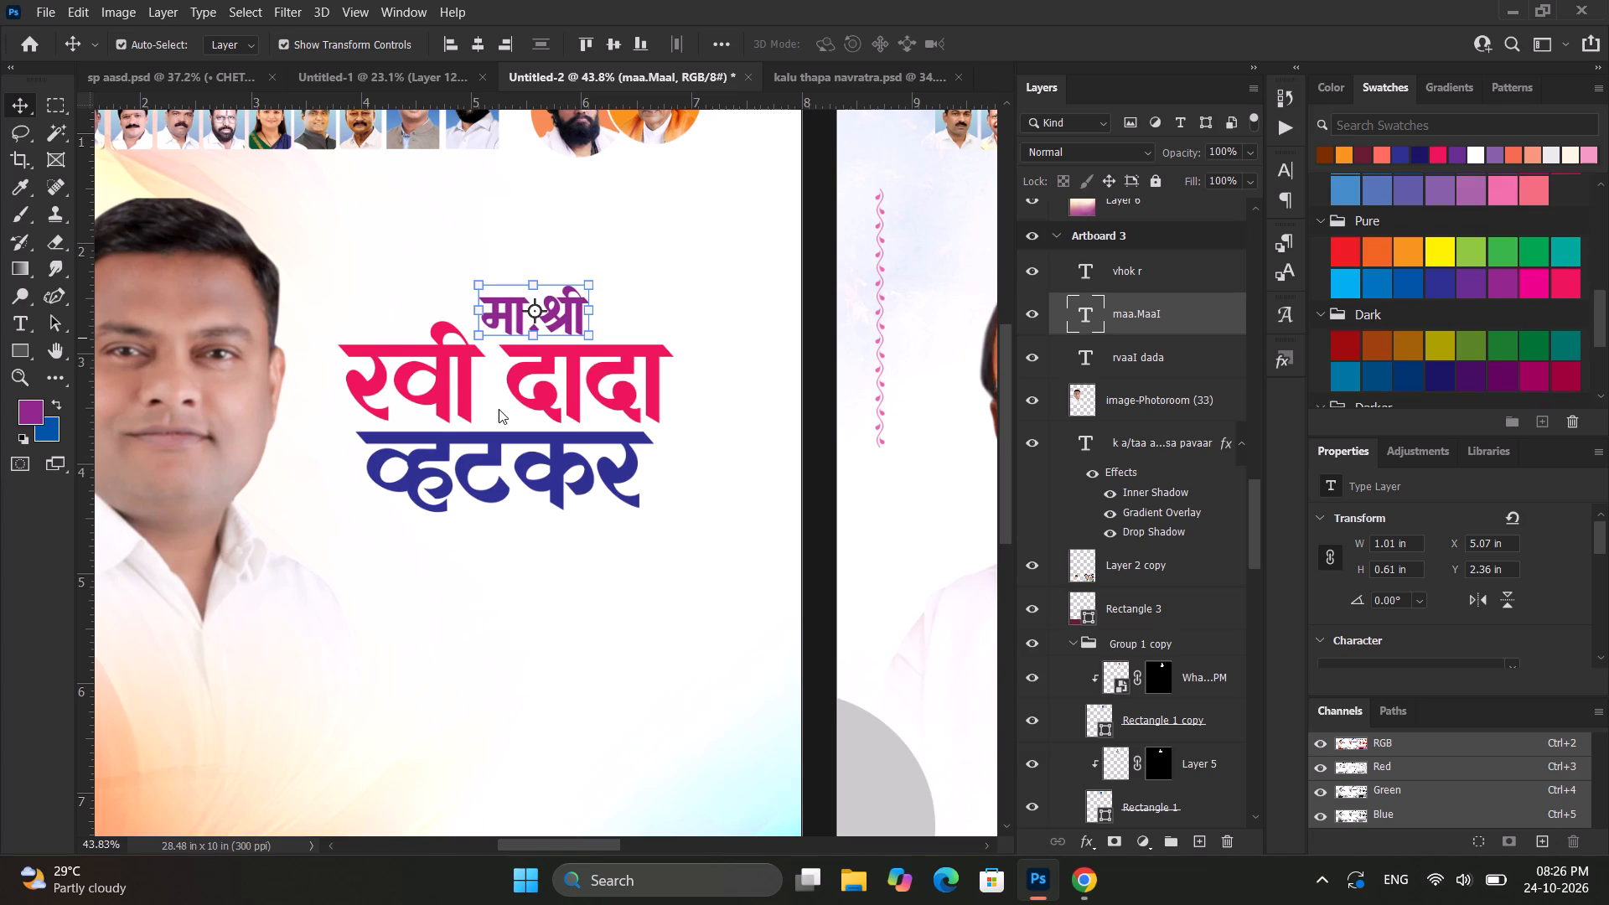
Select all three name text lines together and move them about 0.27 in to the right on Artboard 3.
left_click(629, 384, "shift")
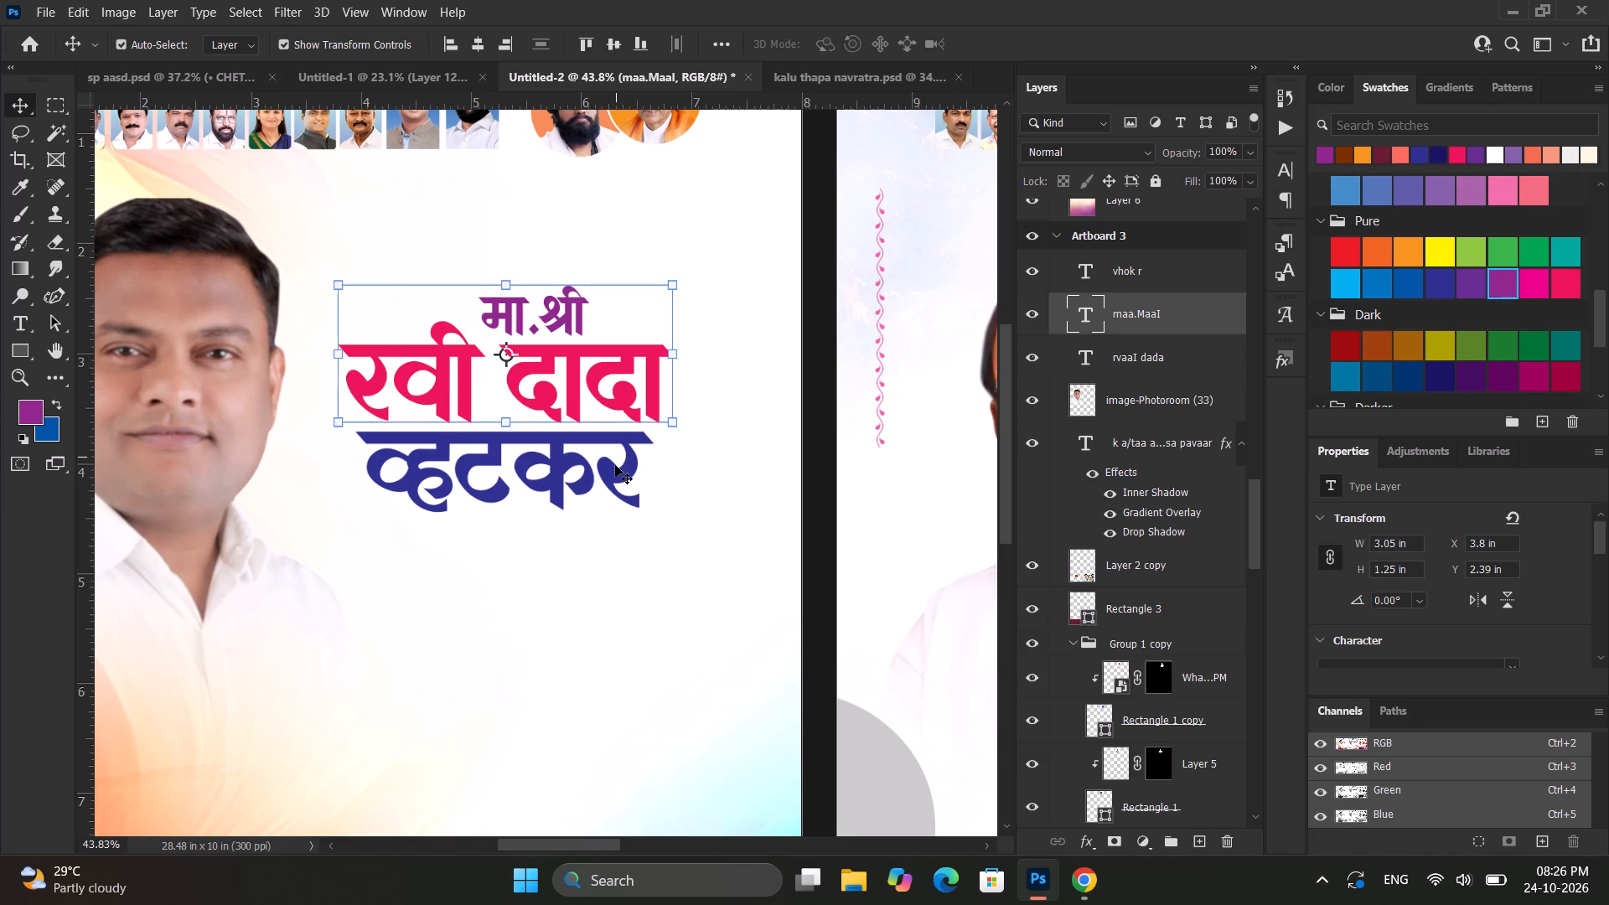
left_click(608, 478, "shift")
left_click_drag(616, 453, 648, 450)
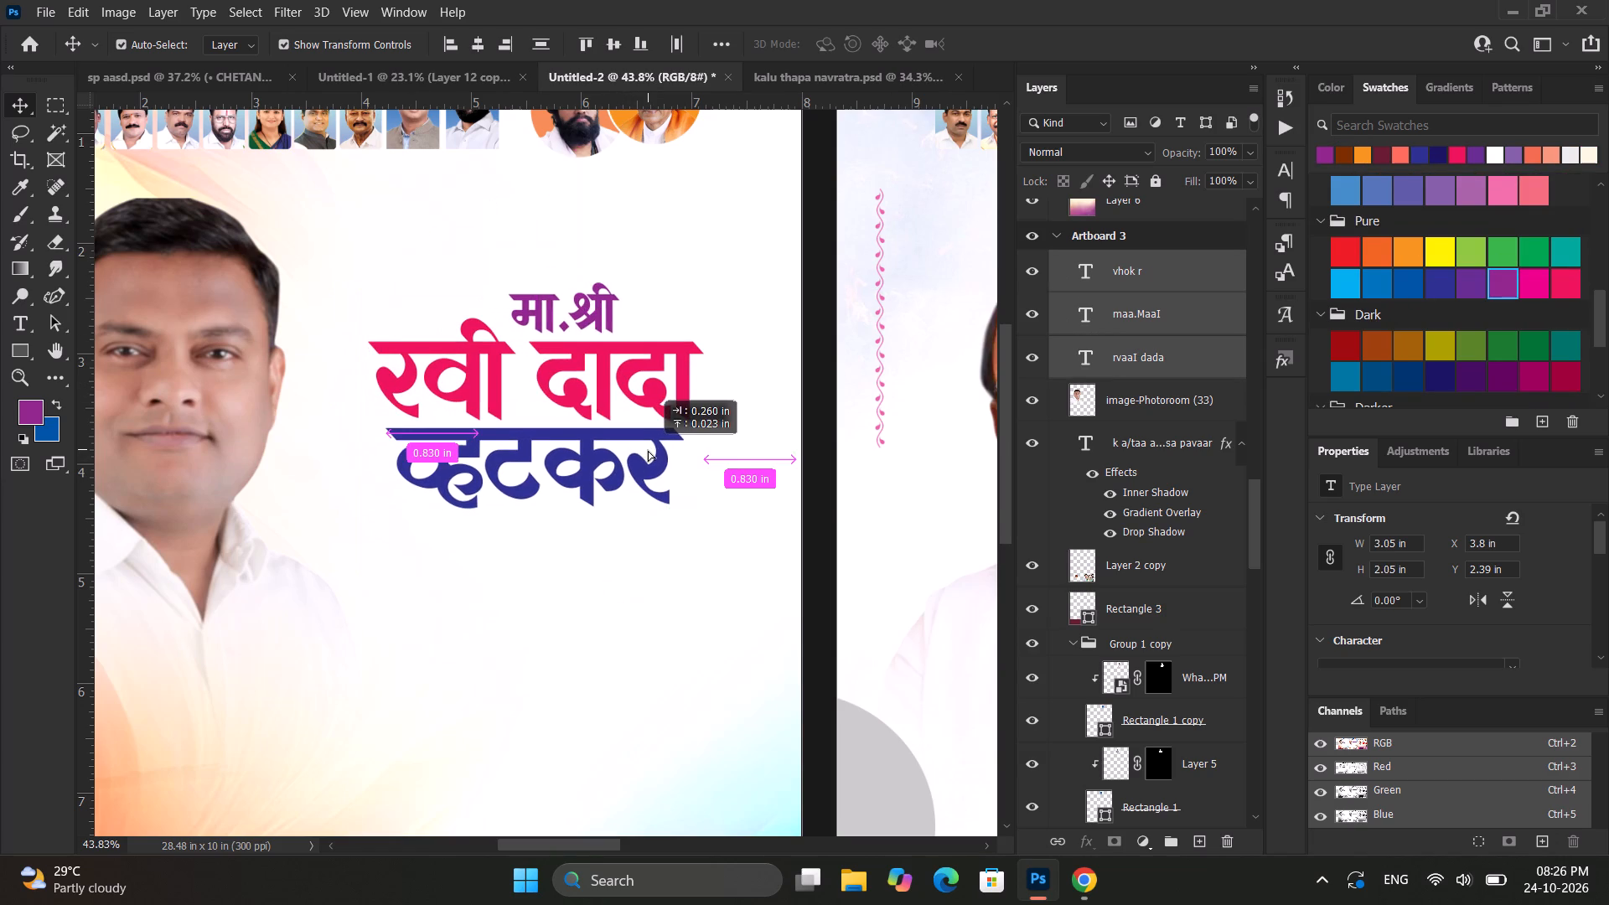
left_click_drag(648, 450, 649, 454)
scroll(644, 455, "down", 5, "alt")
scroll(500, 430, "up", 4, "ctrl")
Shift the man's portrait on Artboard 3 slightly to the right, closer to the name lines, and deselect it.
left_click(440, 394)
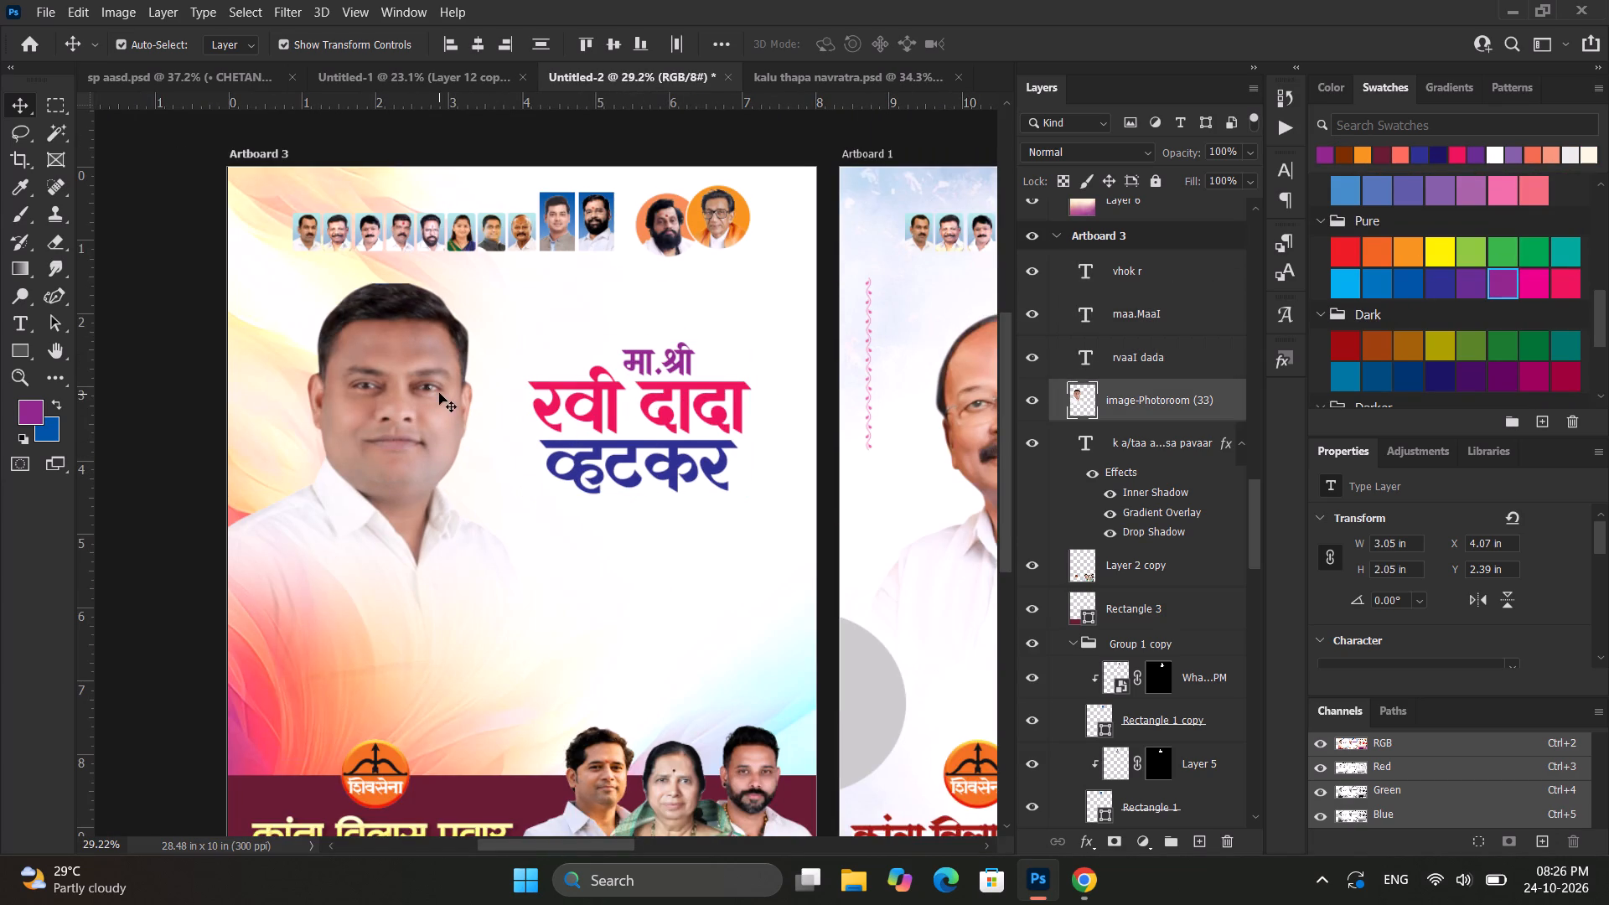
left_click_drag(405, 380, 425, 381, "shift")
left_click(133, 190)
Copy the "आपणास वाढदिवसाच्या हार्दिक शुभेच्छा..!" greeting from Artboard 1 to below the name on Artboard 3, at about X 4.68 in, Y 4.68 in.
scroll(543, 417, "down", 16, "alt")
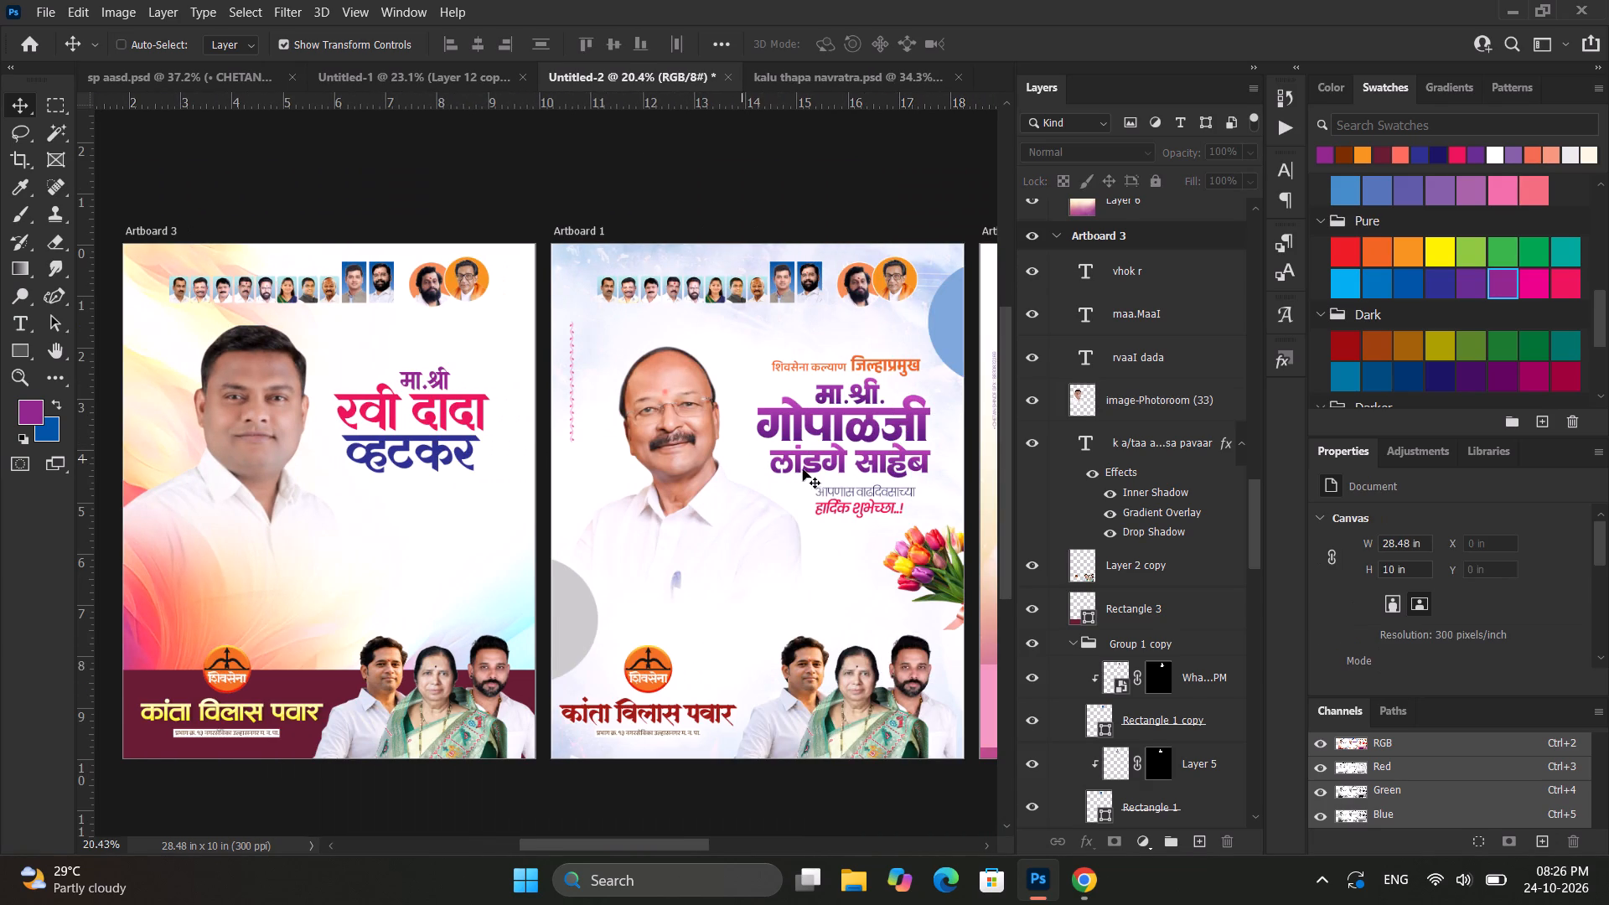
left_click(864, 492)
left_click_drag(891, 495, 427, 495, "alt+shift")
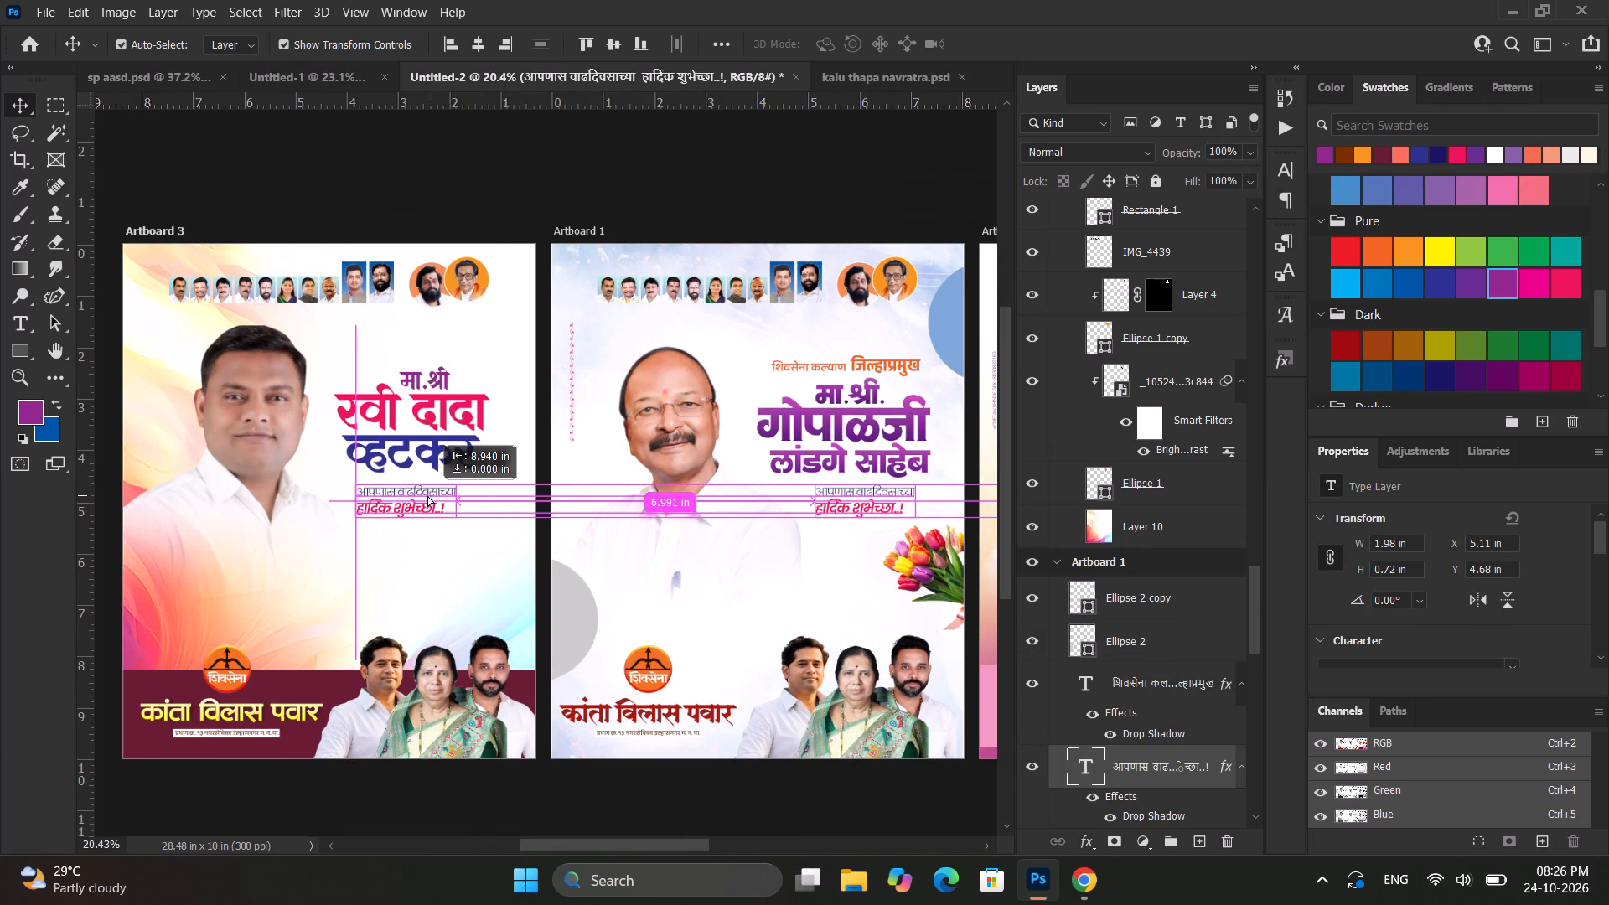
left_click_drag(427, 495, 441, 494, "alt+shift")
left_click(540, 194)
Change the font weight of the greeting's first line "आपणास वाढदिवसाच्या" on Artboard 3 to Poppins Medium.
scroll(388, 566, "up", 3, "alt")
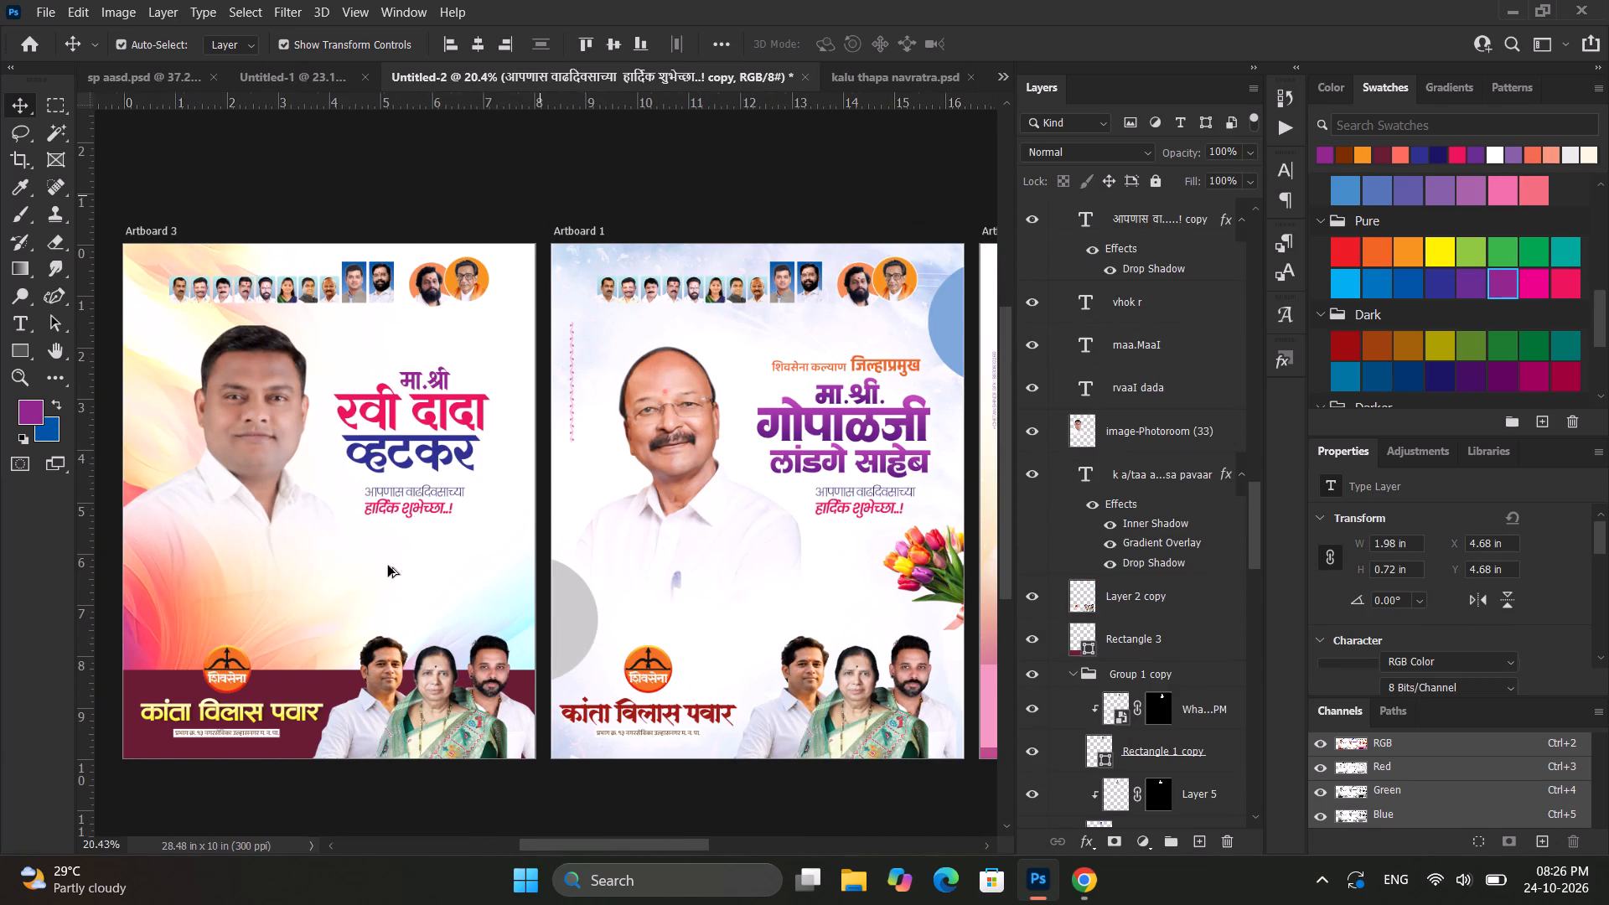
scroll(388, 566, "up", 12, "alt")
left_click(408, 416)
double_click(382, 415)
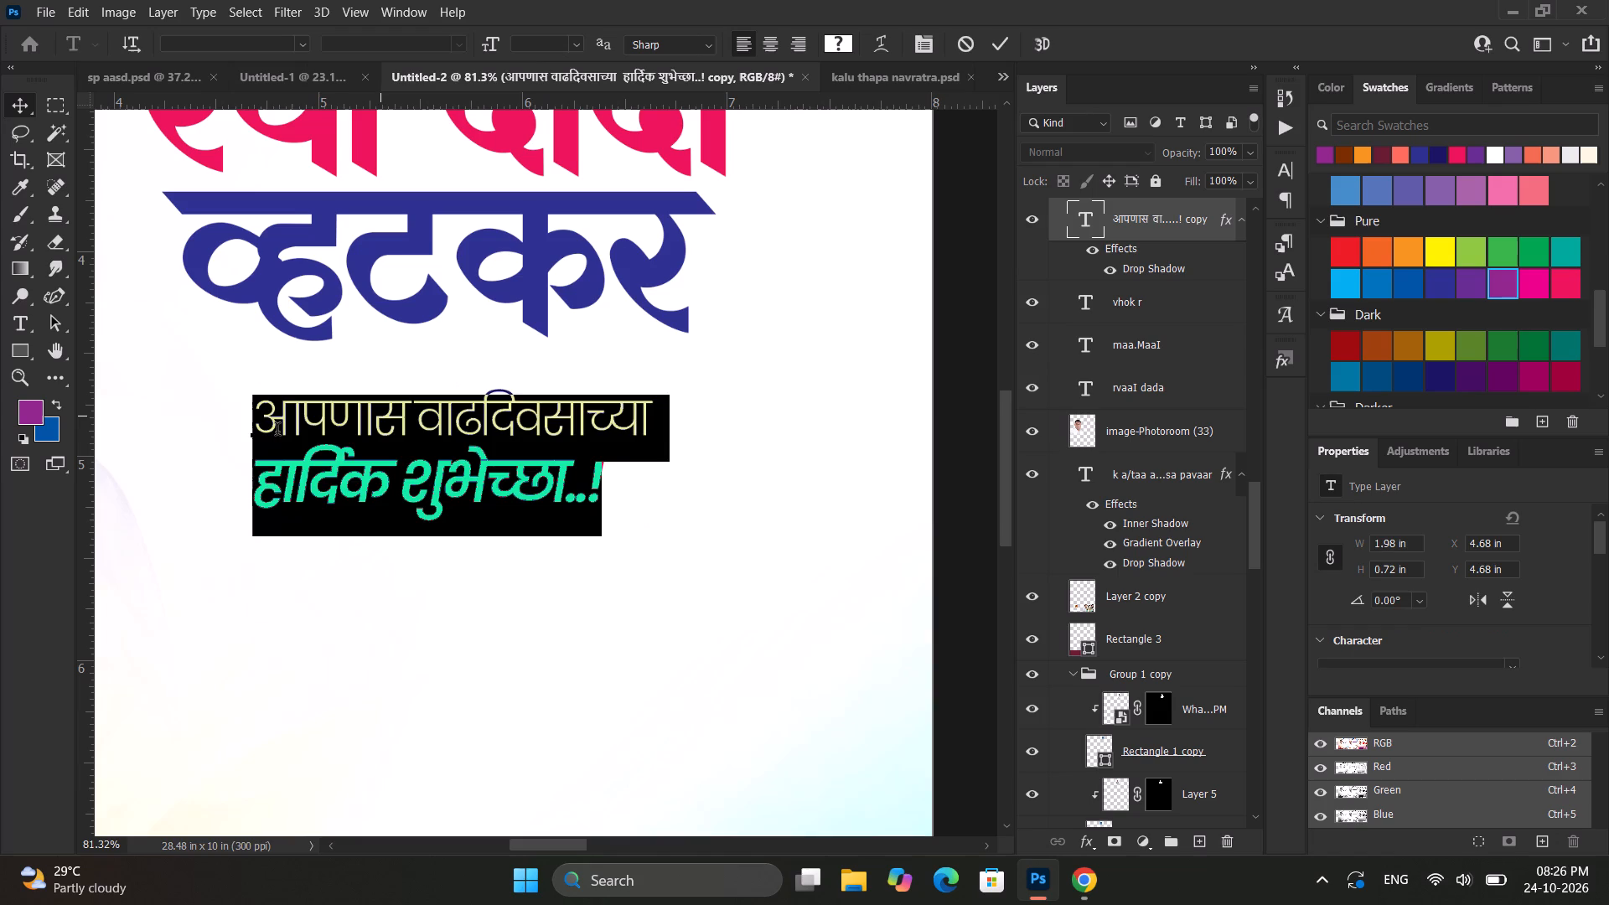
left_click_drag(264, 419, 654, 418)
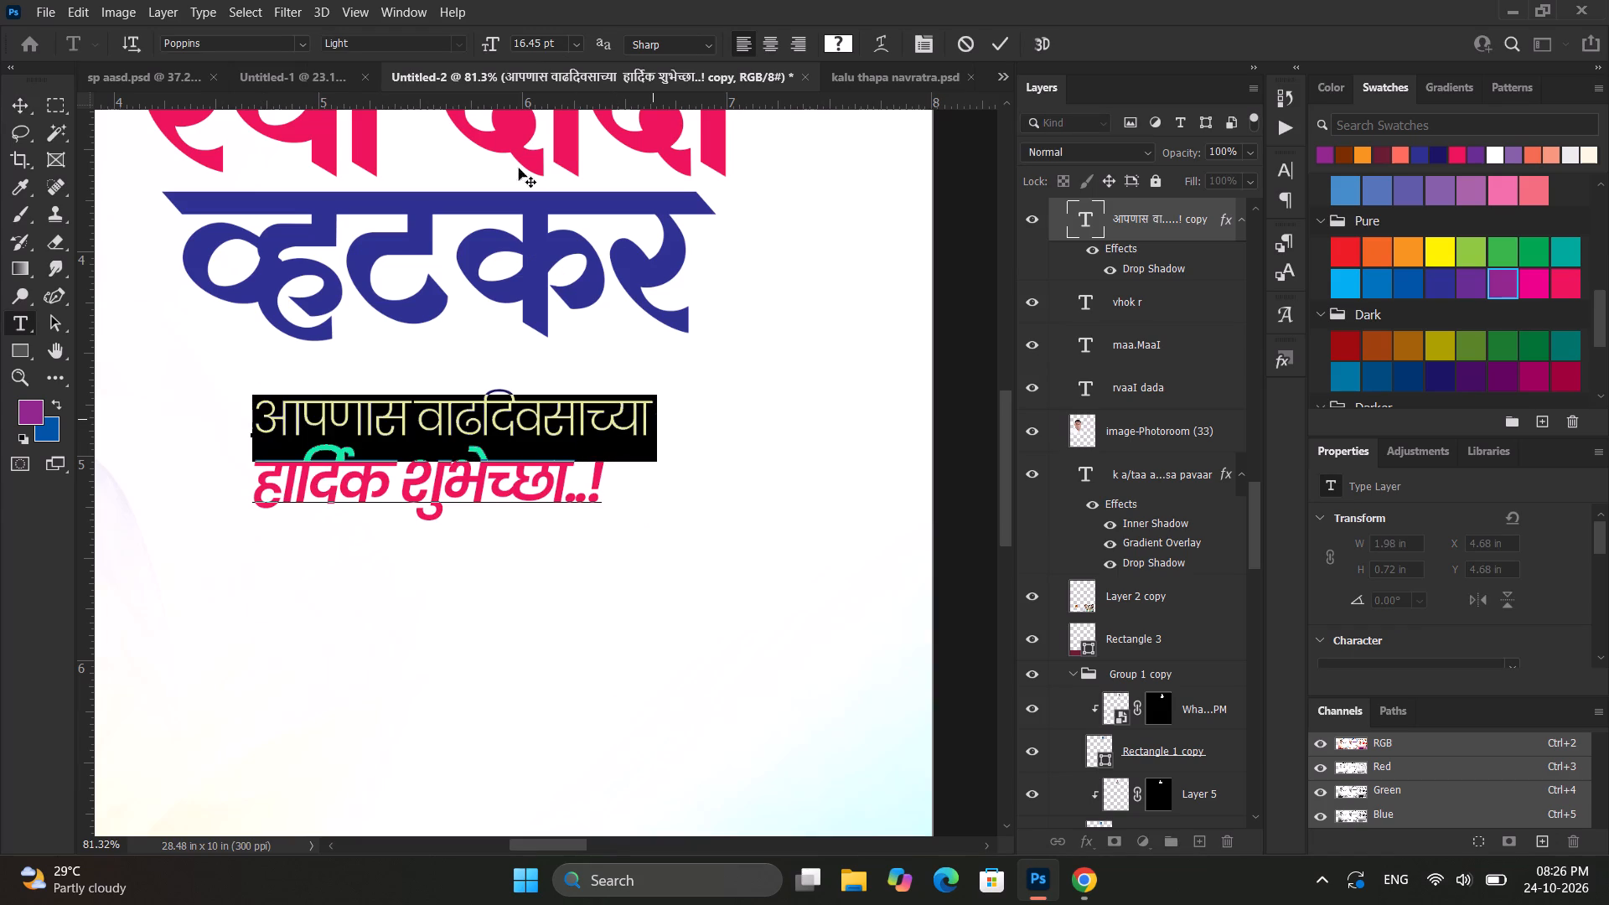
left_click(456, 38)
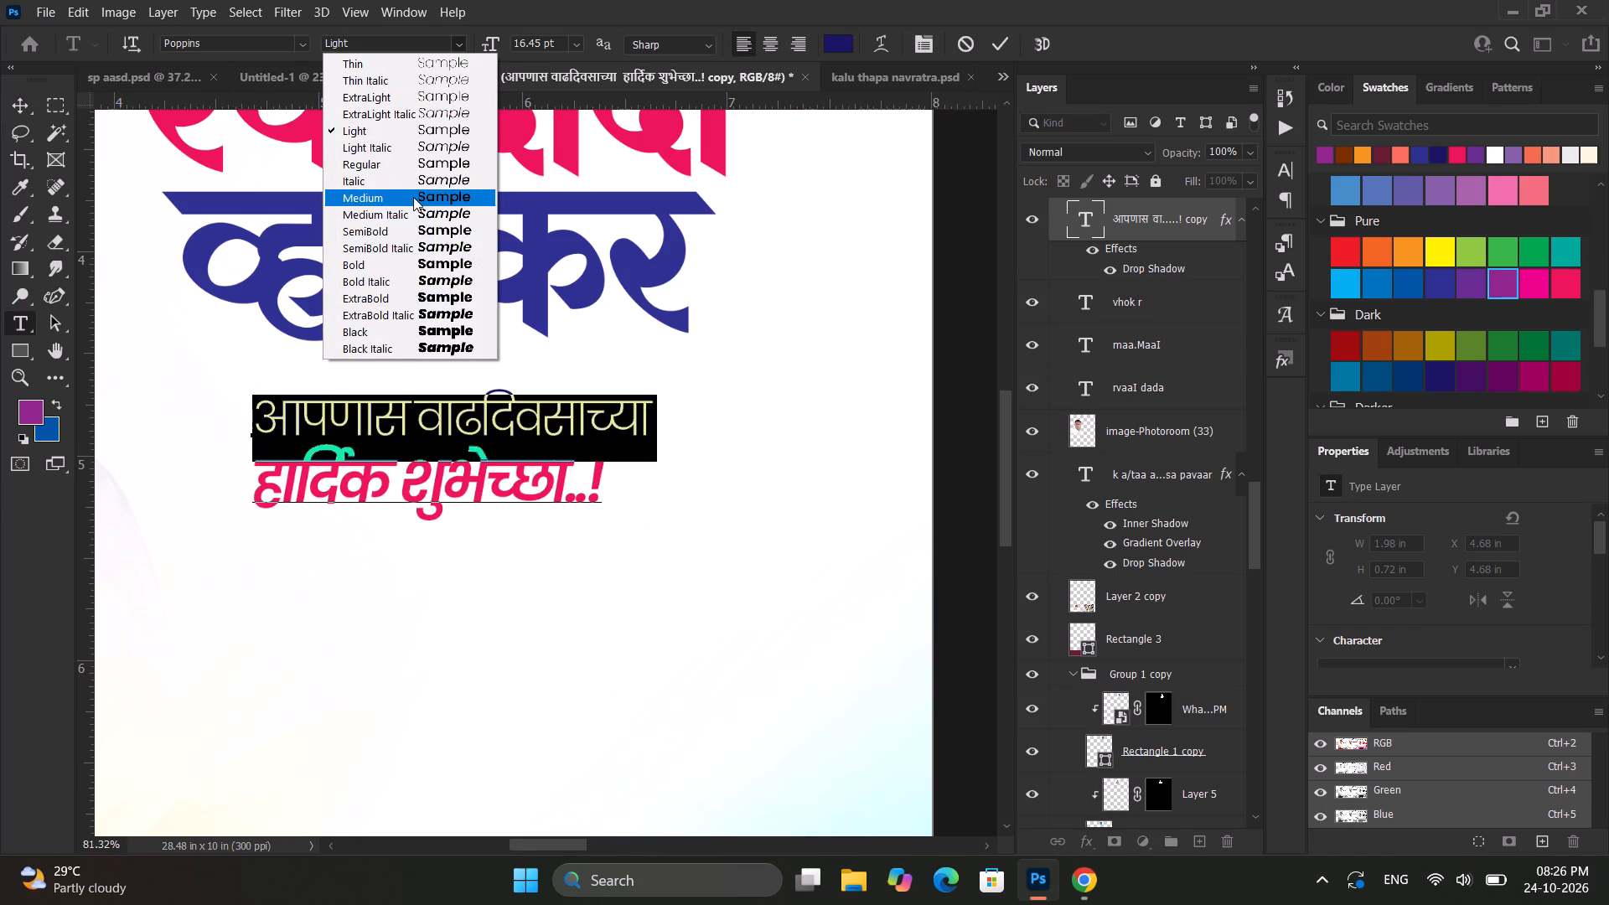
left_click(413, 197)
left_click(14, 101)
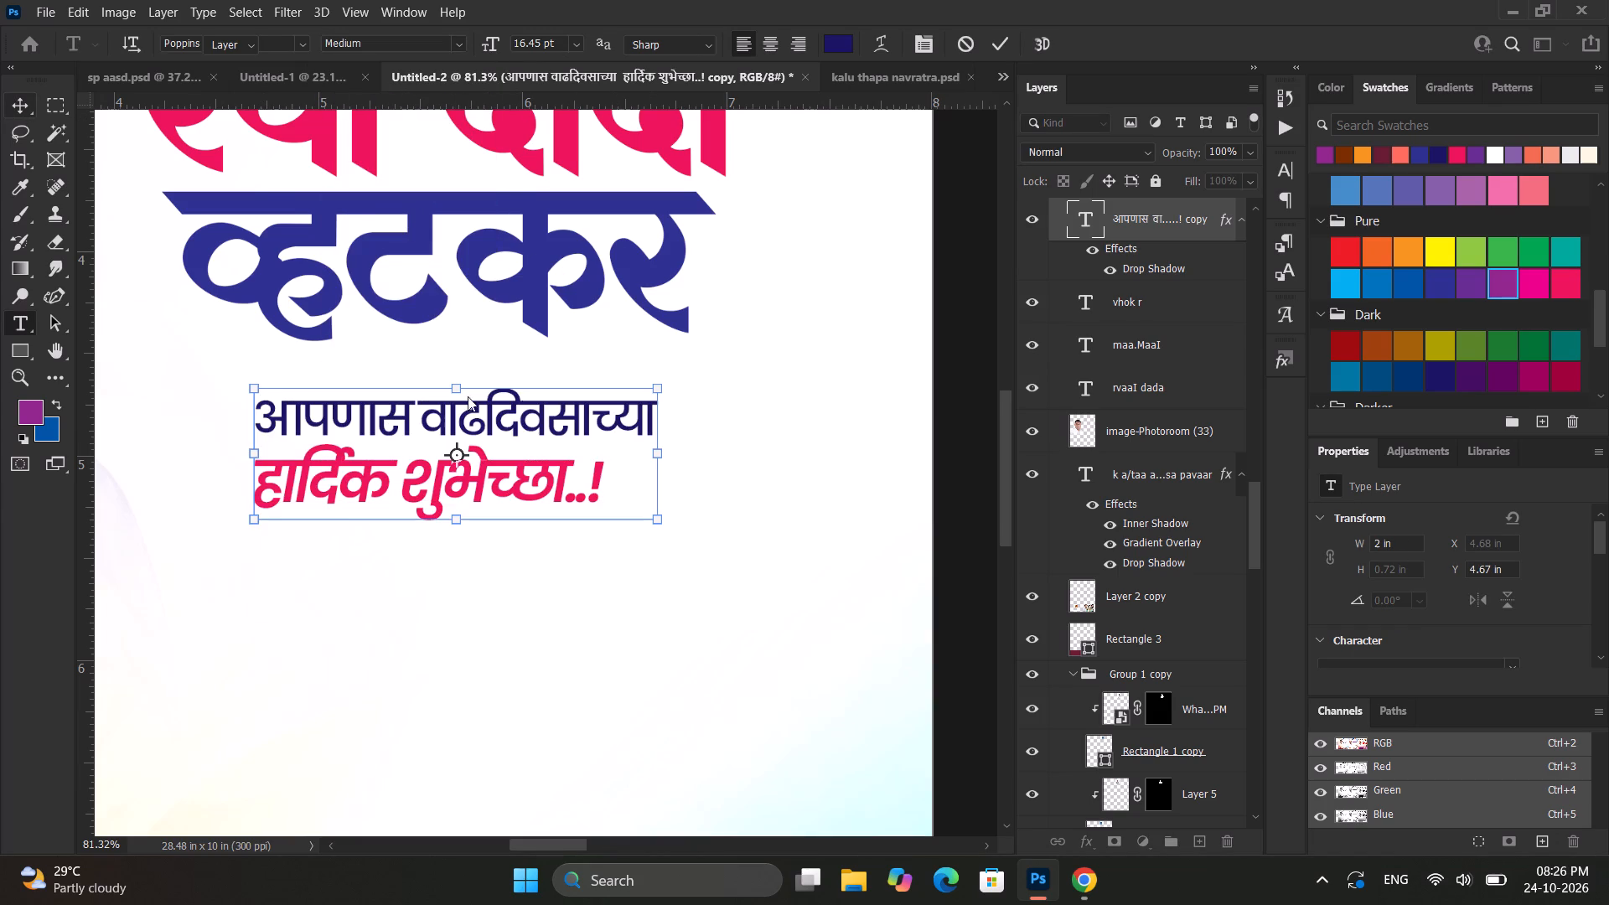
Move the two-line greeting up closer to the name on Artboard 3, at about X 4.65 in, Y 4.58 in, and deselect it.
left_click_drag(510, 422, 507, 404)
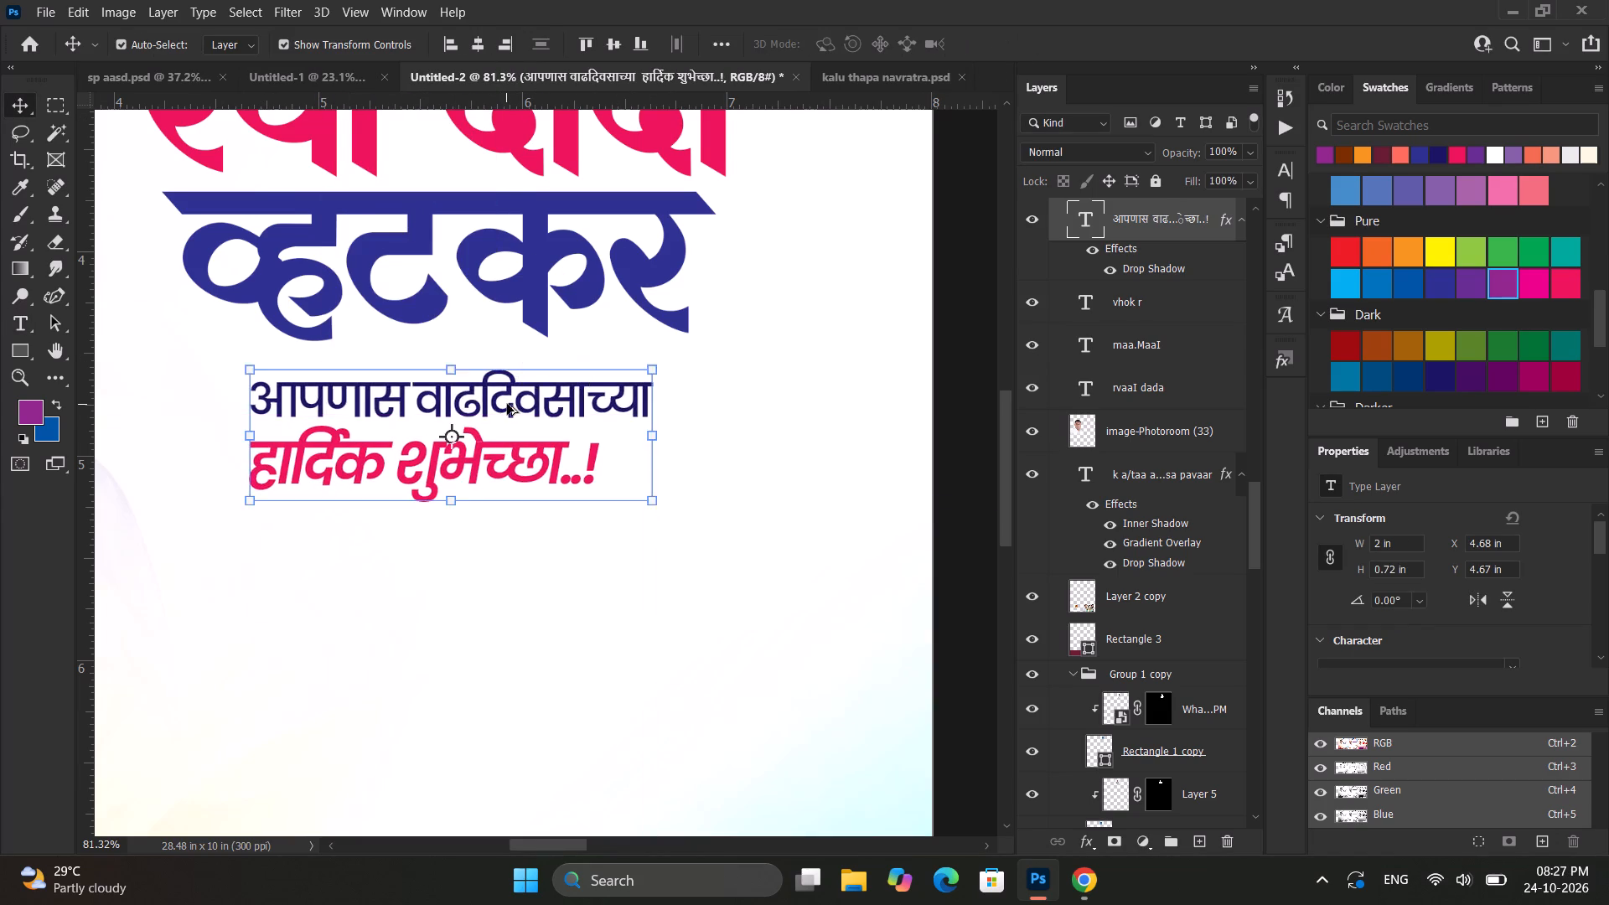
scroll(507, 404, "down", 14, "alt")
scroll(700, 357, "down", 3, "alt")
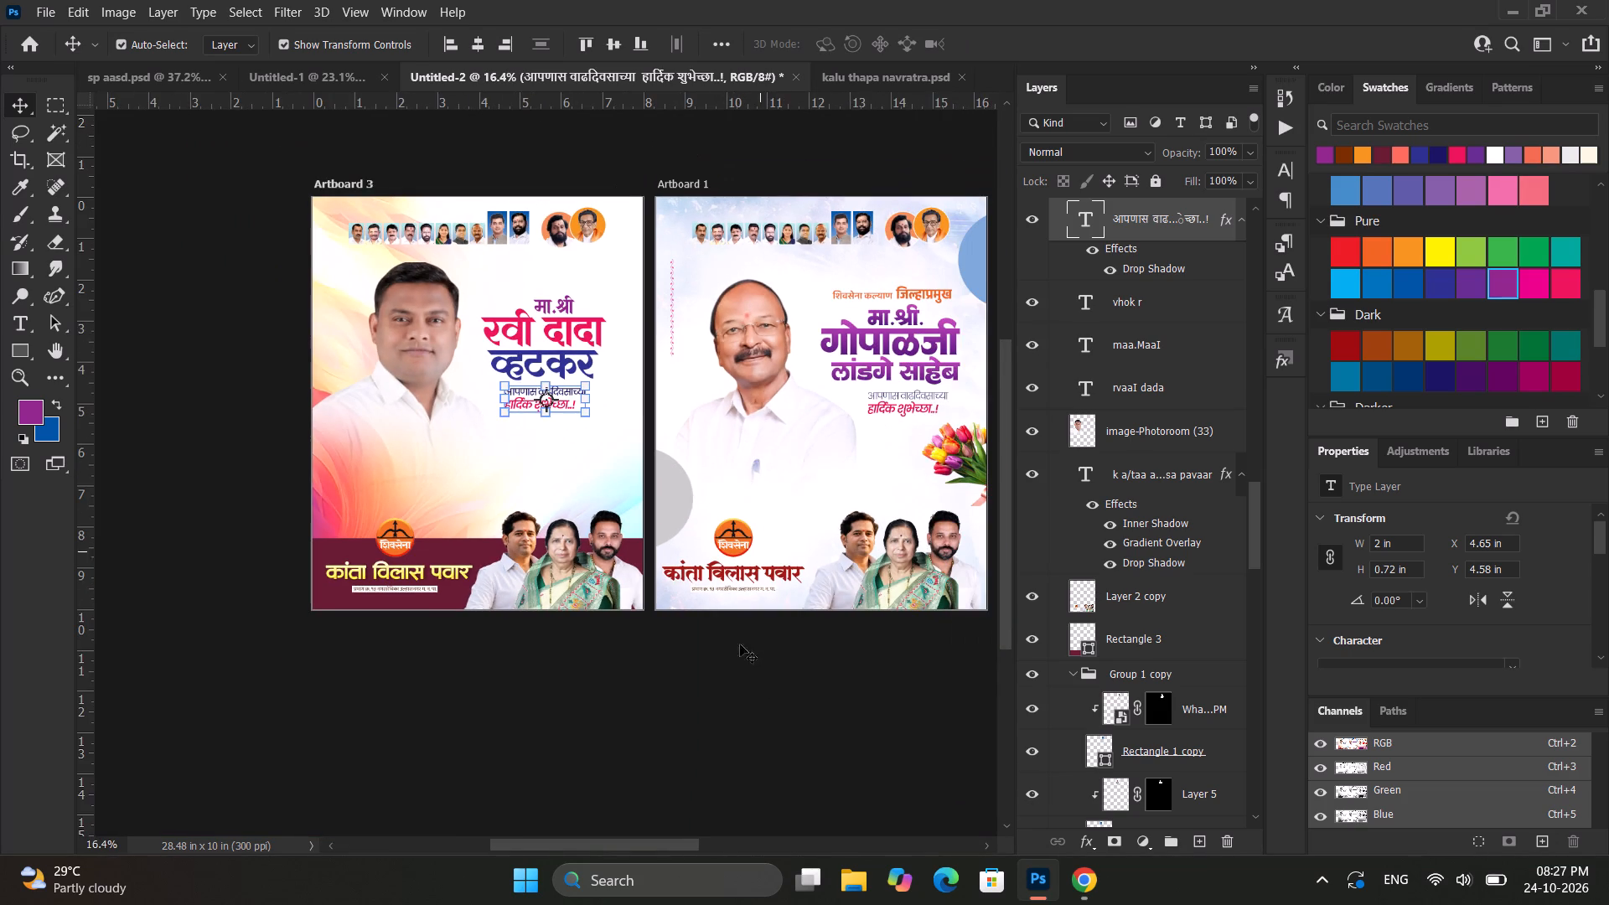
scroll(739, 680, "down", 4, "ctrl")
left_click(735, 683)
Copy the tulip bouquet from Artboard 1 to the right edge of Artboard 3 below the greeting, at about X 6.33 in, Y 5.45 in.
left_click(895, 452)
left_click_drag(887, 446, 582, 452, "alt+shift")
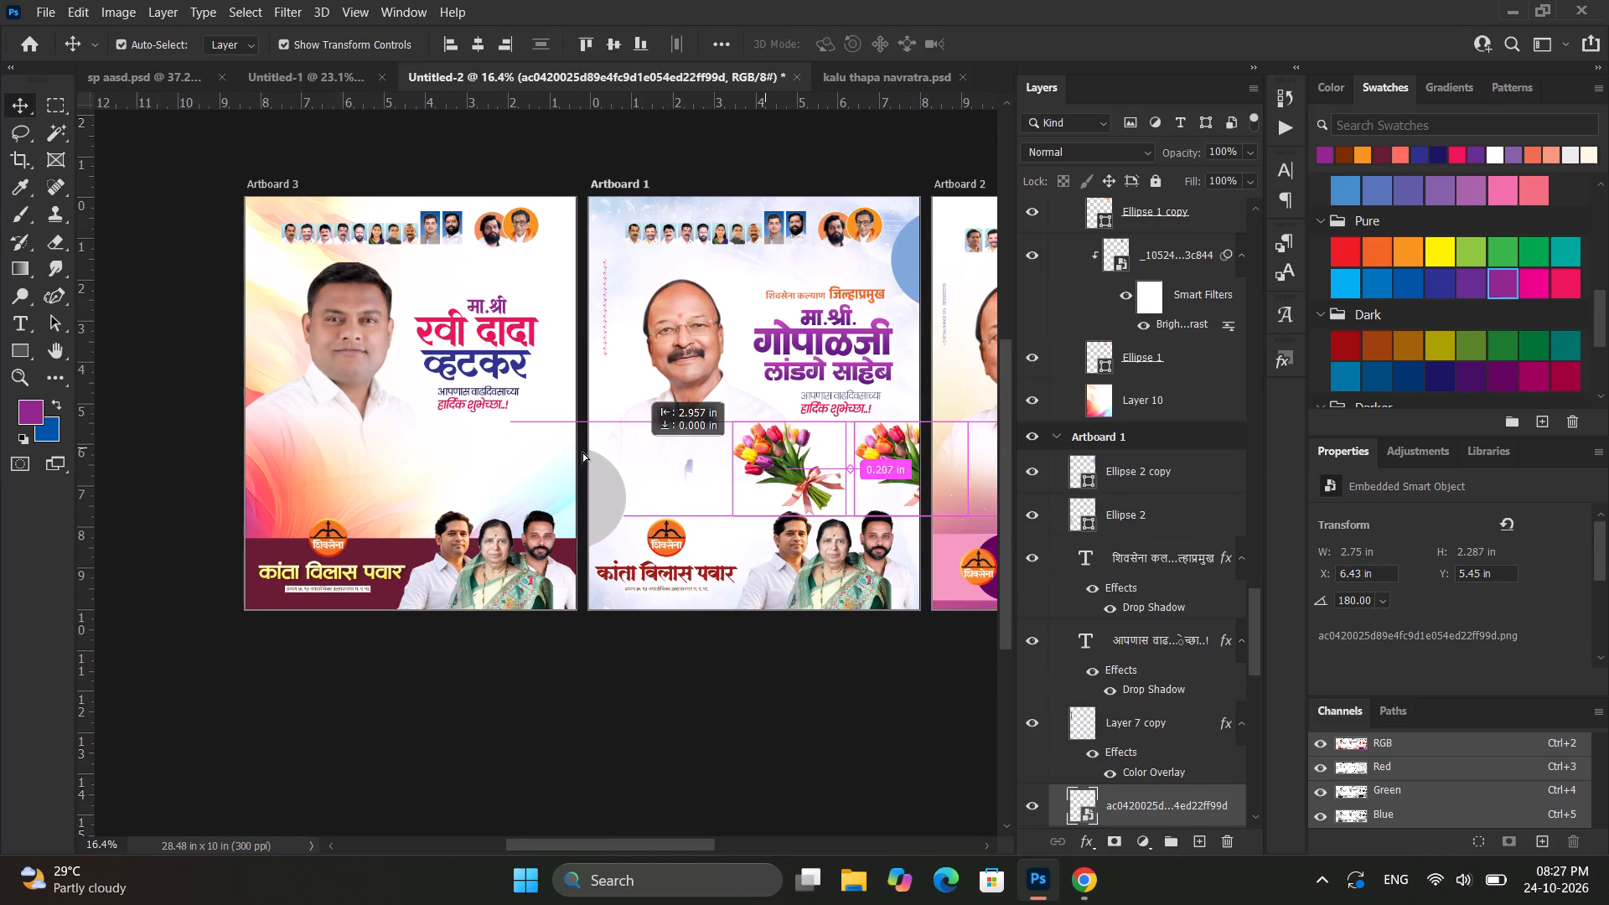
left_click_drag(582, 452, 550, 434, "alt+shift")
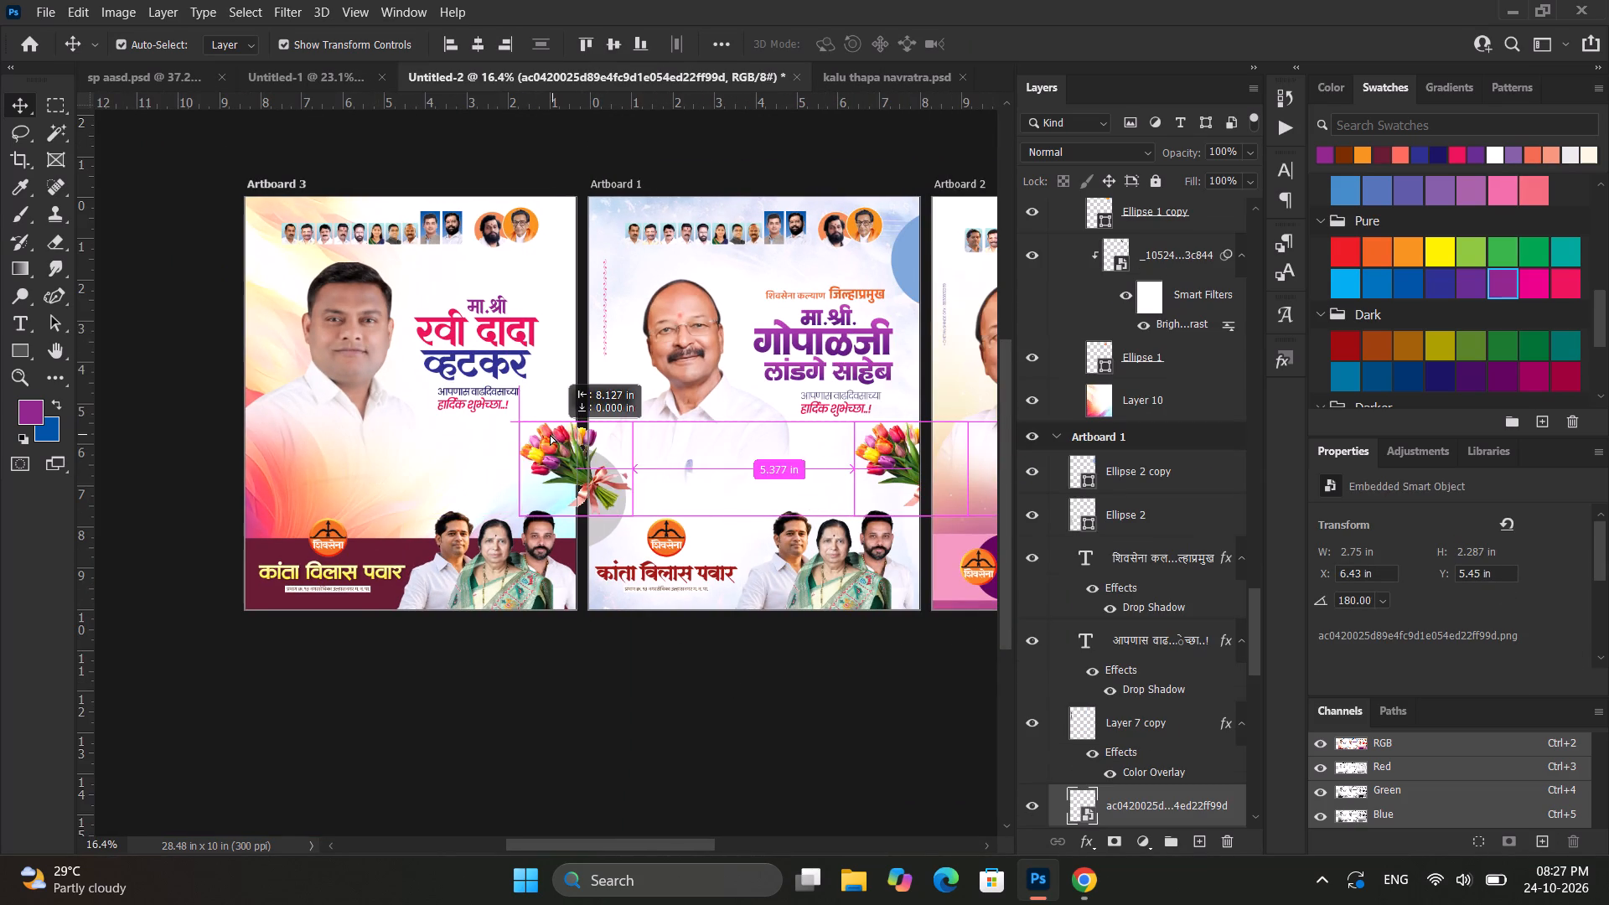
left_click_drag(550, 434, 540, 429, "alt+shift")
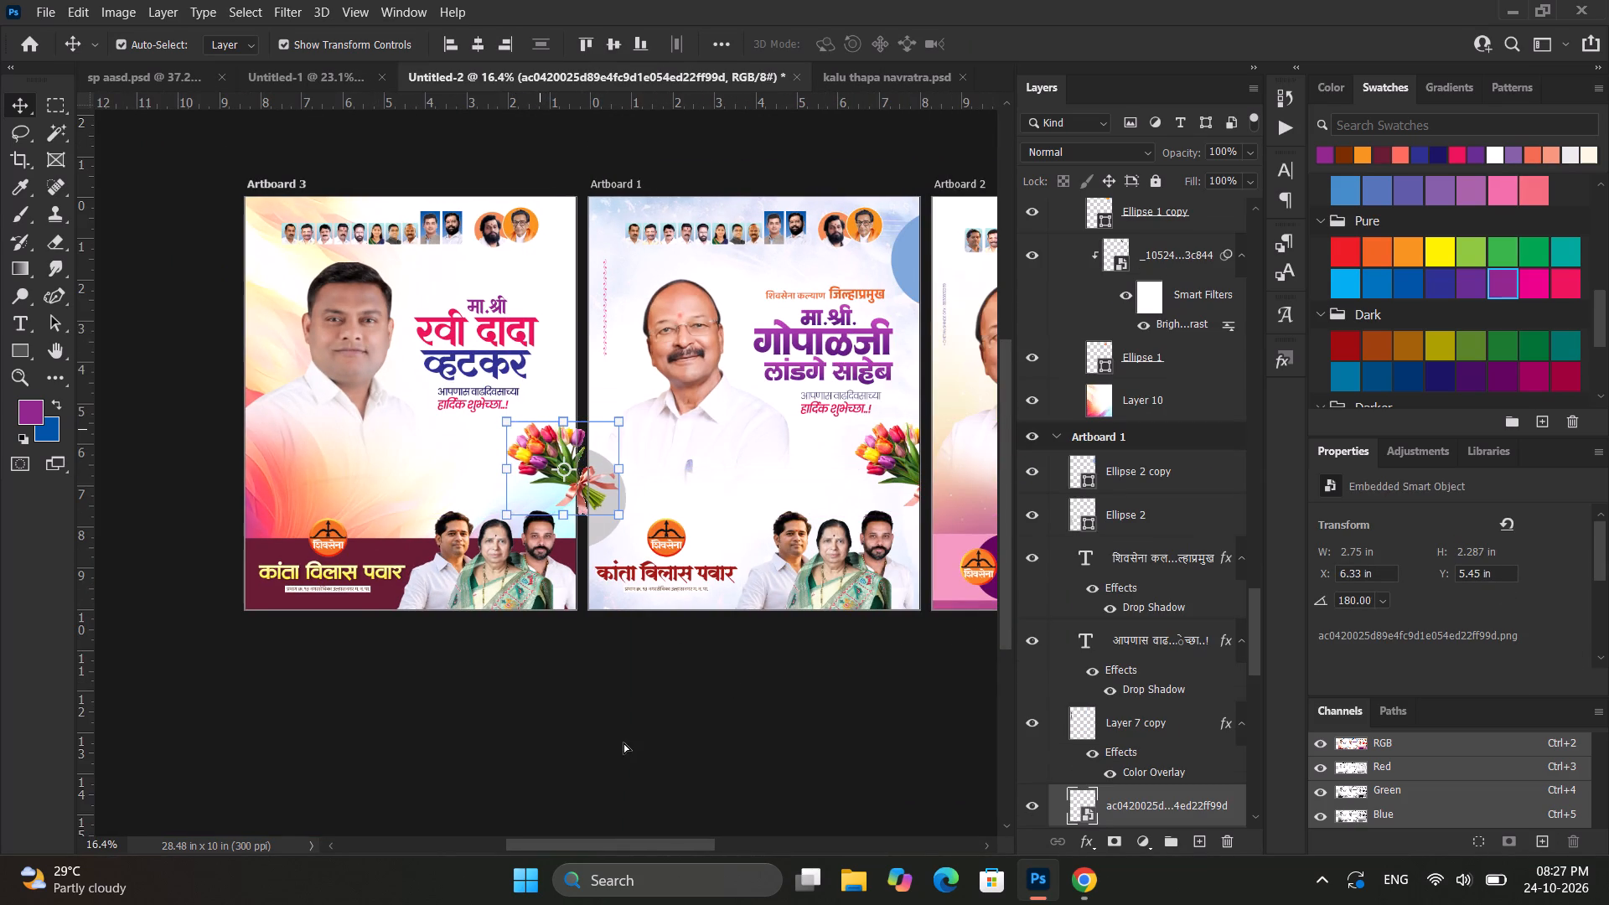
left_click(657, 655)
Copy the blue circle from Artboard 1 to the upper right edge of Artboard 3, at about X 7.23 in, Y 0.68 in.
scroll(562, 675, "up", 2, "alt")
scroll(562, 675, "up", 3)
scroll(562, 675, "down", 6, "ctrl")
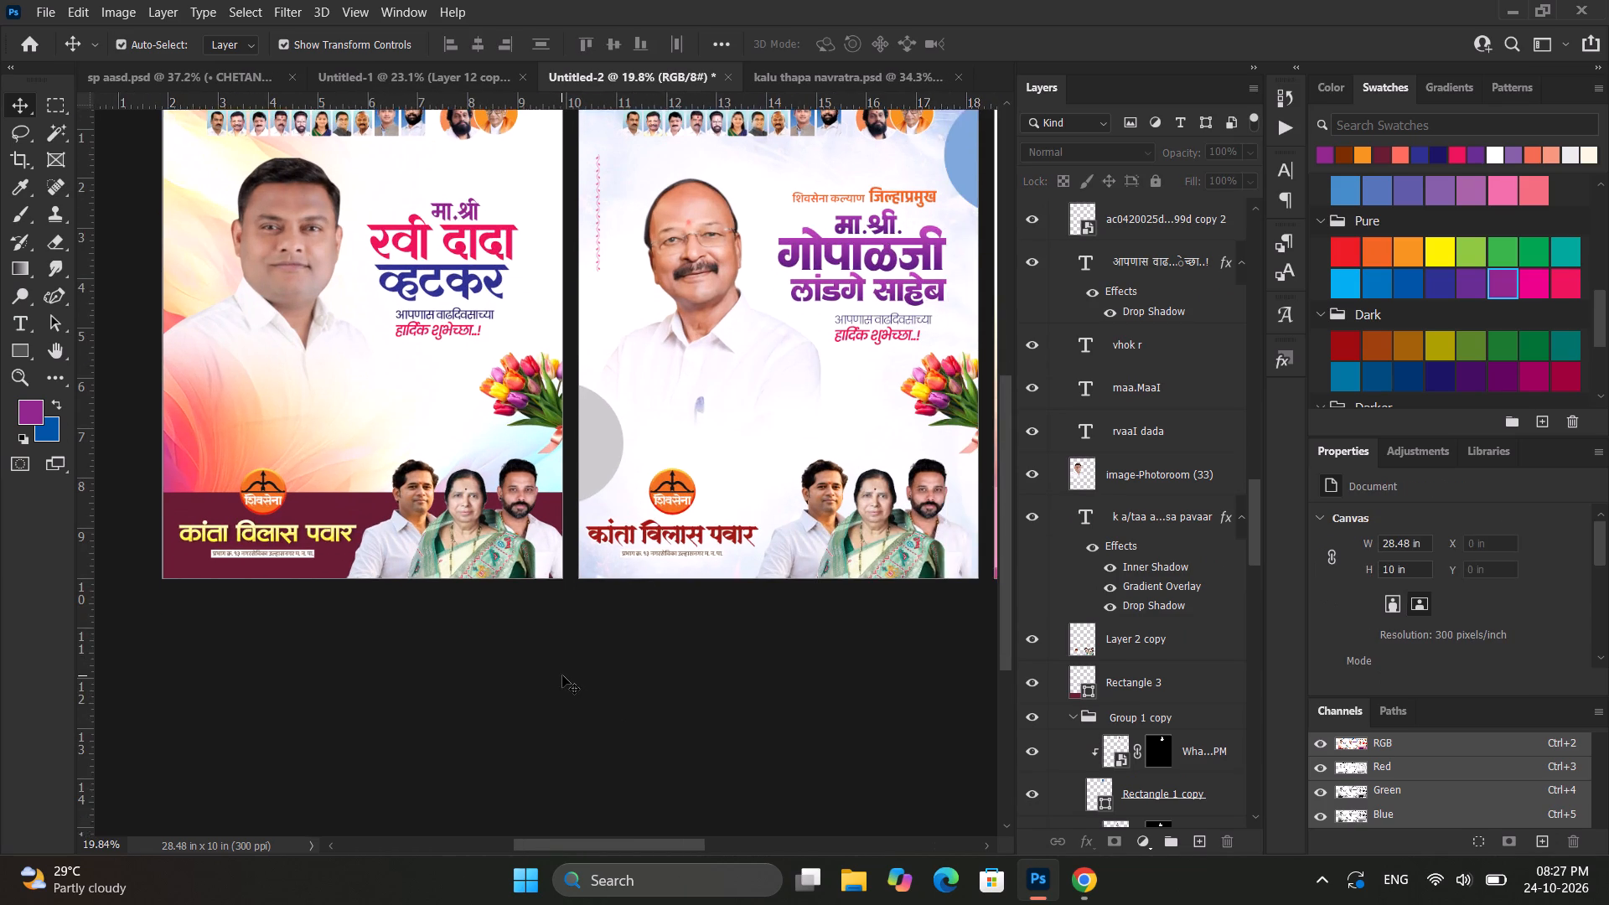
scroll(562, 675, "down", 2, "ctrl")
left_click(852, 287)
left_click_drag(858, 277, 710, 308, "alt+shift")
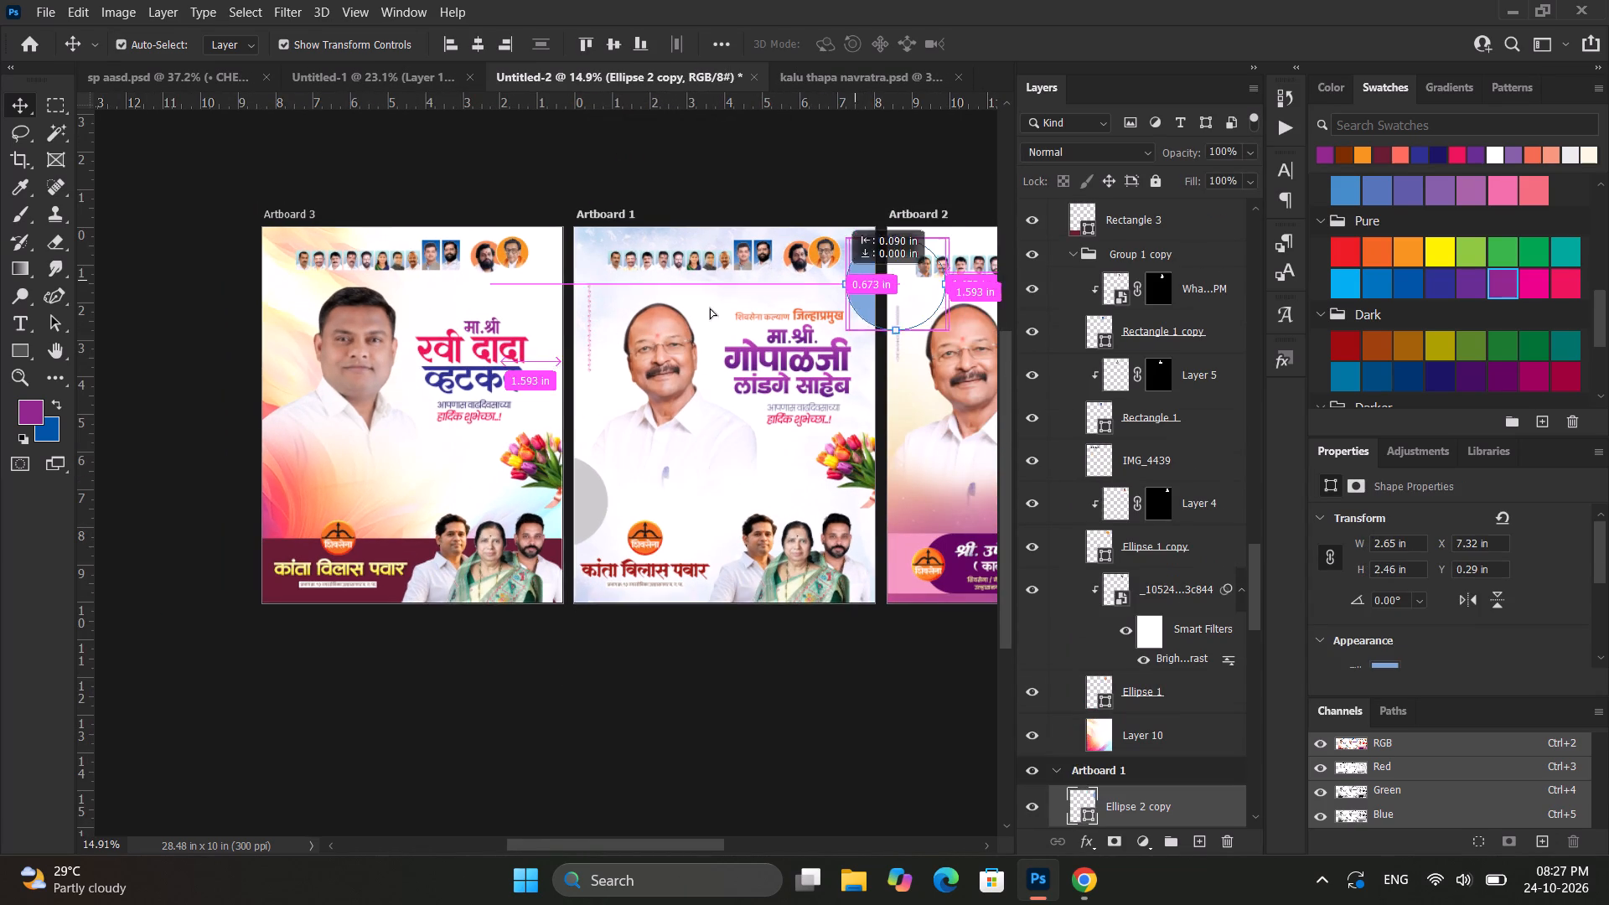
left_click_drag(710, 308, 541, 293, "alt+shift")
left_click(549, 294)
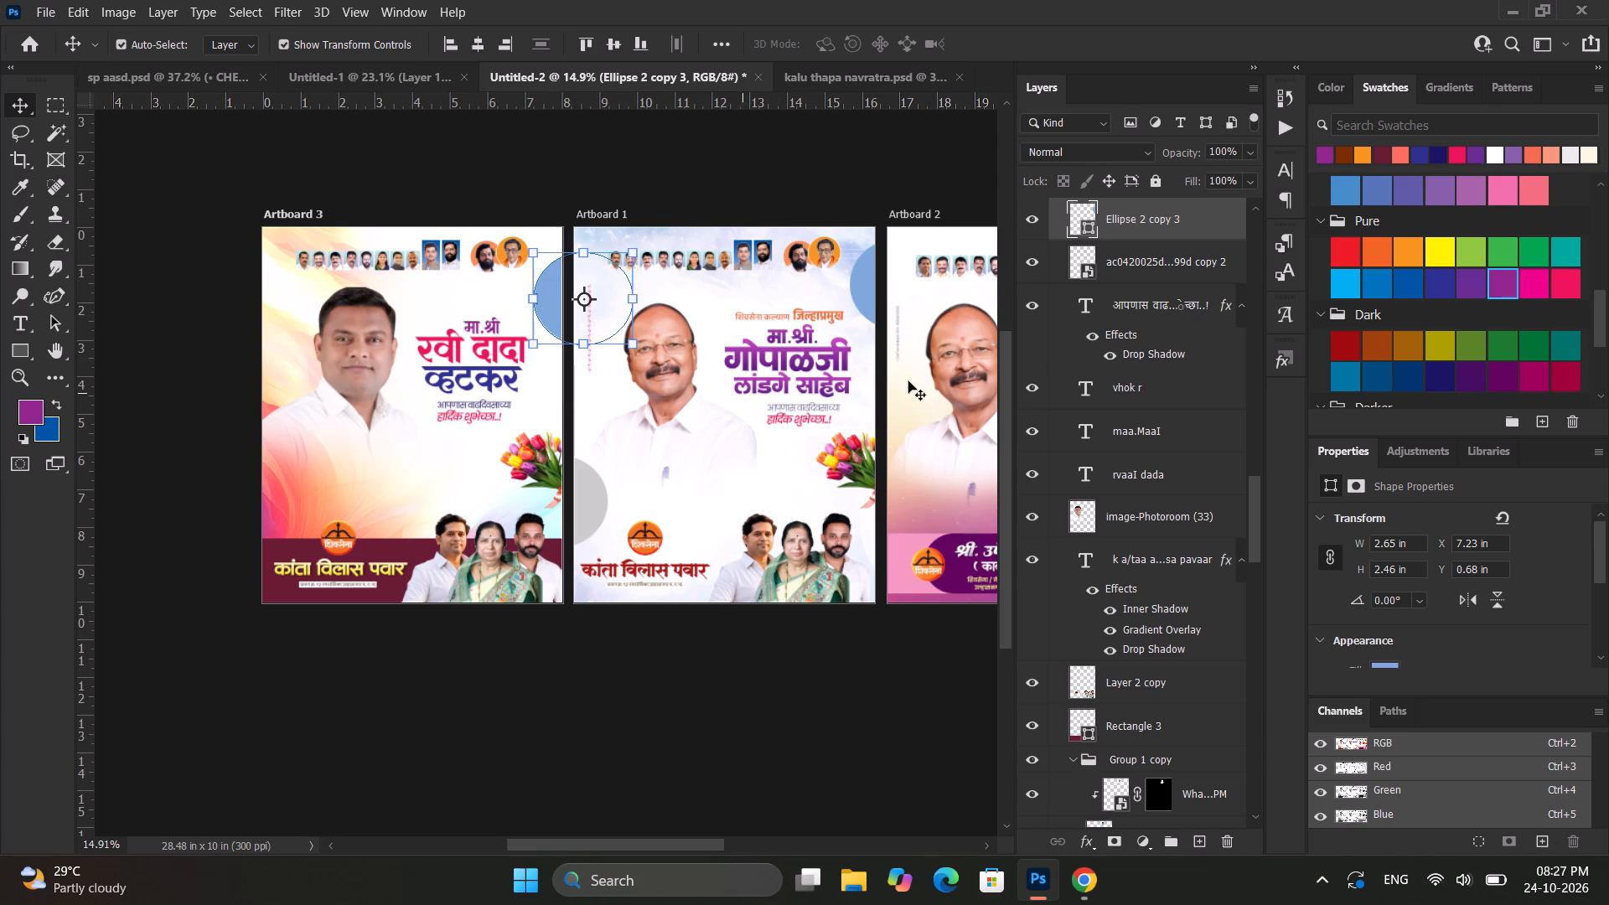
Add a 25 px outside stroke in coral red #ff545c to the copied circle on Artboard 3.
right_click(1172, 223)
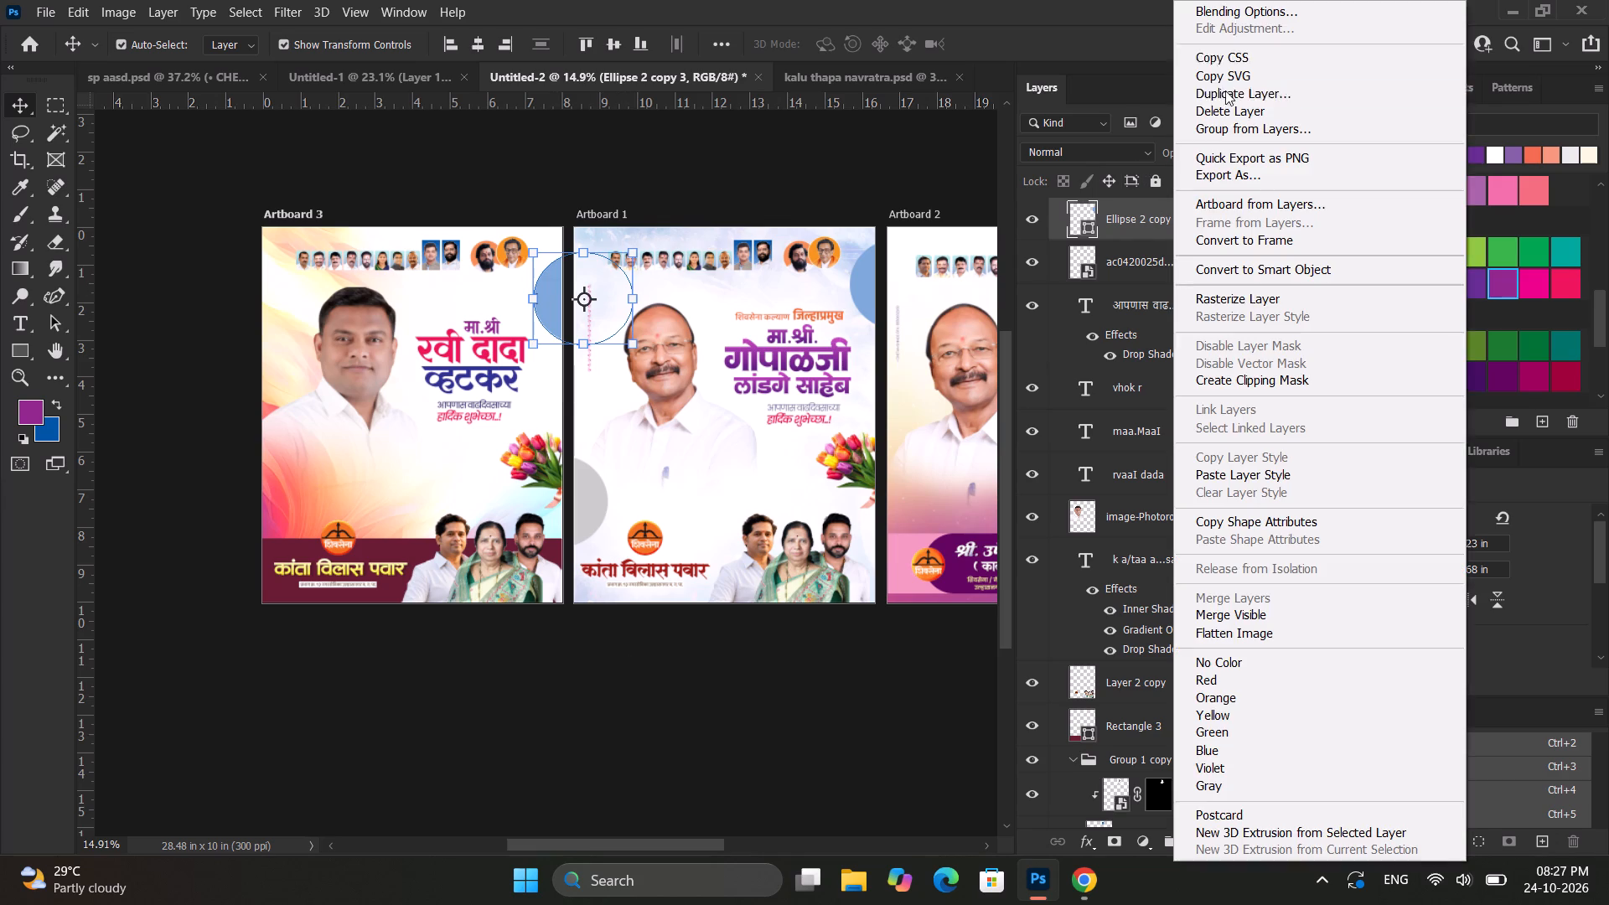
left_click(1244, 16)
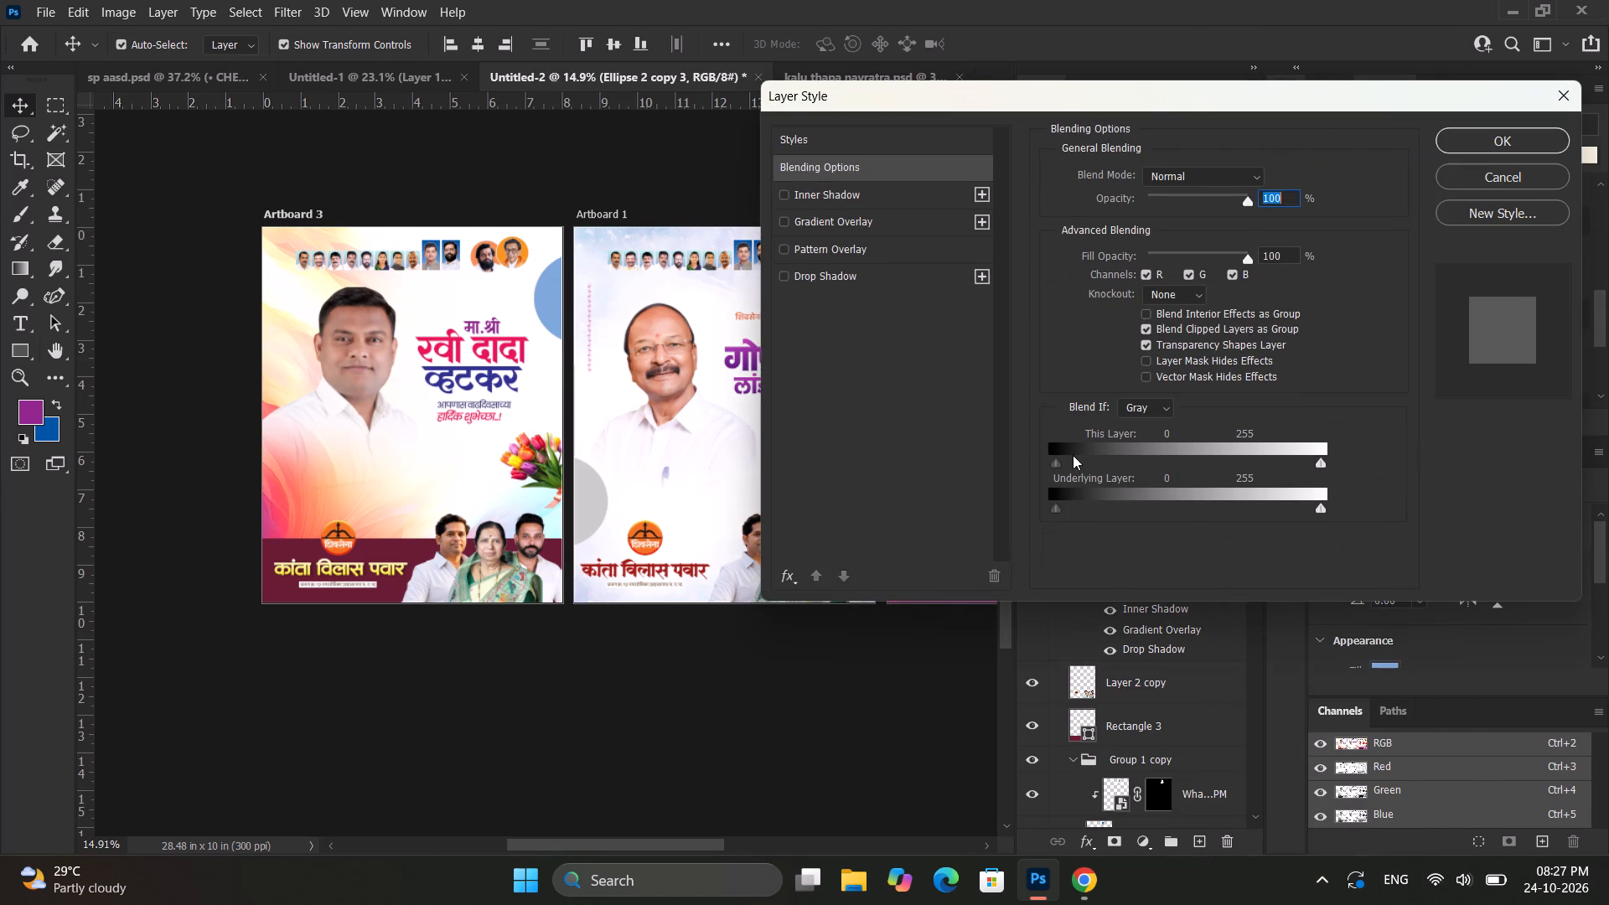
left_click(796, 579)
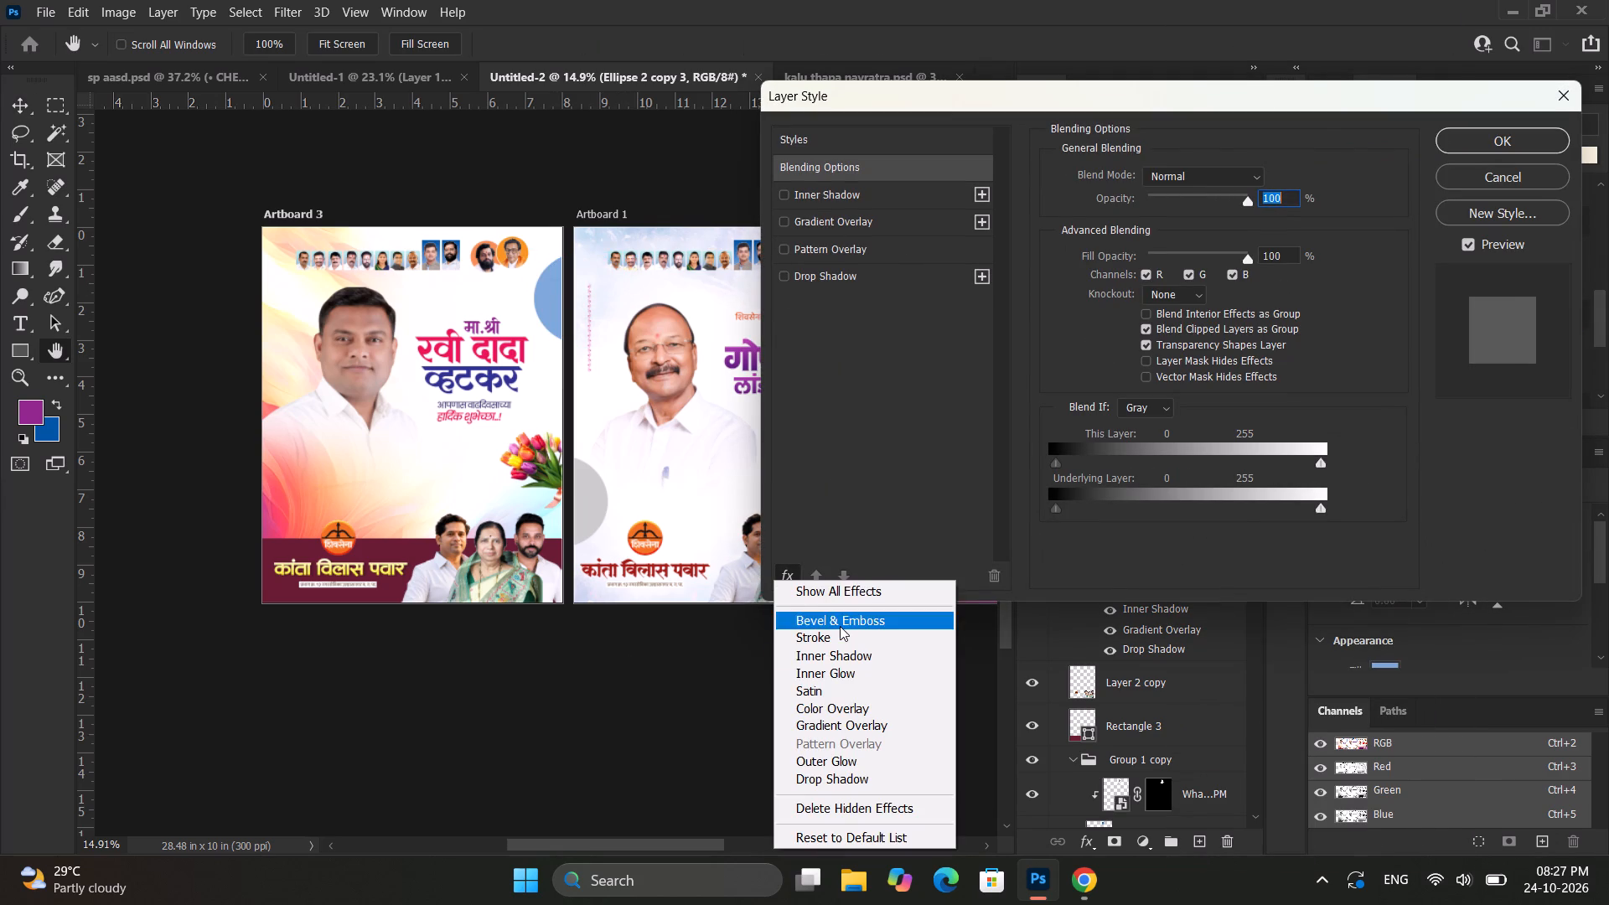
left_click(834, 642)
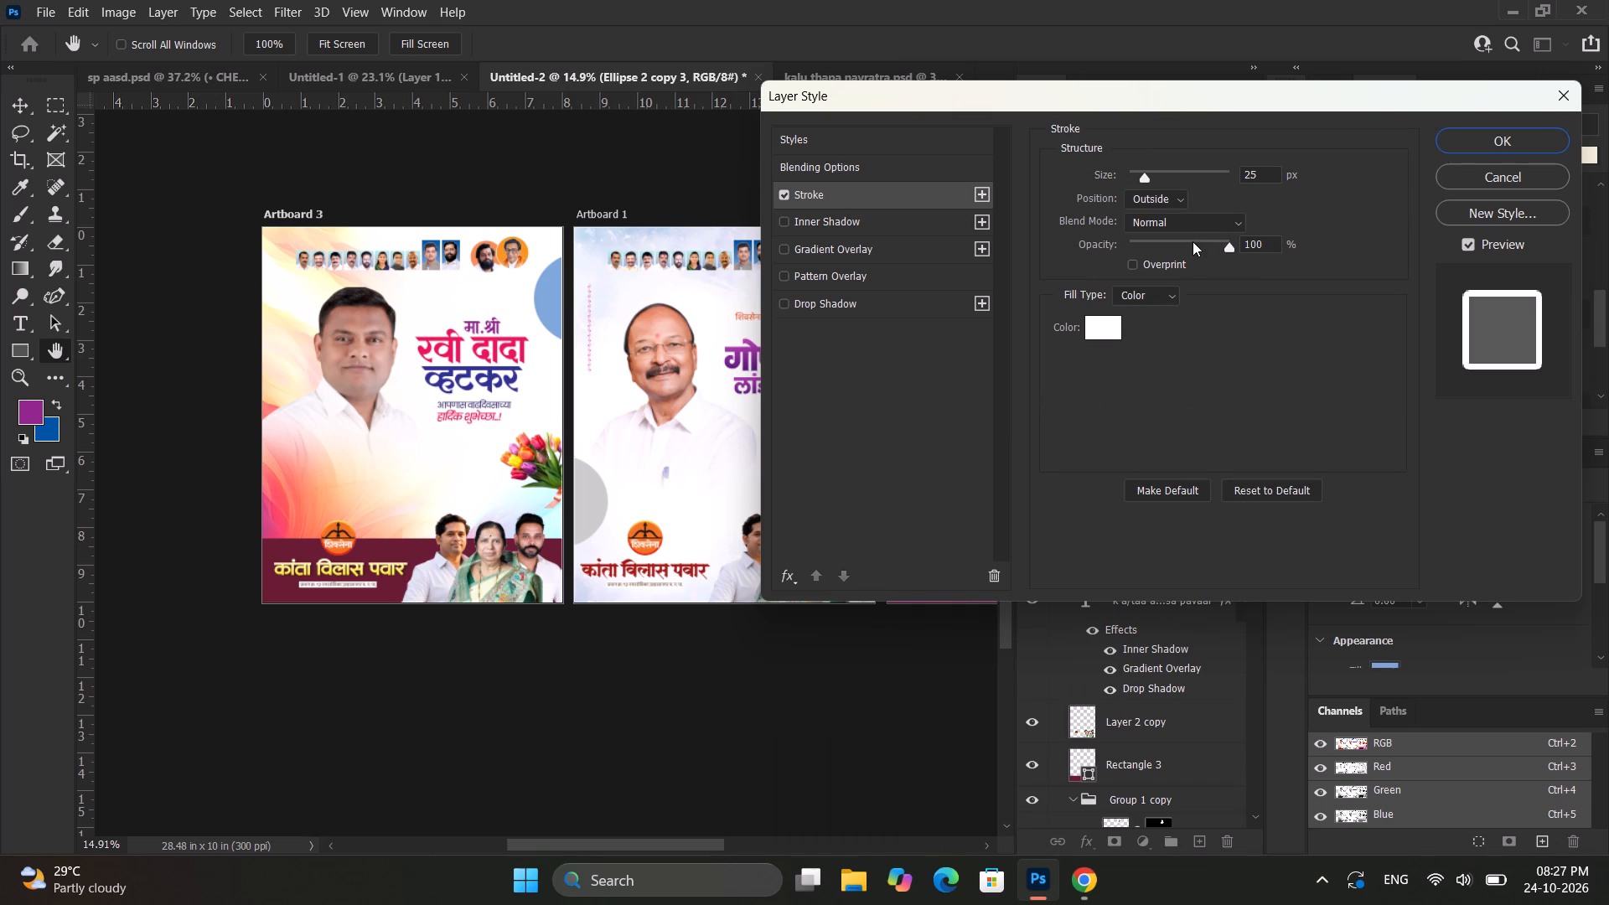
left_click(1096, 334)
left_click(283, 503)
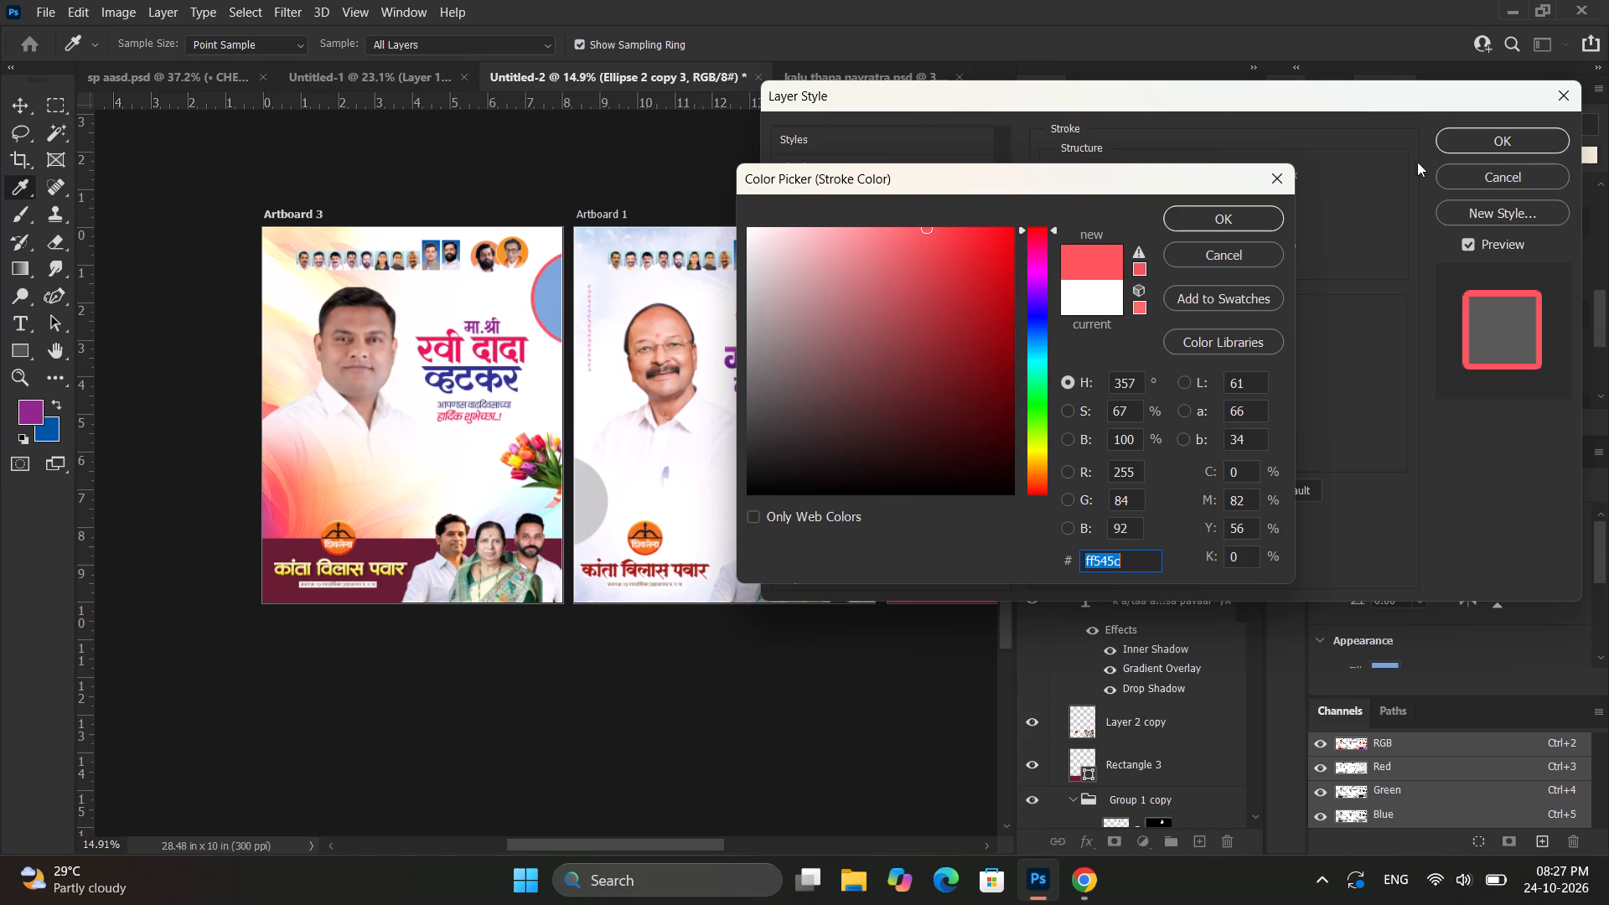
left_click(1261, 213)
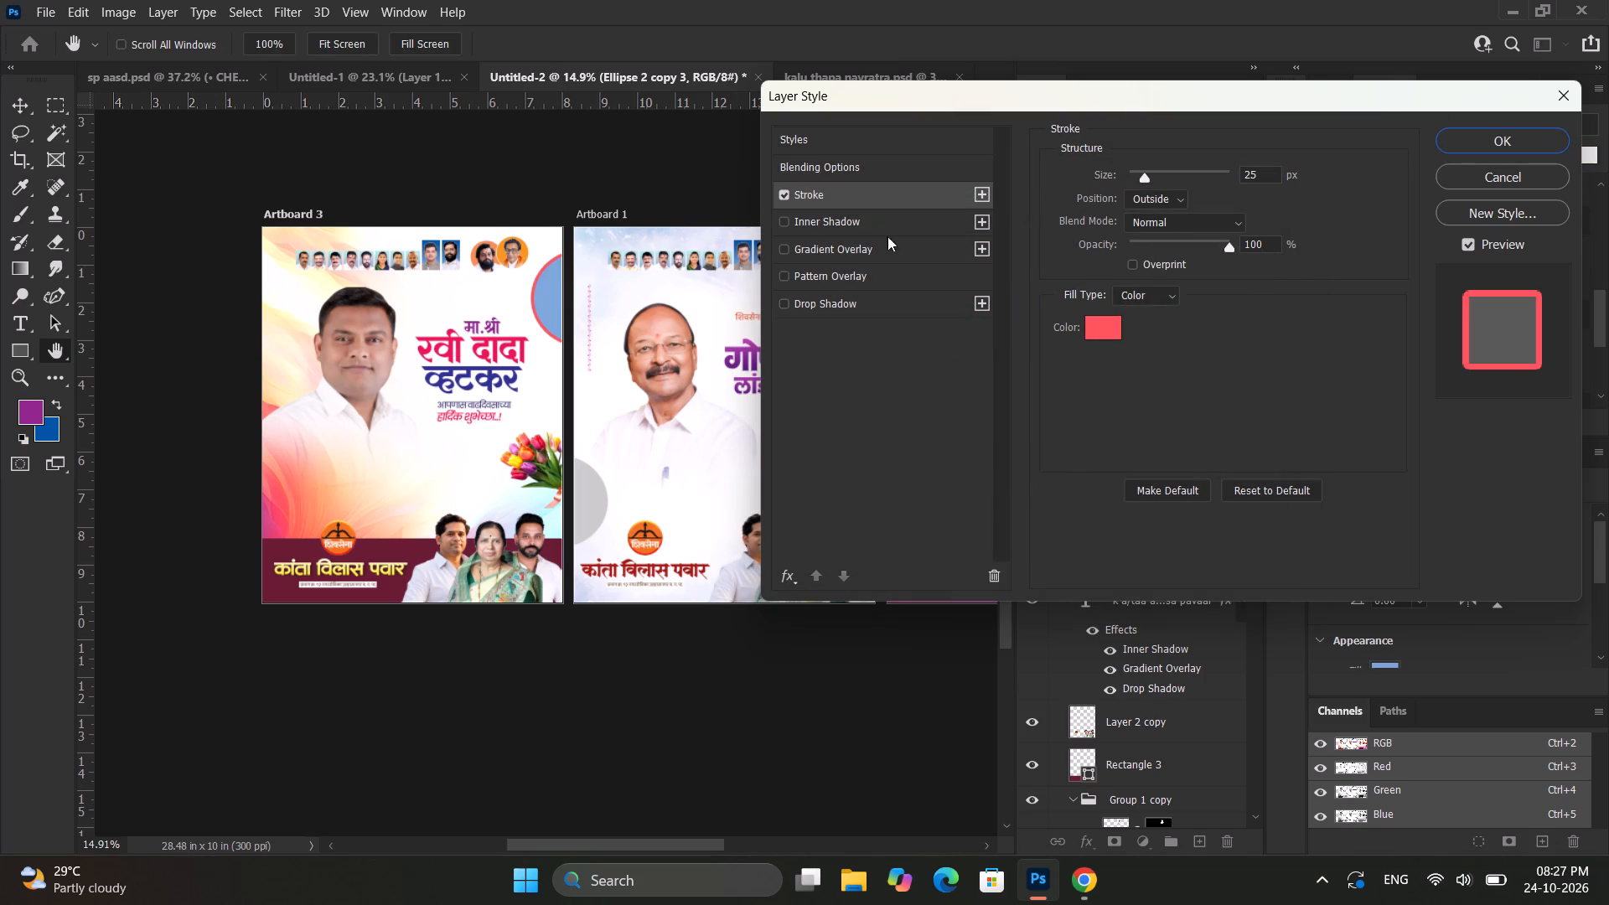
left_click(1520, 142)
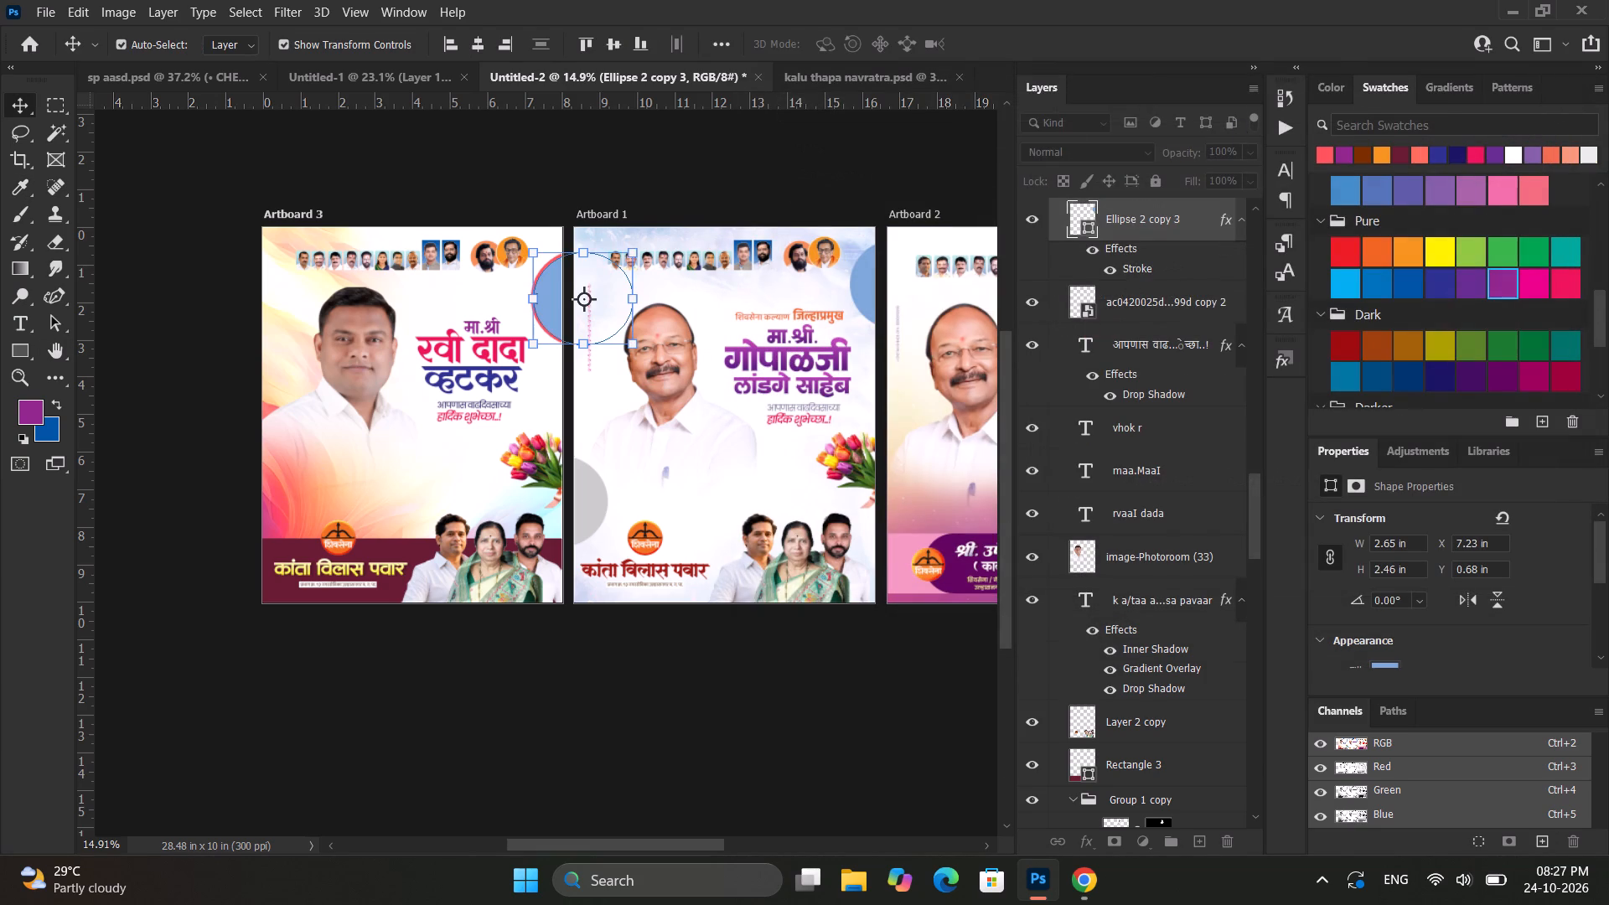
Set the copied circle's fill to 0% so that only its stroke ring shows, and deselect it.
double_click(1223, 154)
double_click(1222, 179)
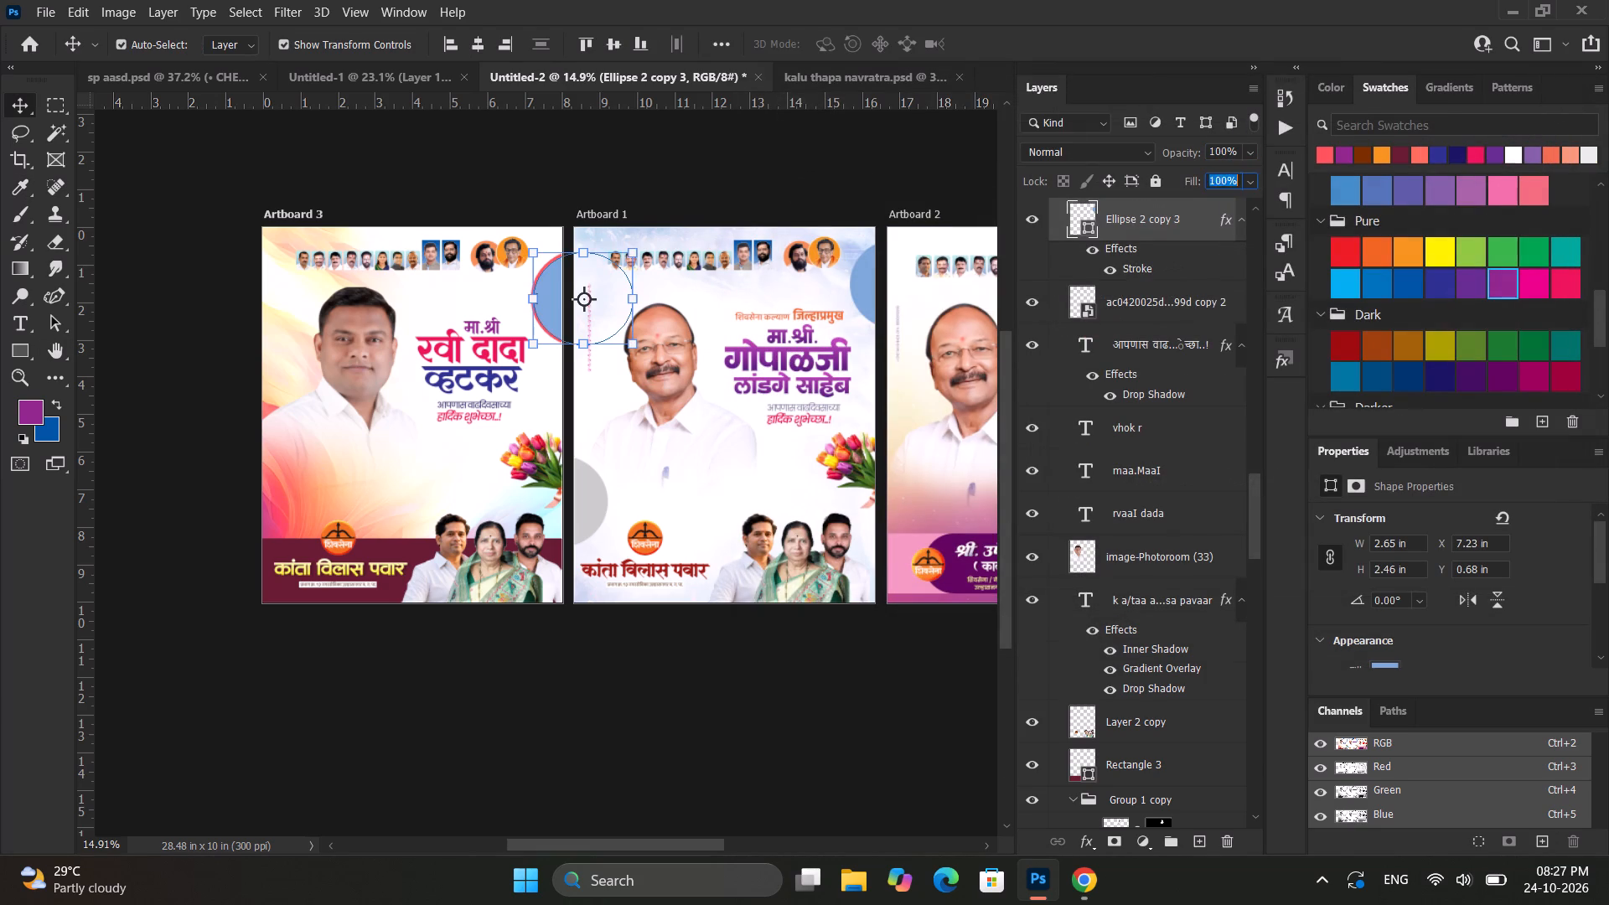
key("0")
key("Return")
left_click(603, 169)
Scale the coral ring on Artboard 3 down about its centre to about 2.35 by 2.18 in.
scroll(536, 290, "up", 5, "alt")
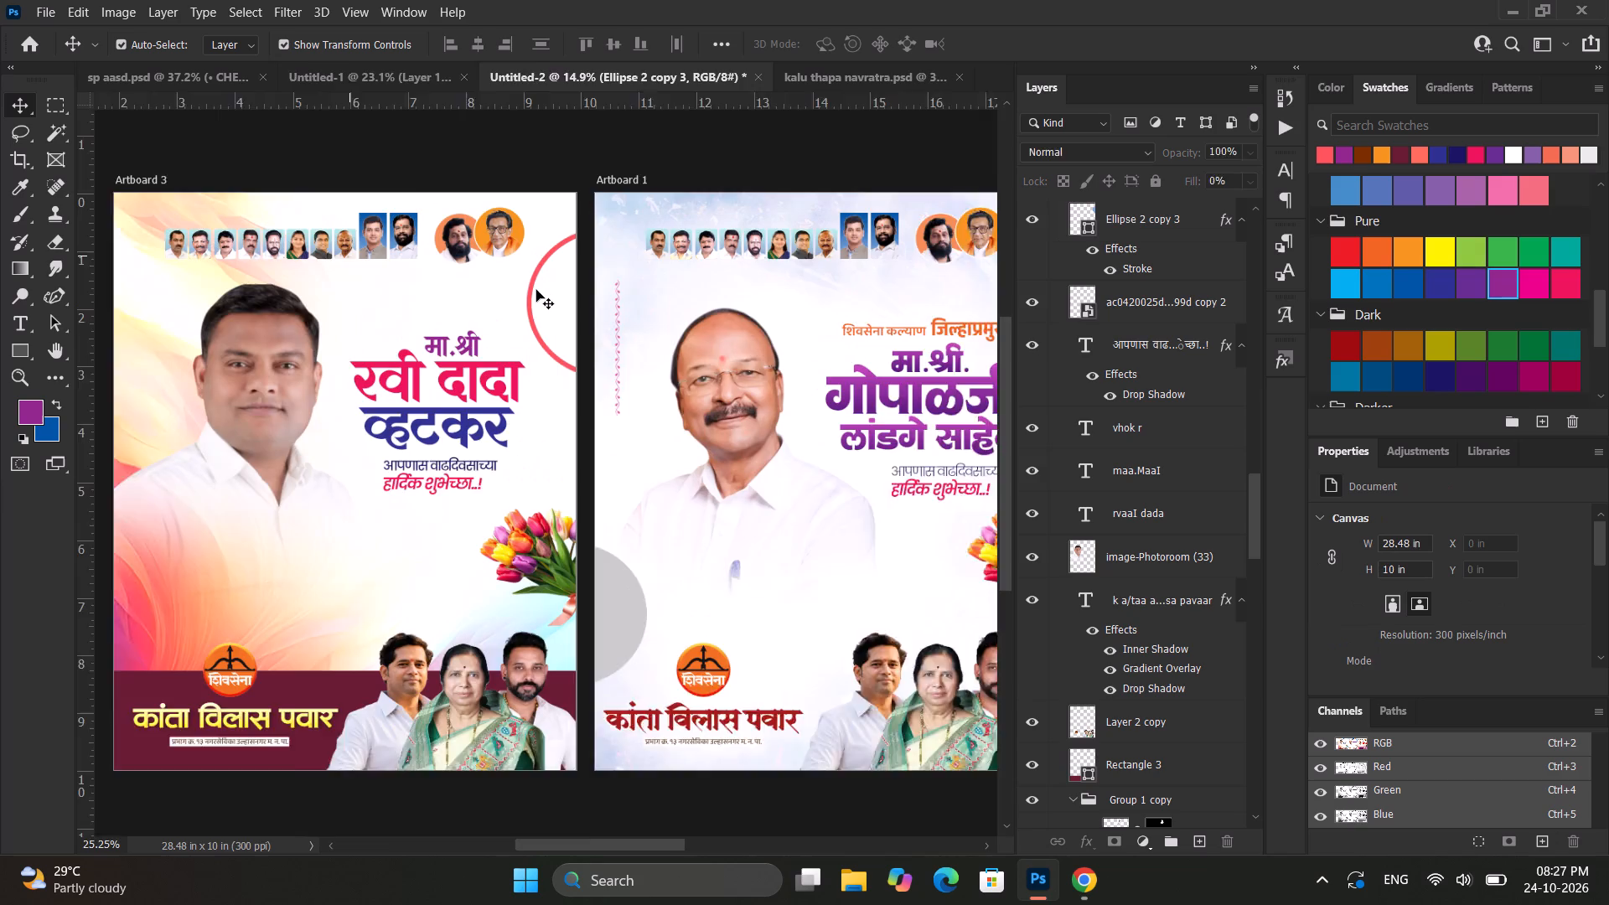
scroll(536, 290, "up", 7, "alt")
left_click(530, 283)
left_click(526, 280)
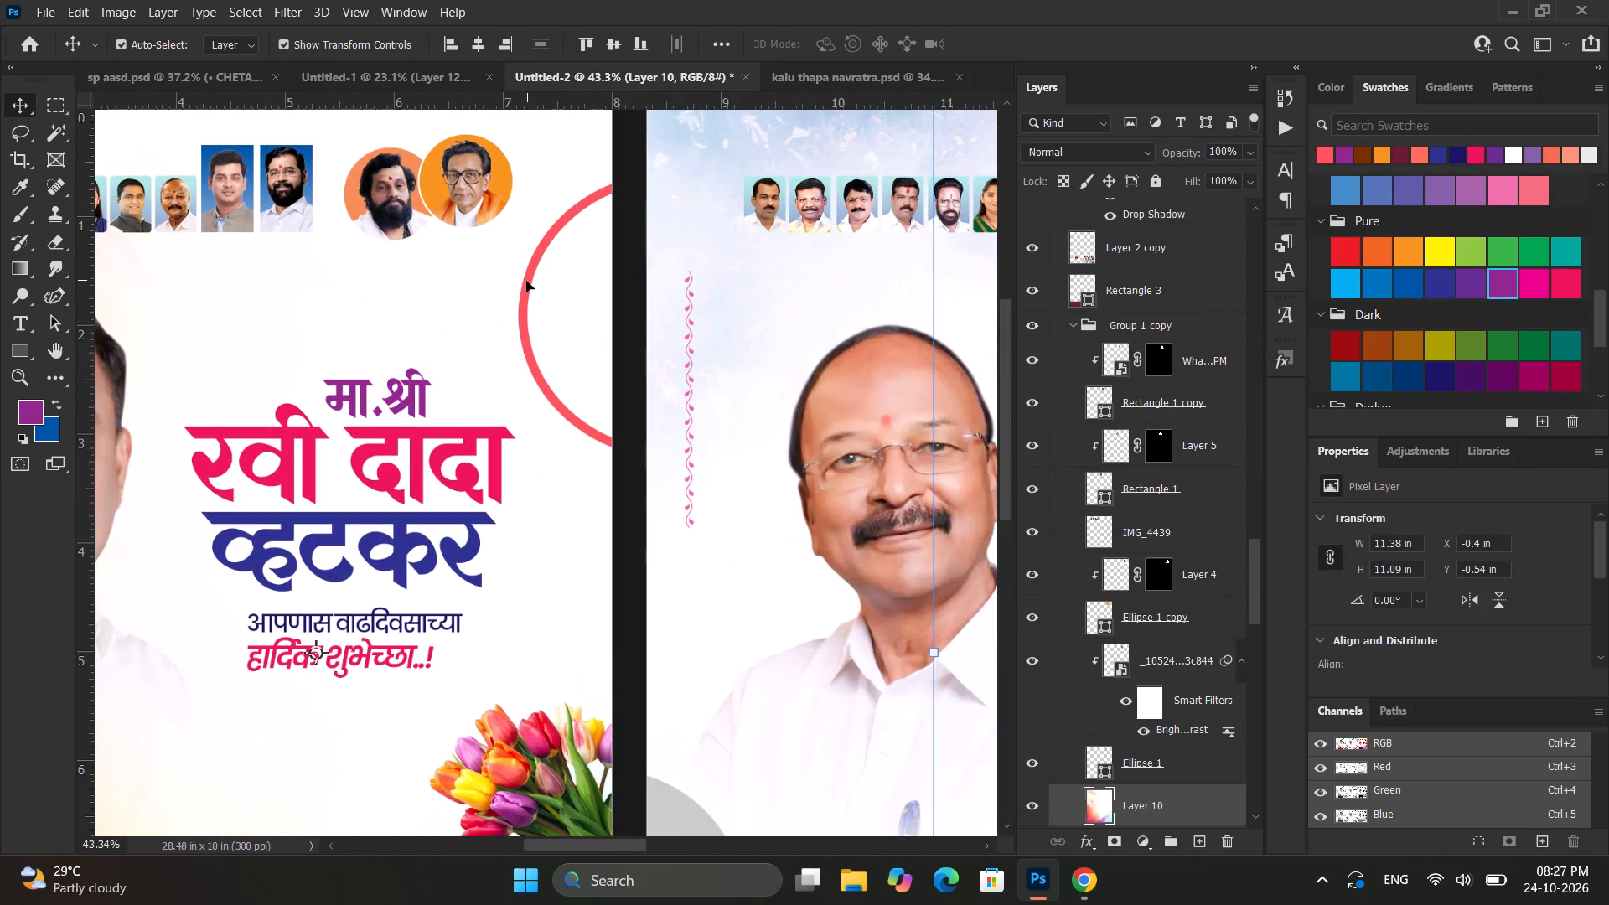
left_click(526, 281)
left_click(537, 278)
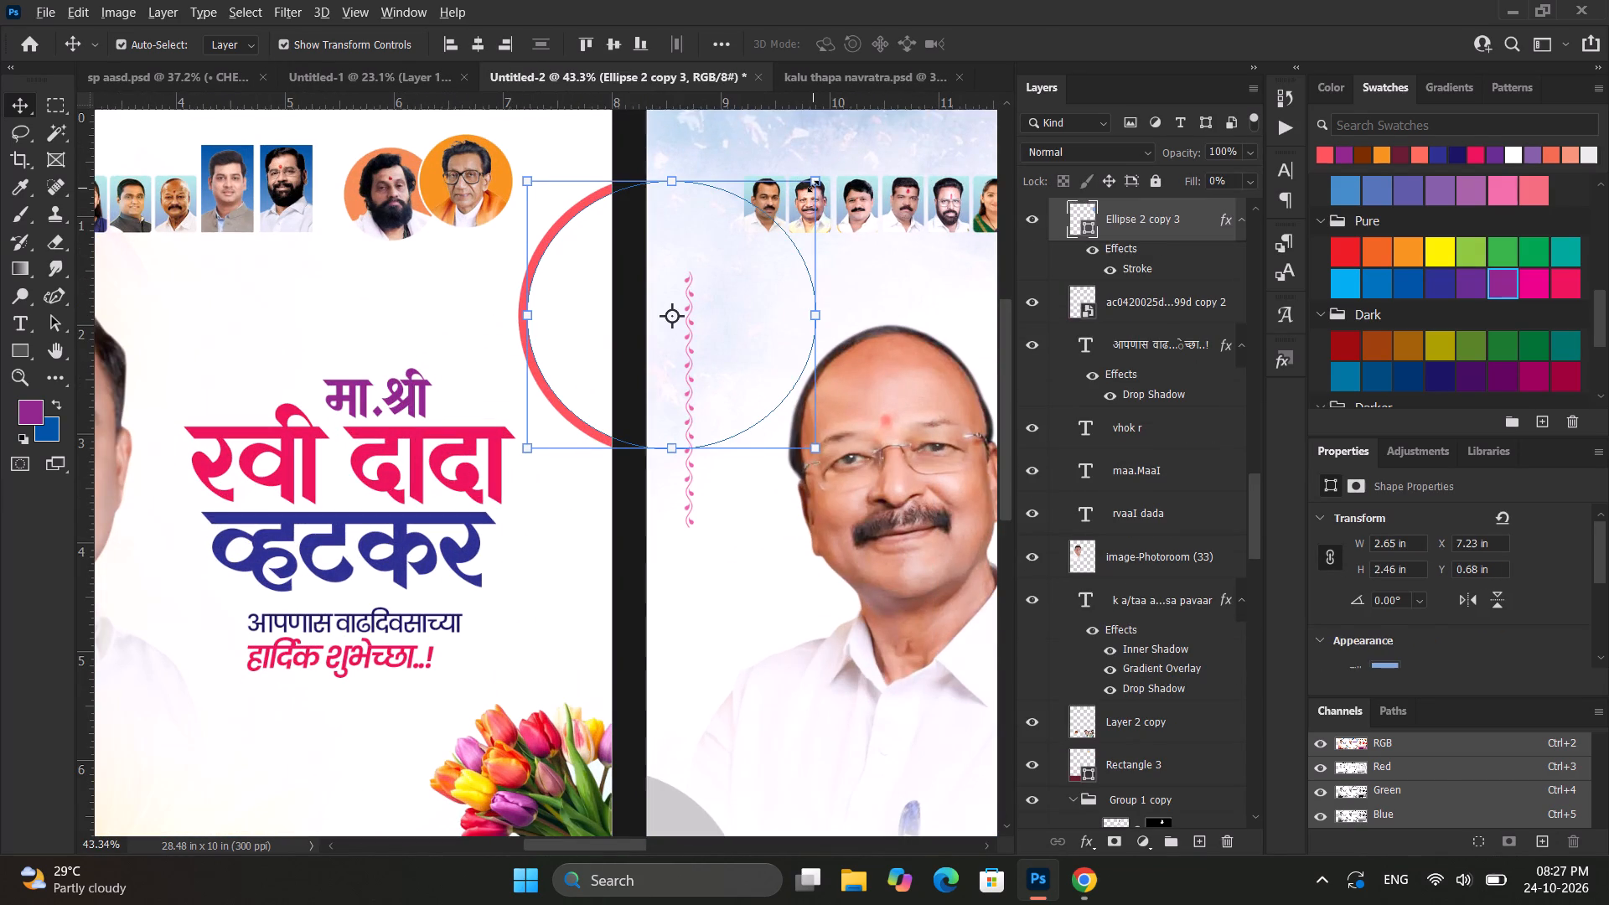
left_click_drag(813, 186, 794, 199, "alt")
left_click(1040, 44)
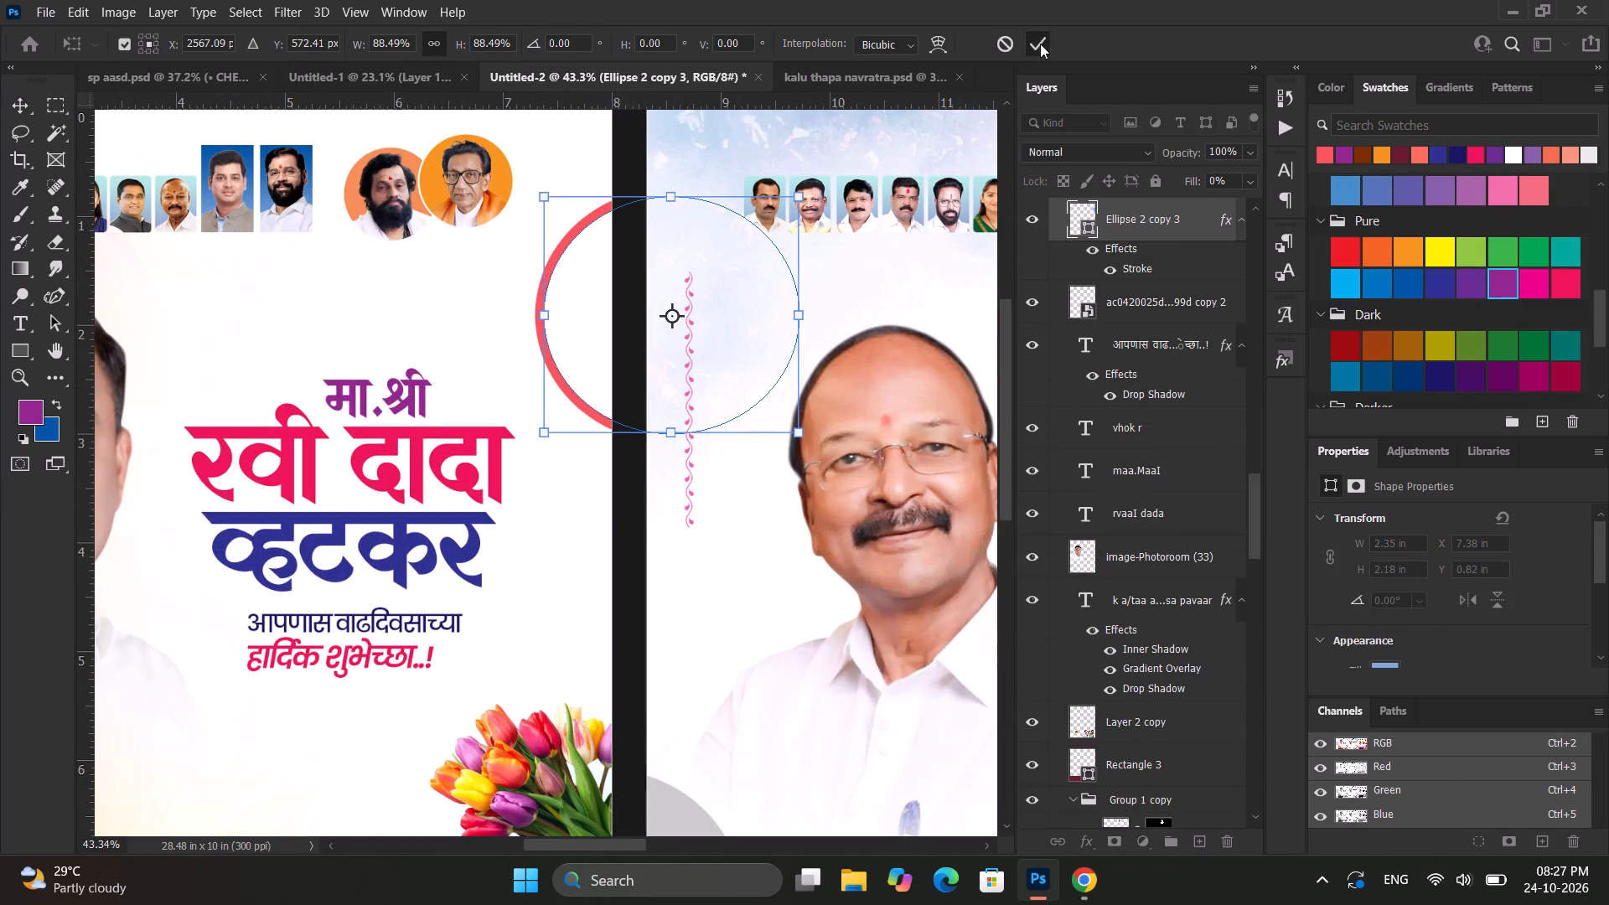
Duplicate the coral ring and enlarge the copy about the same centre to about 2.77 by 2.57 in as an outer ring.
key("ctrl+j")
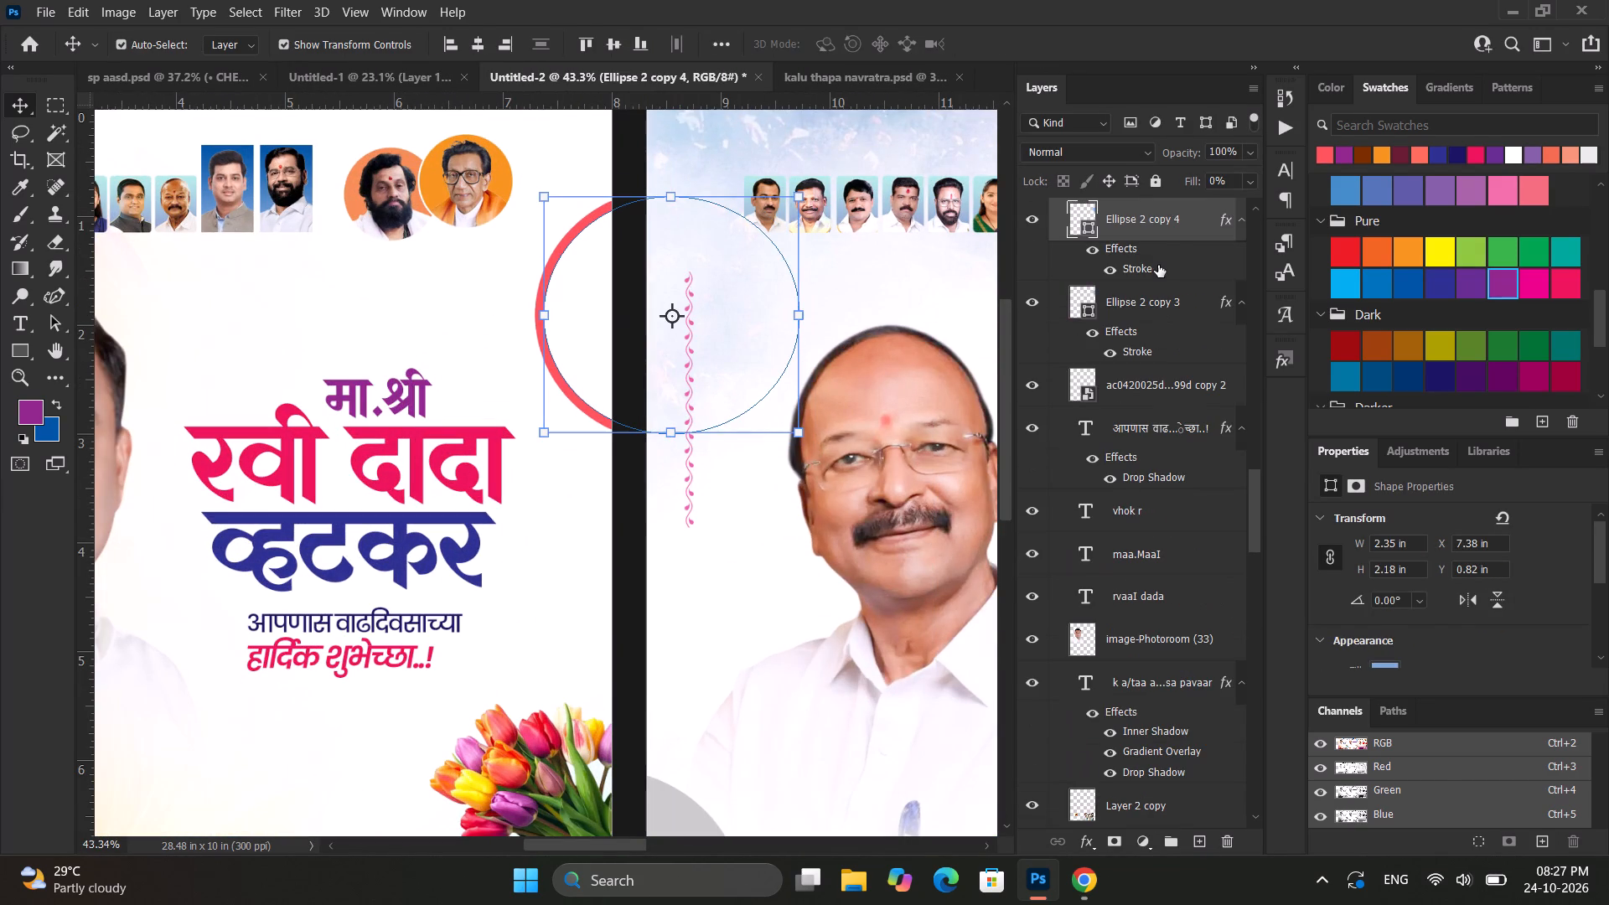
left_click_drag(802, 197, 819, 178, "alt")
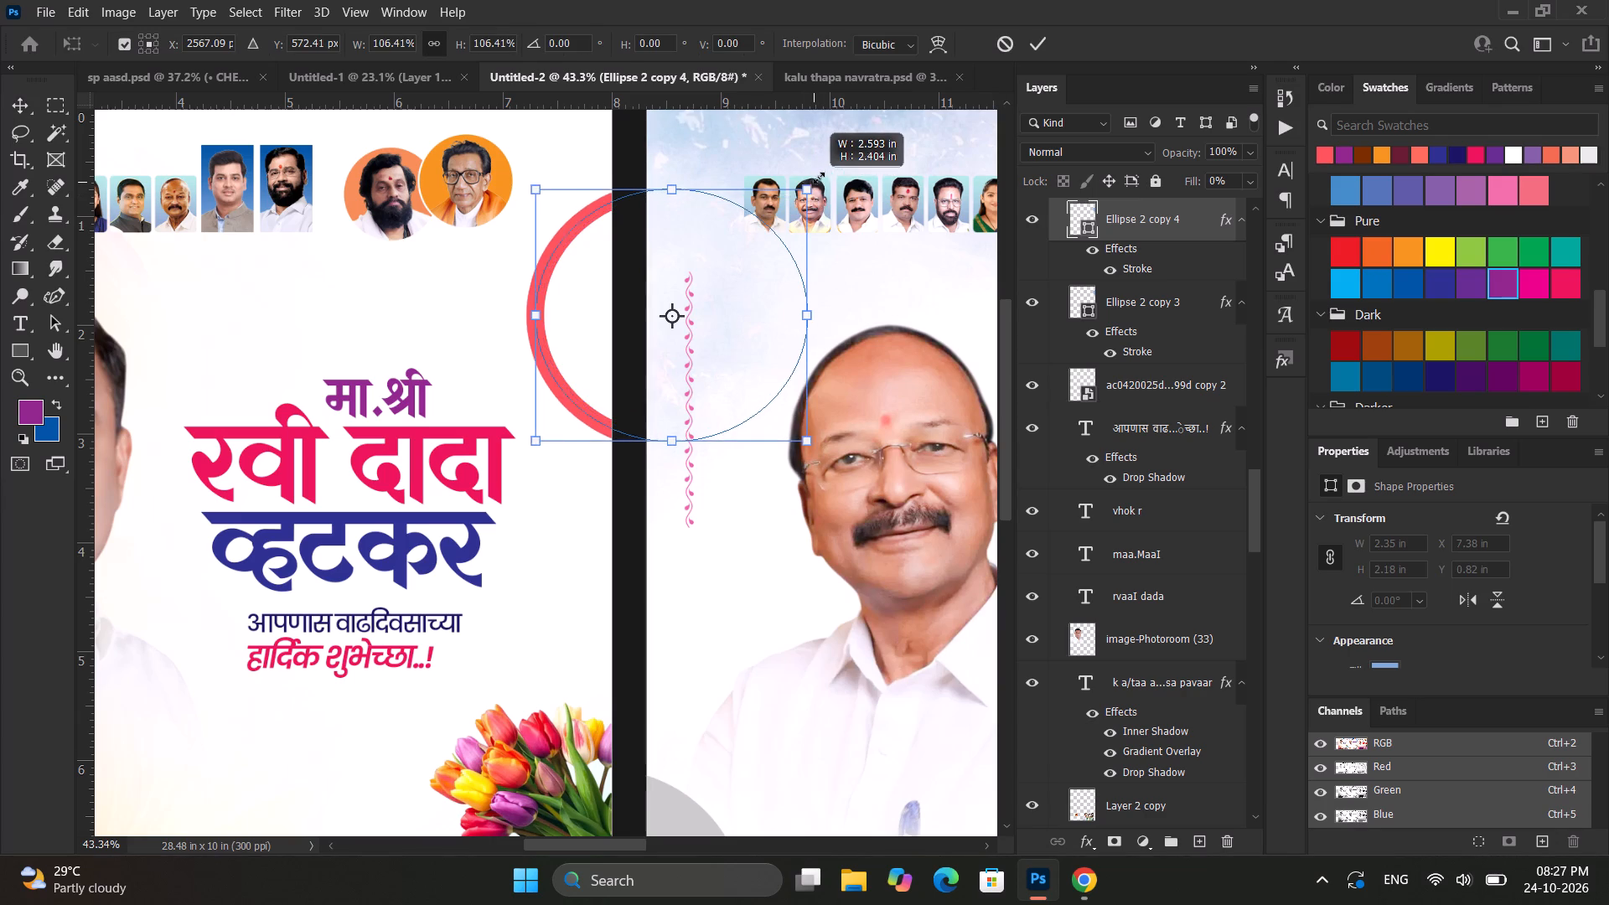
left_click_drag(819, 178, 821, 172, "alt")
left_click(1033, 45)
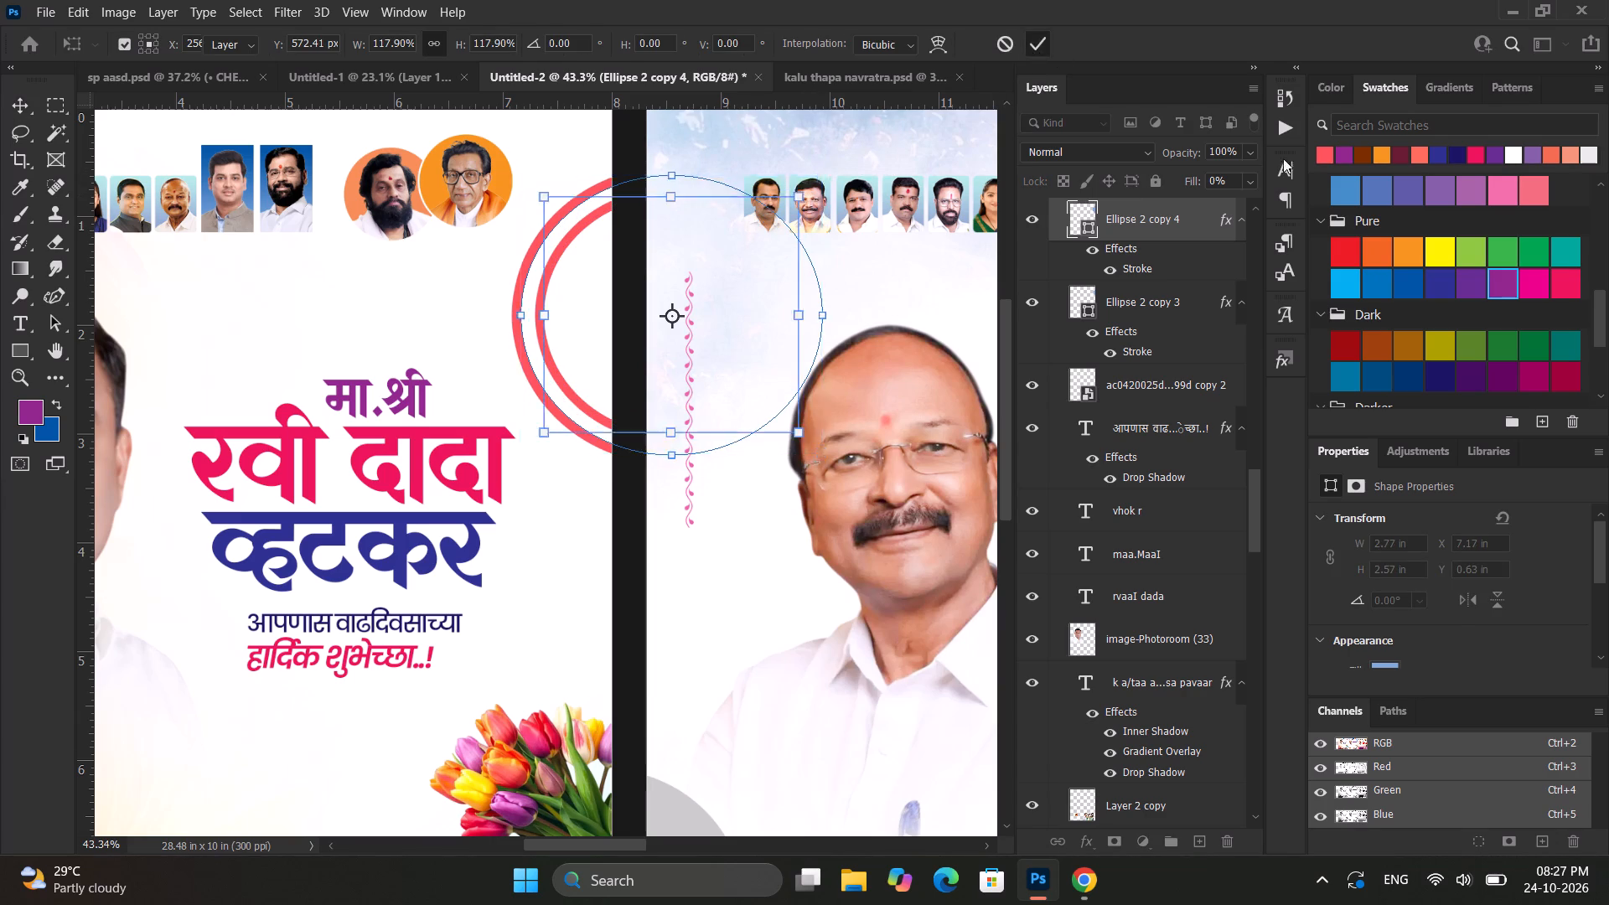
Recolour the outer ring with the Pure indigo swatch and set its stroke colour to violet #7c54ff.
left_click(1448, 272)
scroll(702, 381, "down", 4, "alt")
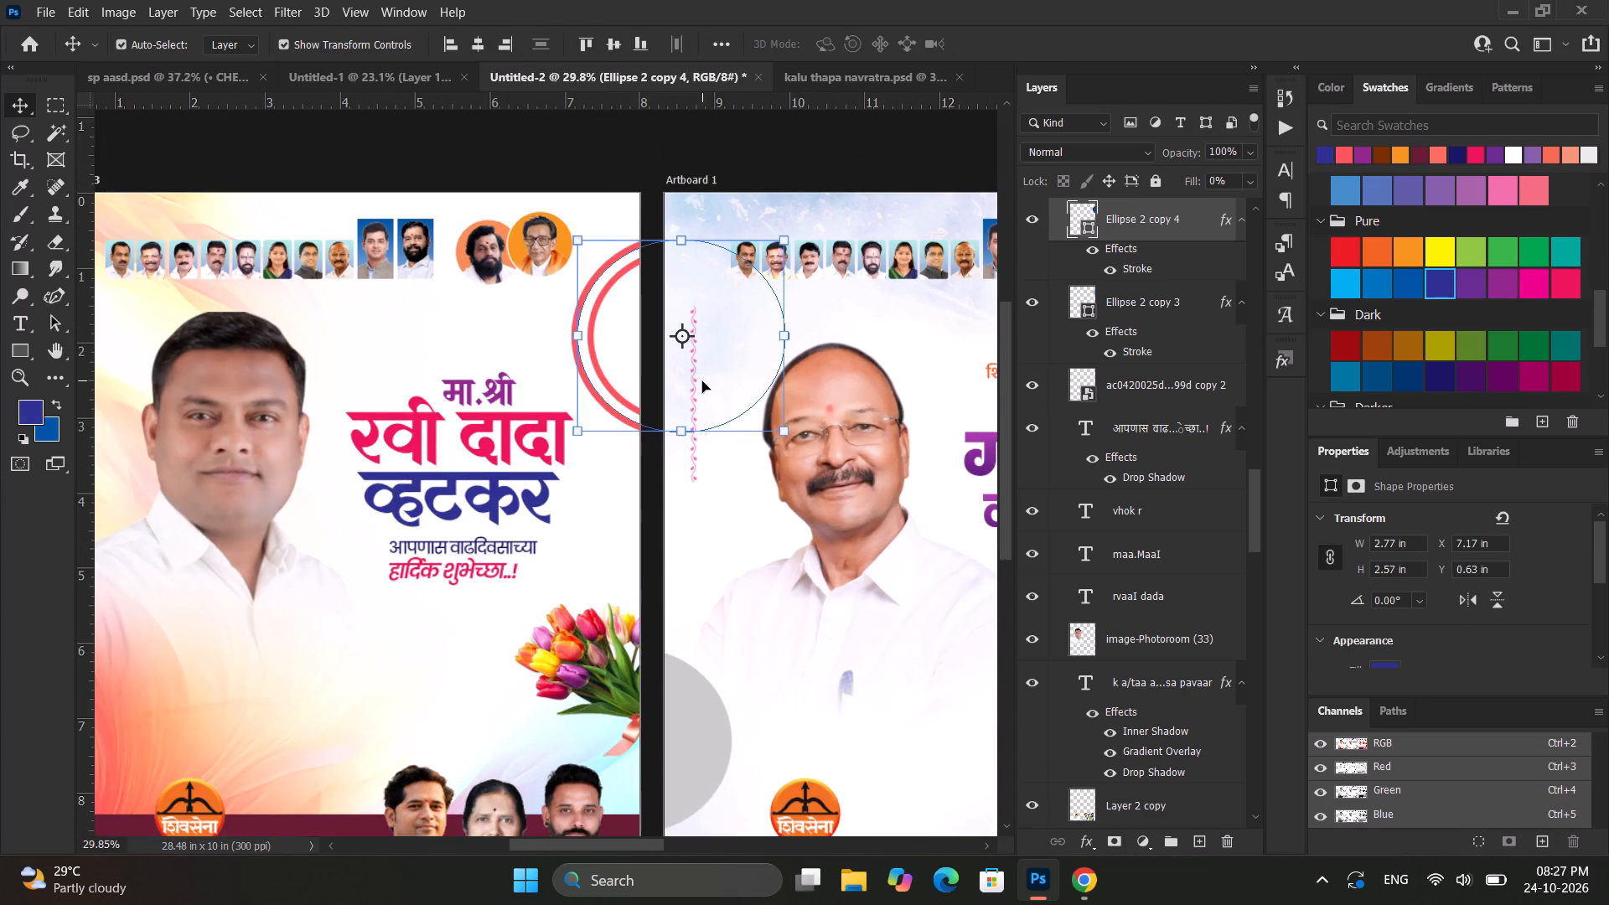
scroll(702, 381, "up", 2)
double_click(1151, 271)
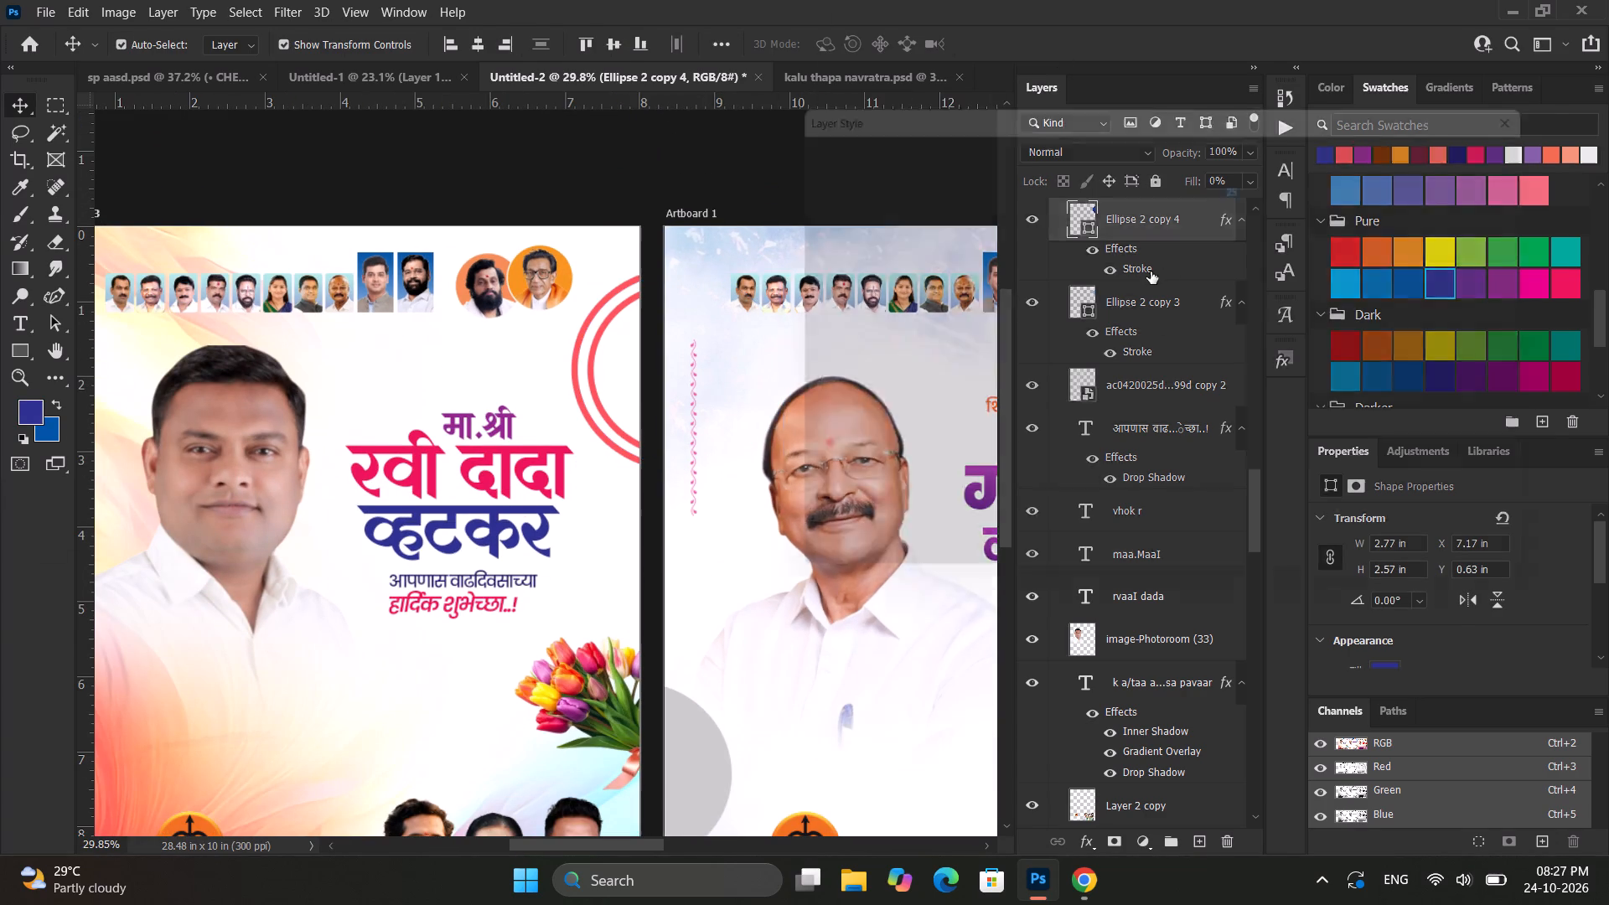
left_click(1073, 335)
left_click(1094, 329)
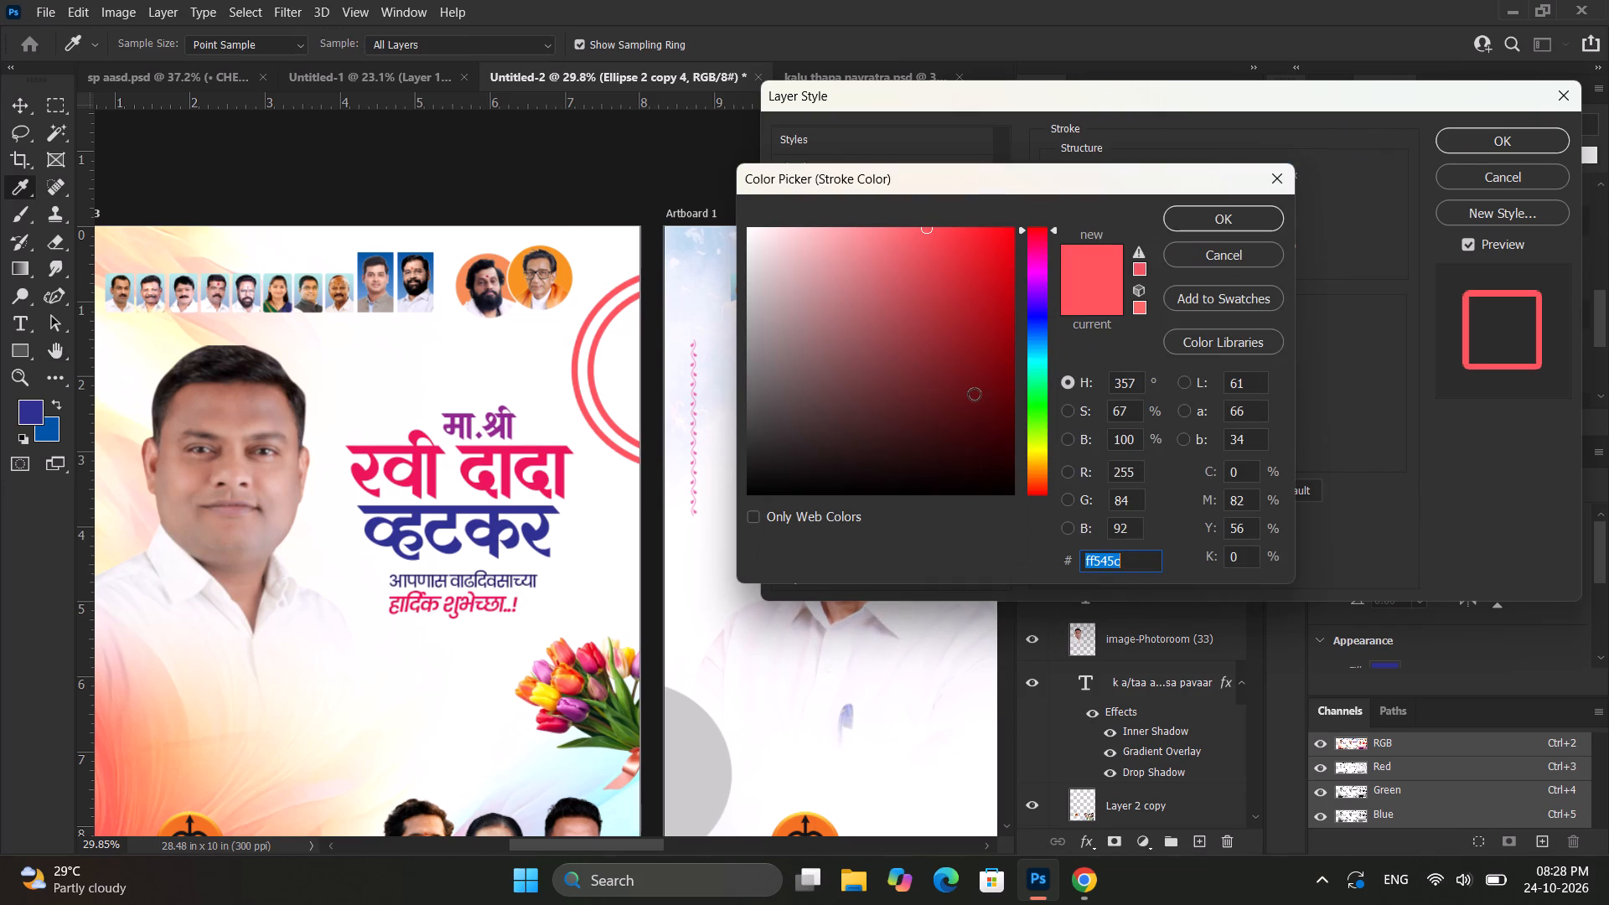
left_click_drag(1032, 272, 1029, 338)
left_click_drag(1029, 338, 1027, 306)
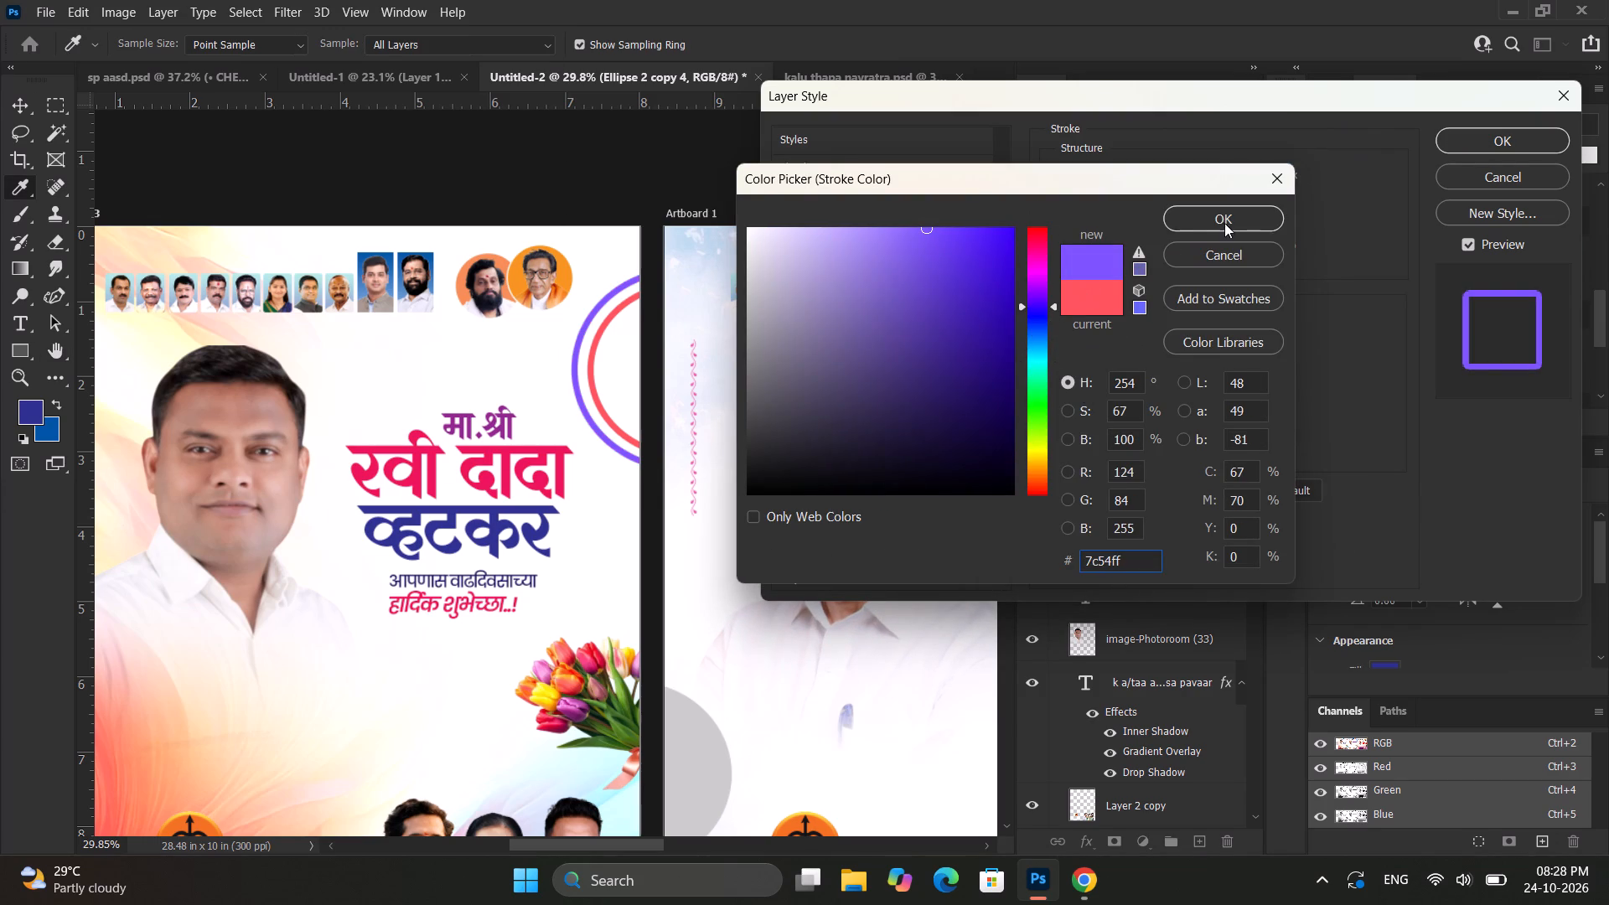
left_click(1224, 223)
left_click(1493, 142)
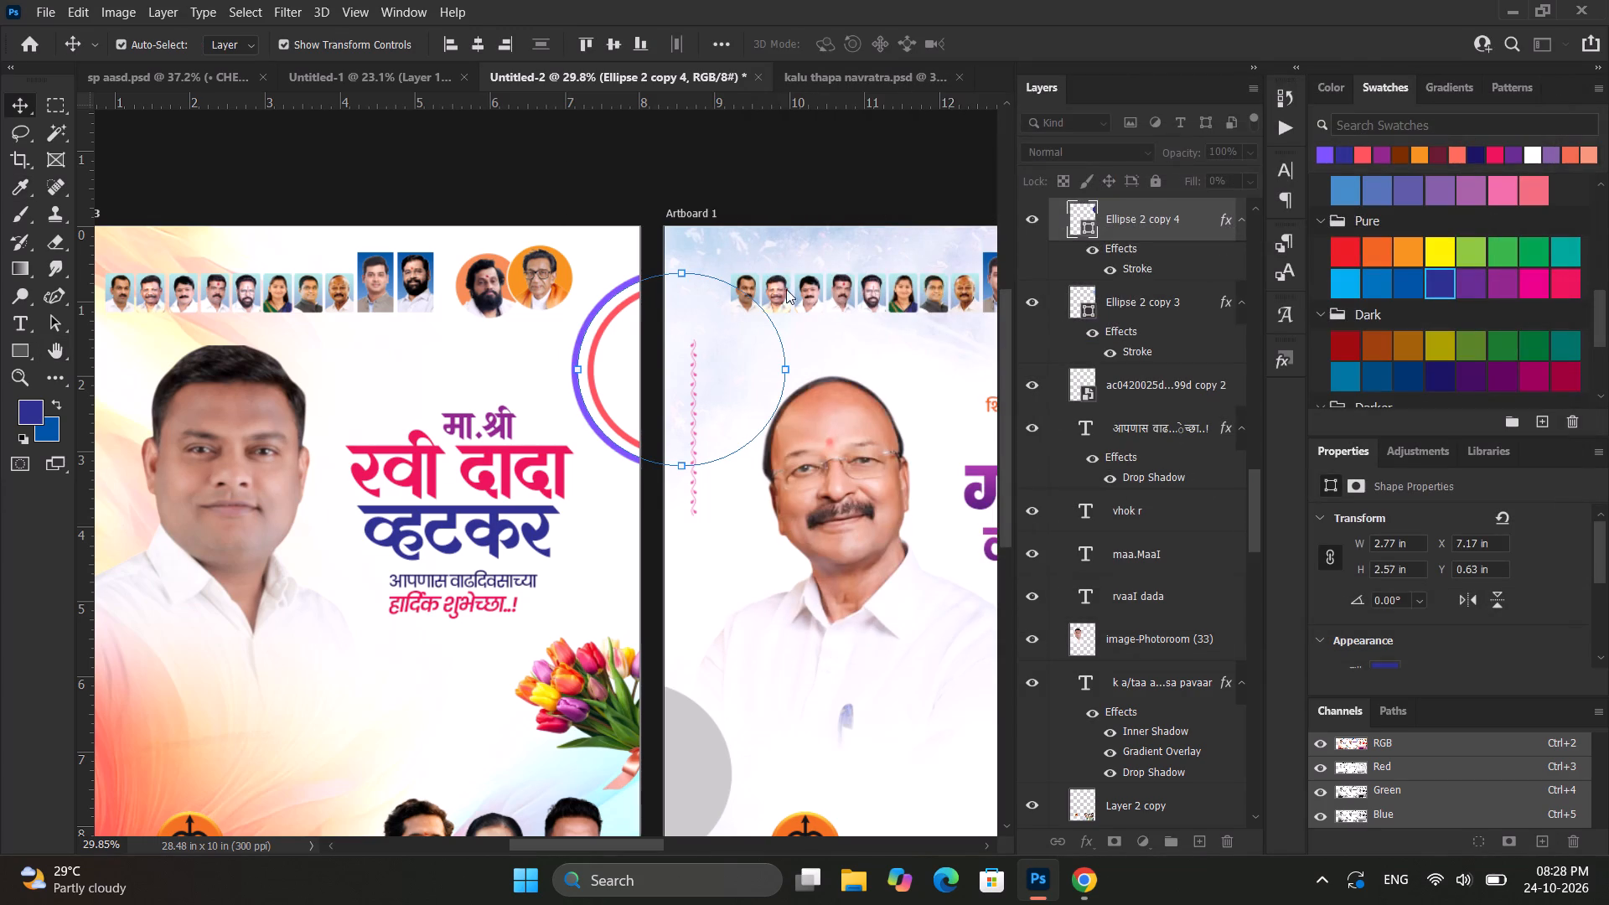
Scale the violet outer ring on Artboard 3 down about its centre to about 2.57 by 2.38 in.
scroll(637, 297, "up", 10, "alt")
left_click_drag(702, 250, 702, 264, "alt")
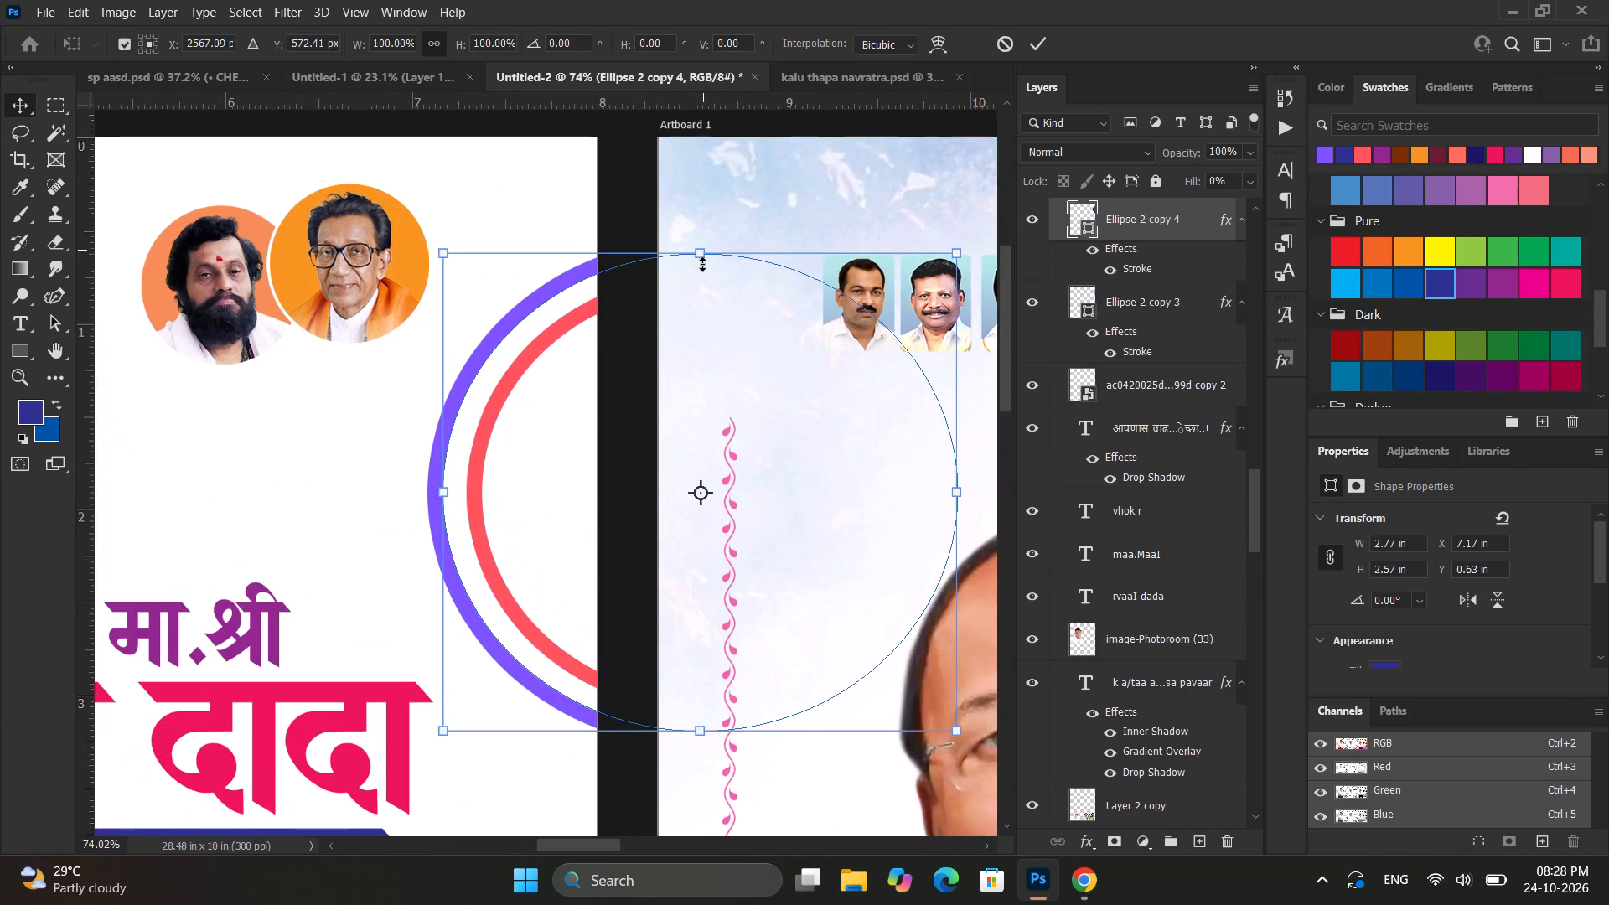
left_click_drag(702, 264, 702, 265, "alt")
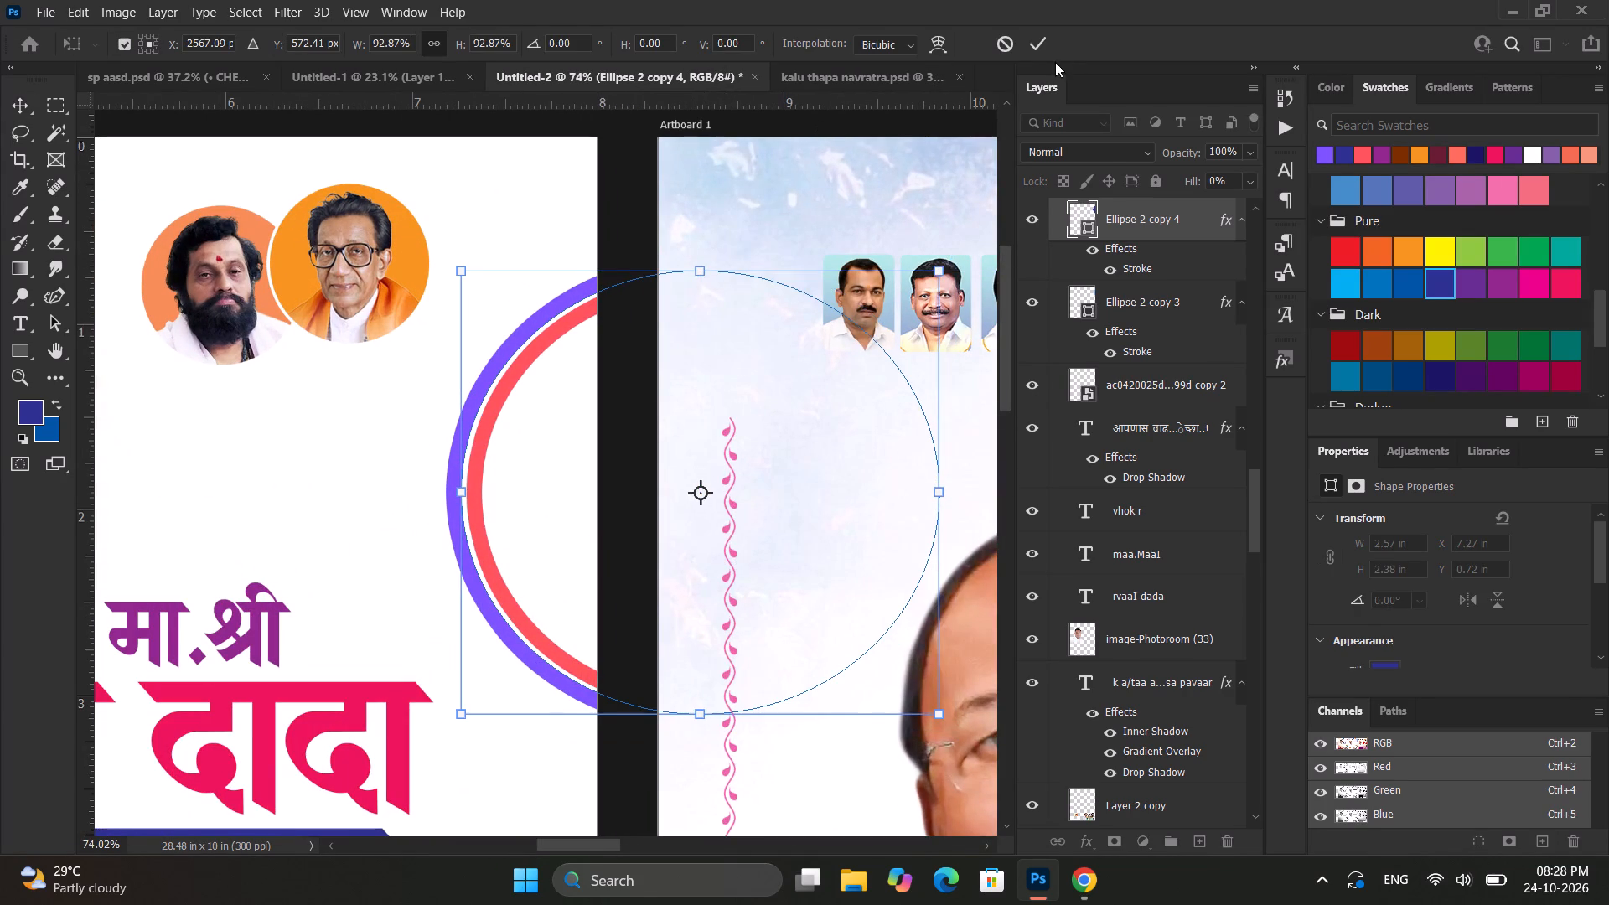
left_click(1034, 43)
Scale both rings down together to about 2.24 by 2.07 in and shift them slightly down and left, nearer the name text.
left_click(1126, 297, "ctrl")
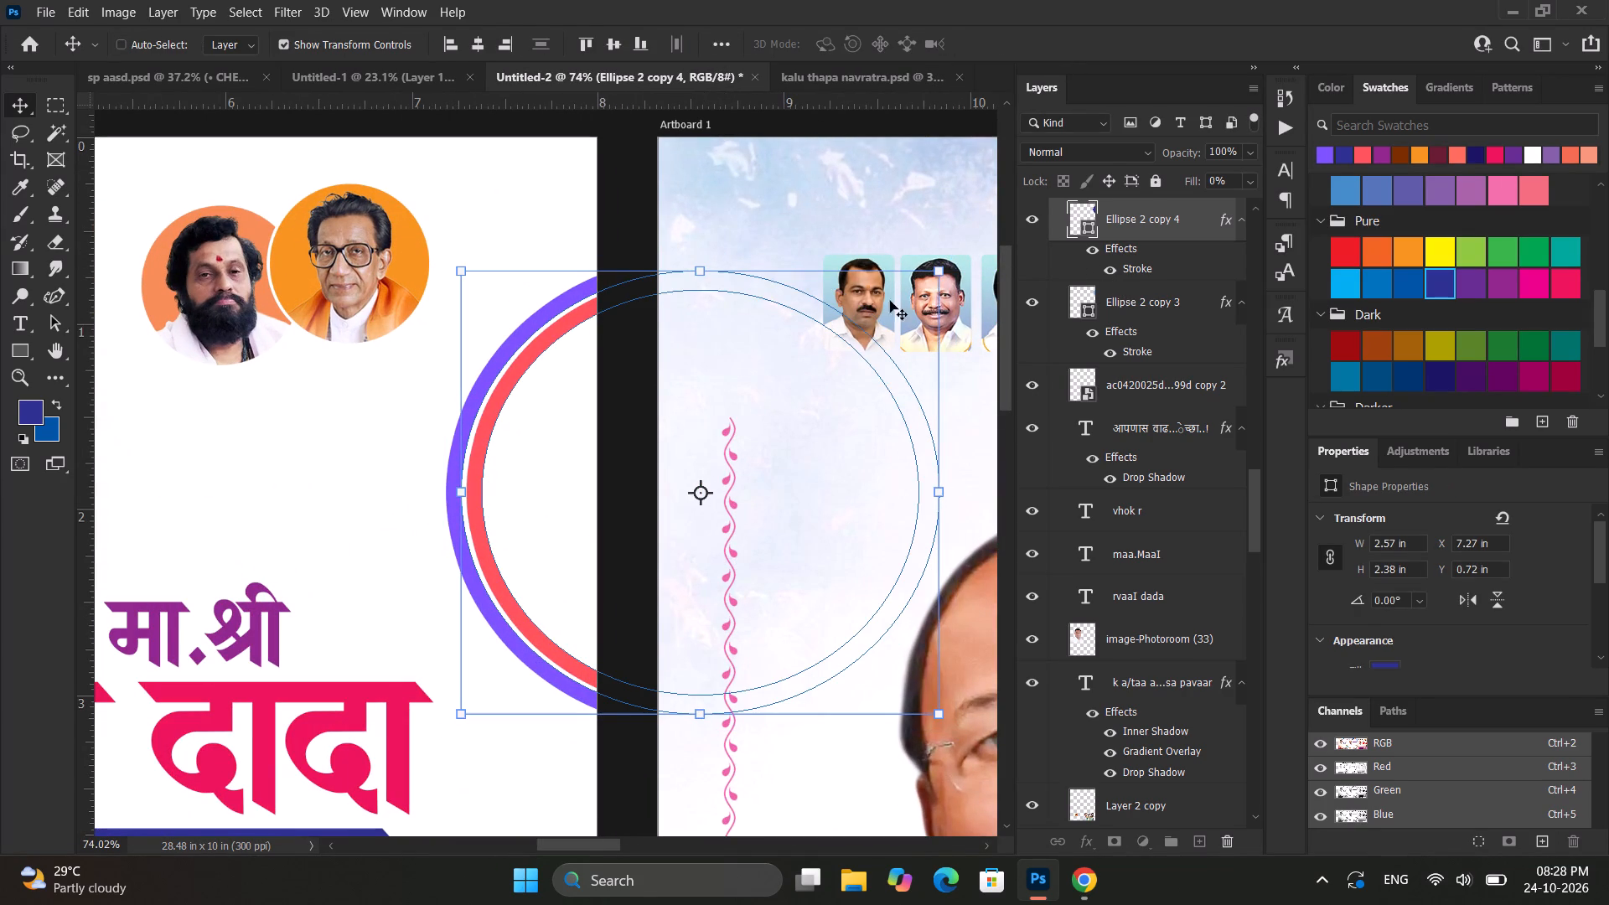
left_click_drag(937, 268, 903, 293, "alt")
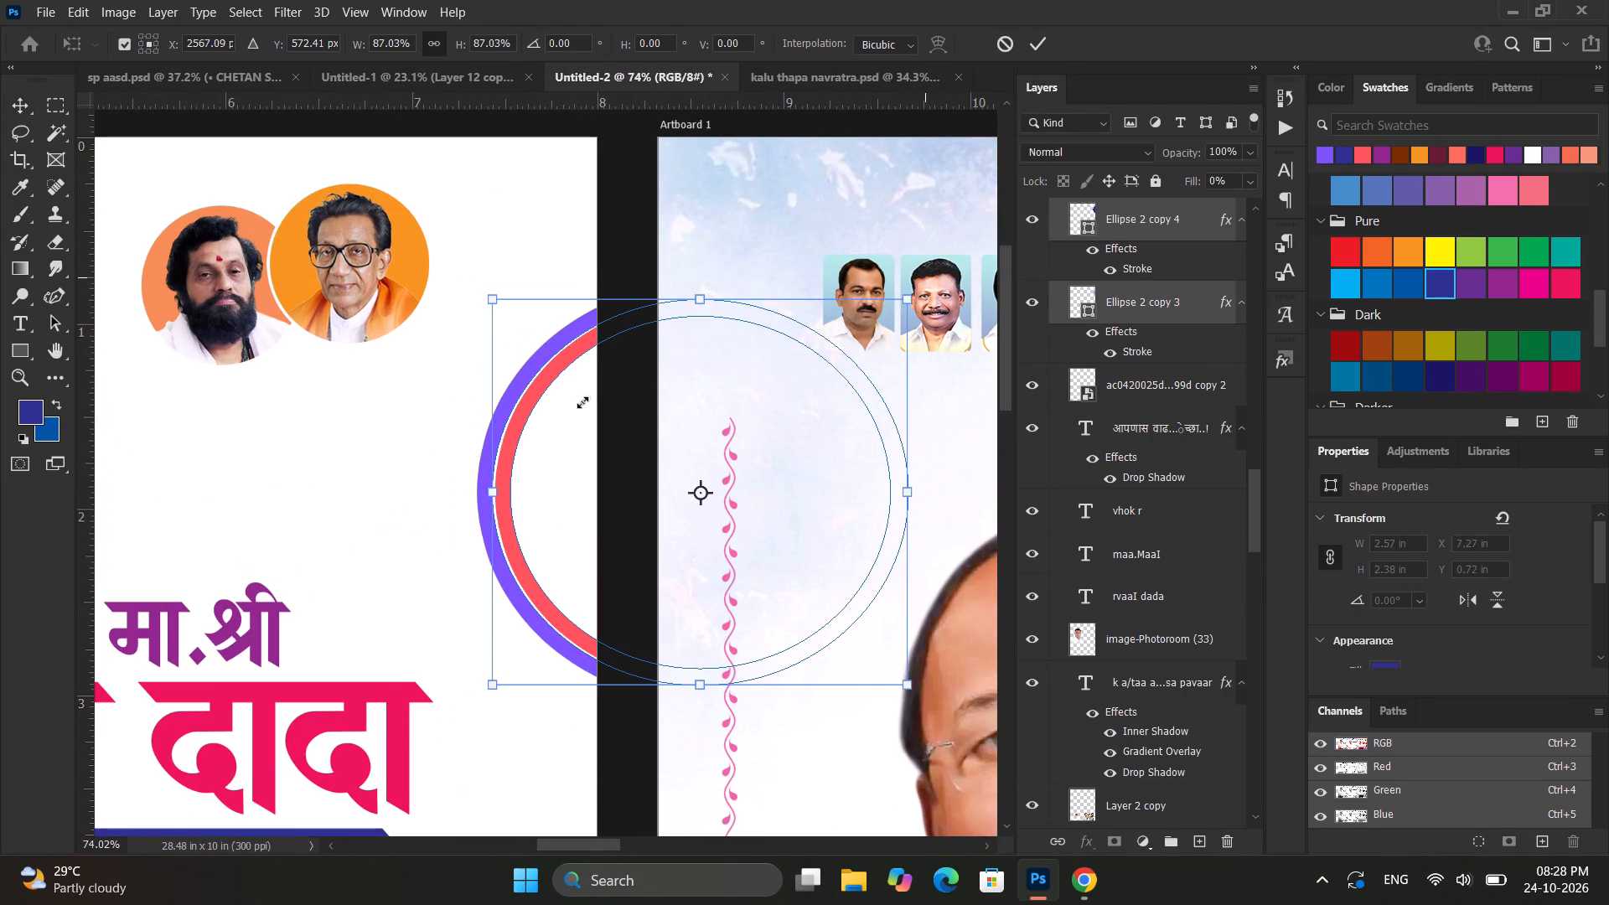
left_click_drag(551, 375, 520, 393)
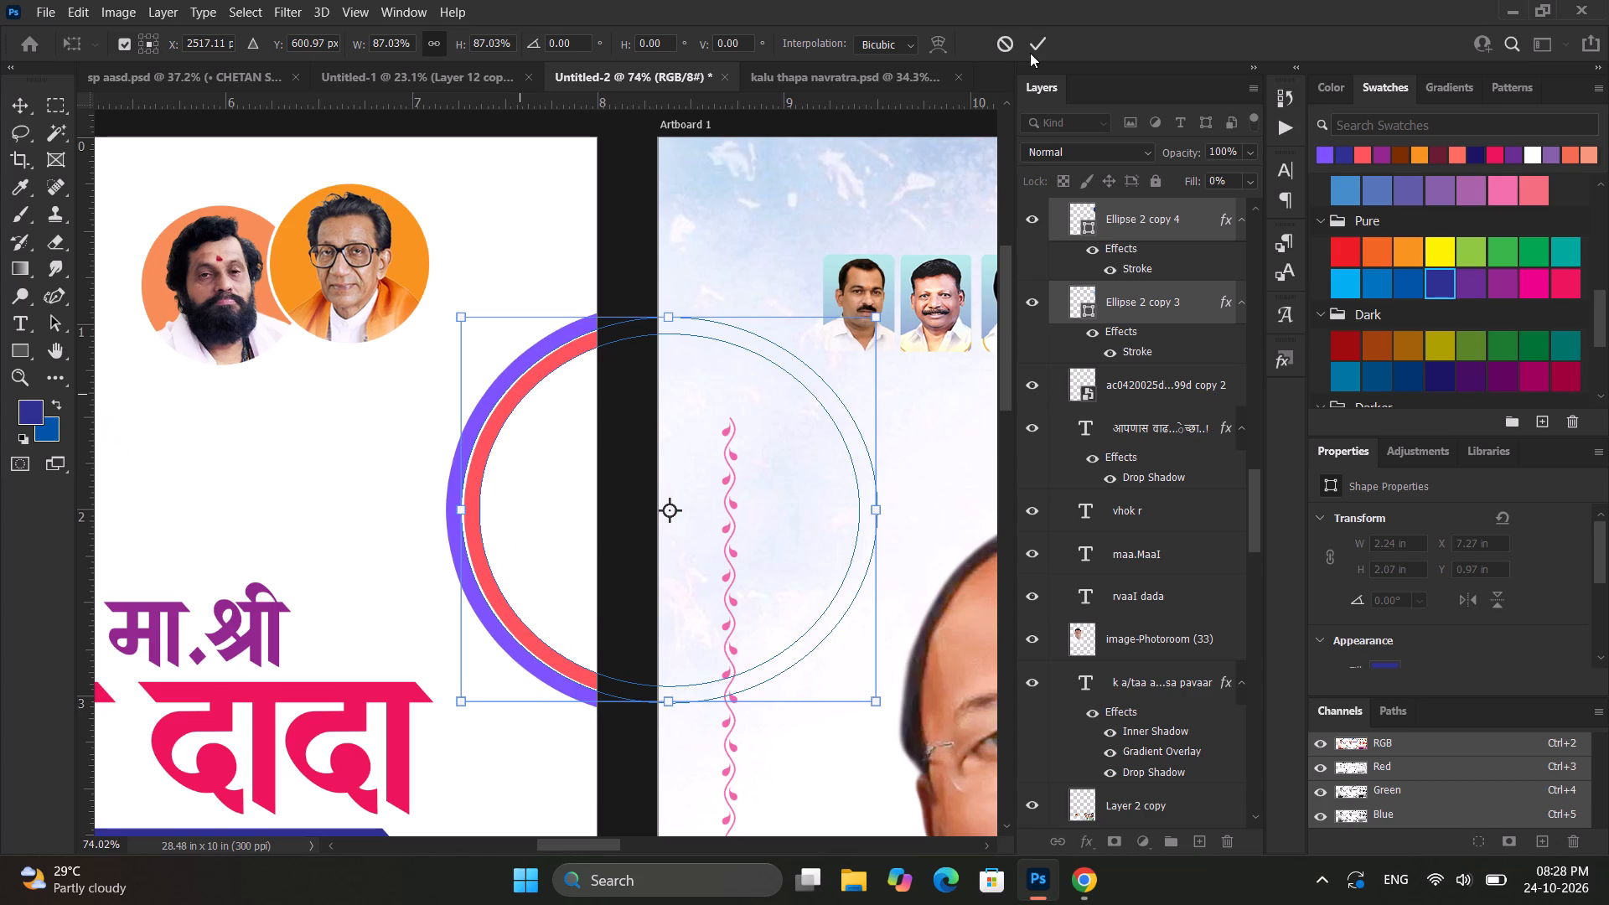
left_click(1029, 53)
scroll(692, 441, "down", 20, "alt")
scroll(692, 441, "down", 2, "alt")
scroll(702, 478, "down", 4)
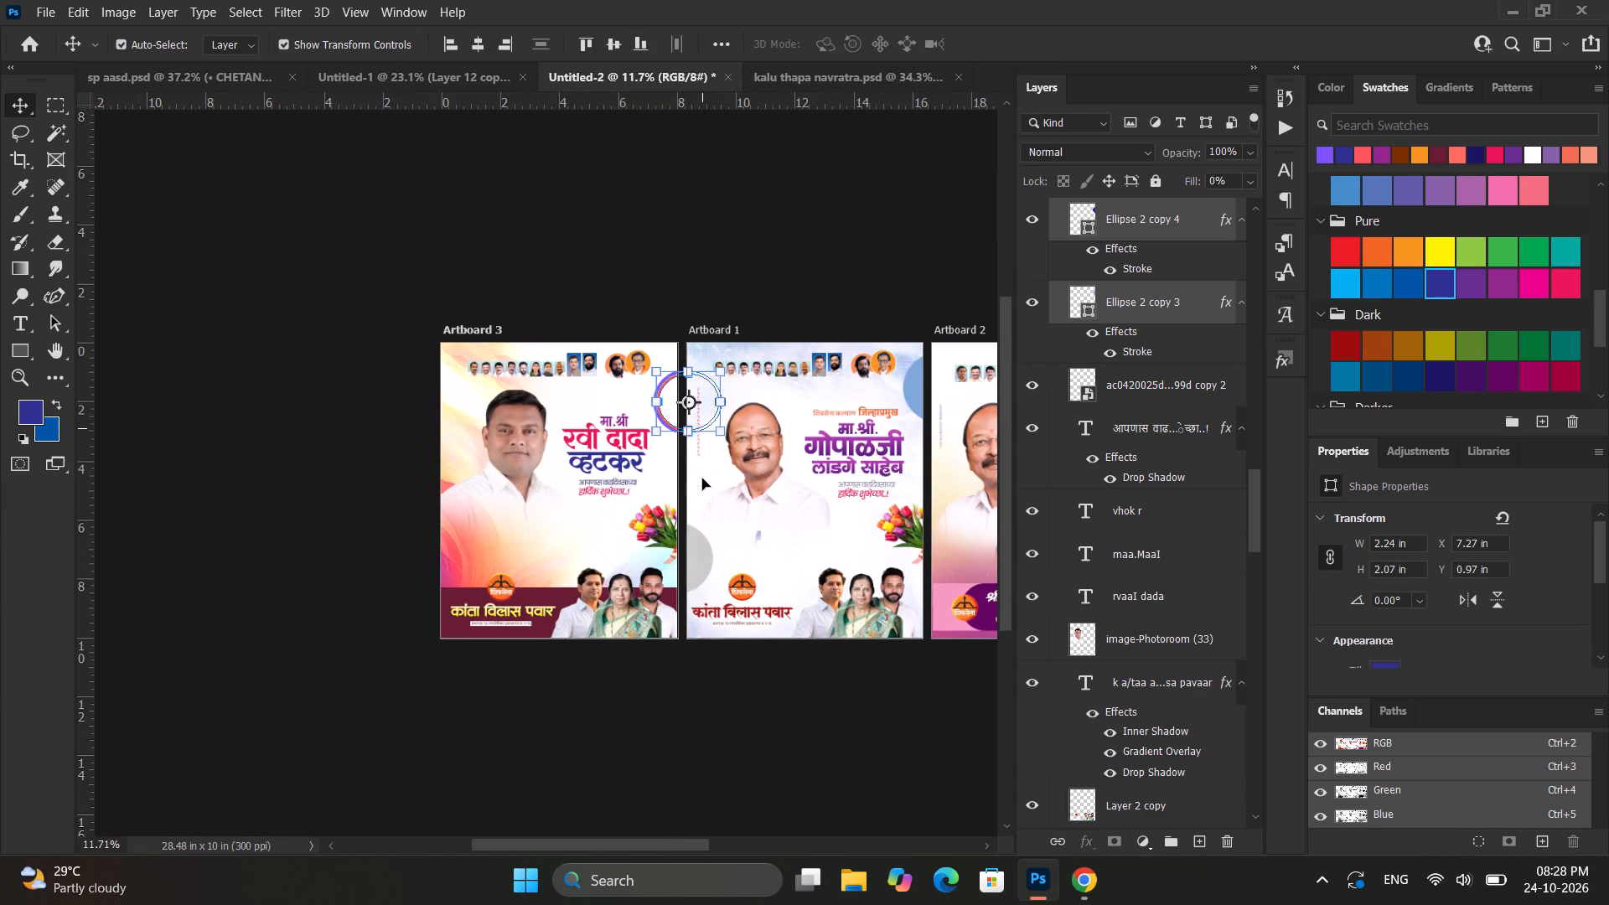
left_click(677, 221)
Recolour the outer ring with the light orange Pastel swatch, using it for both the shape fill and the stroke colour.
scroll(653, 390, "up", 6, "alt")
scroll(680, 411, "up", 18, "ctrl")
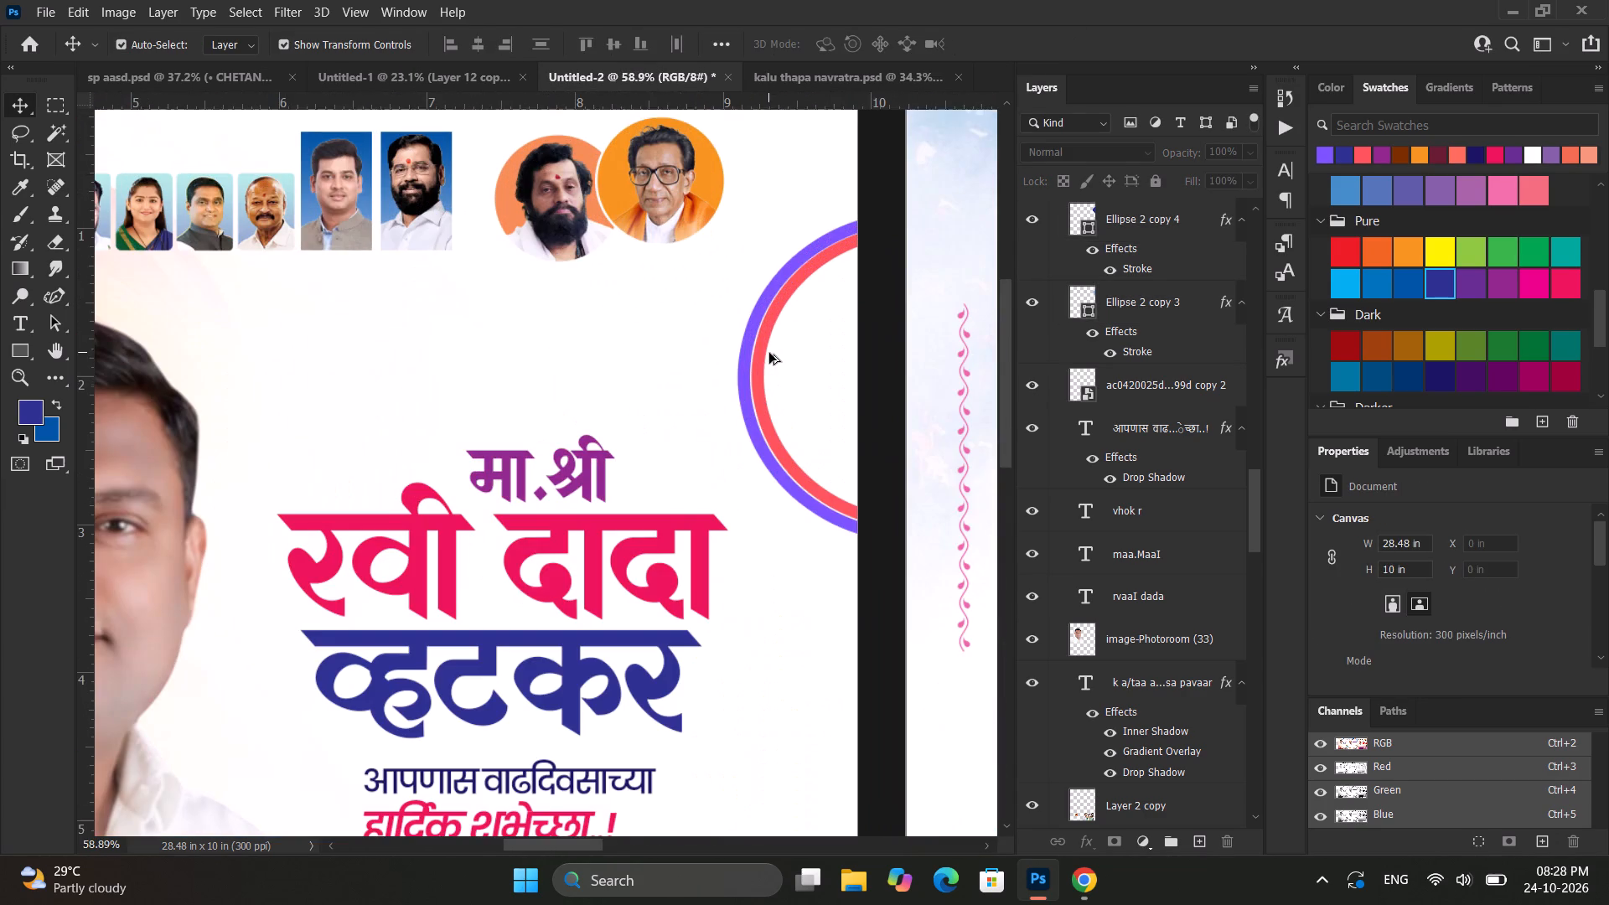
left_click(762, 344)
scroll(754, 351, "up", 7, "alt")
scroll(1419, 229, "up", 13)
left_click(1436, 292)
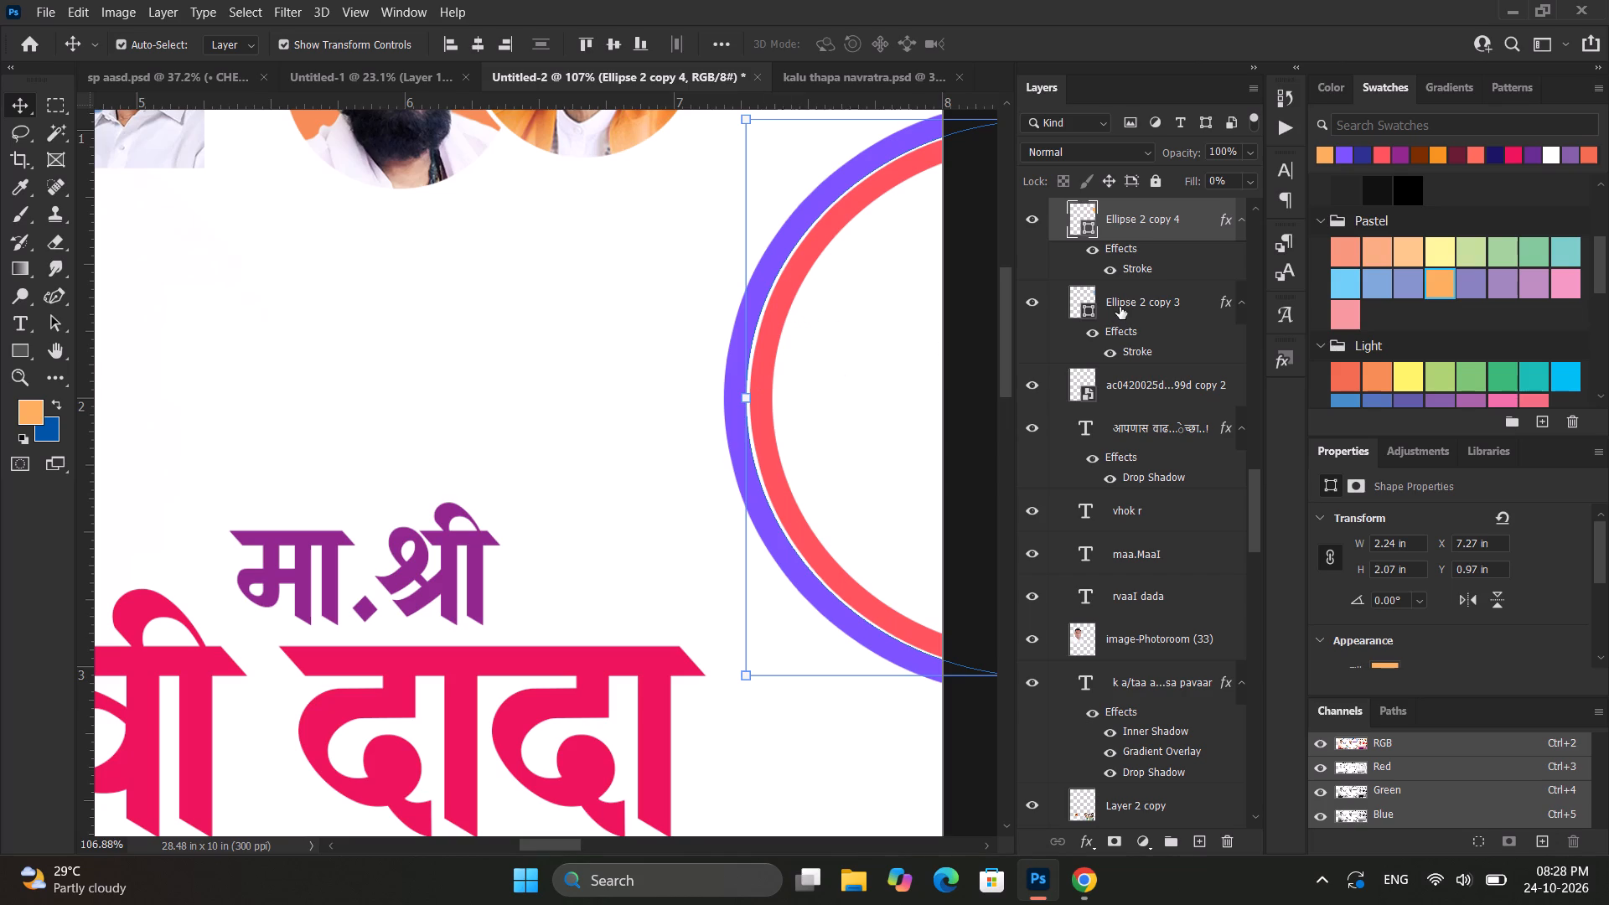
double_click(1137, 266)
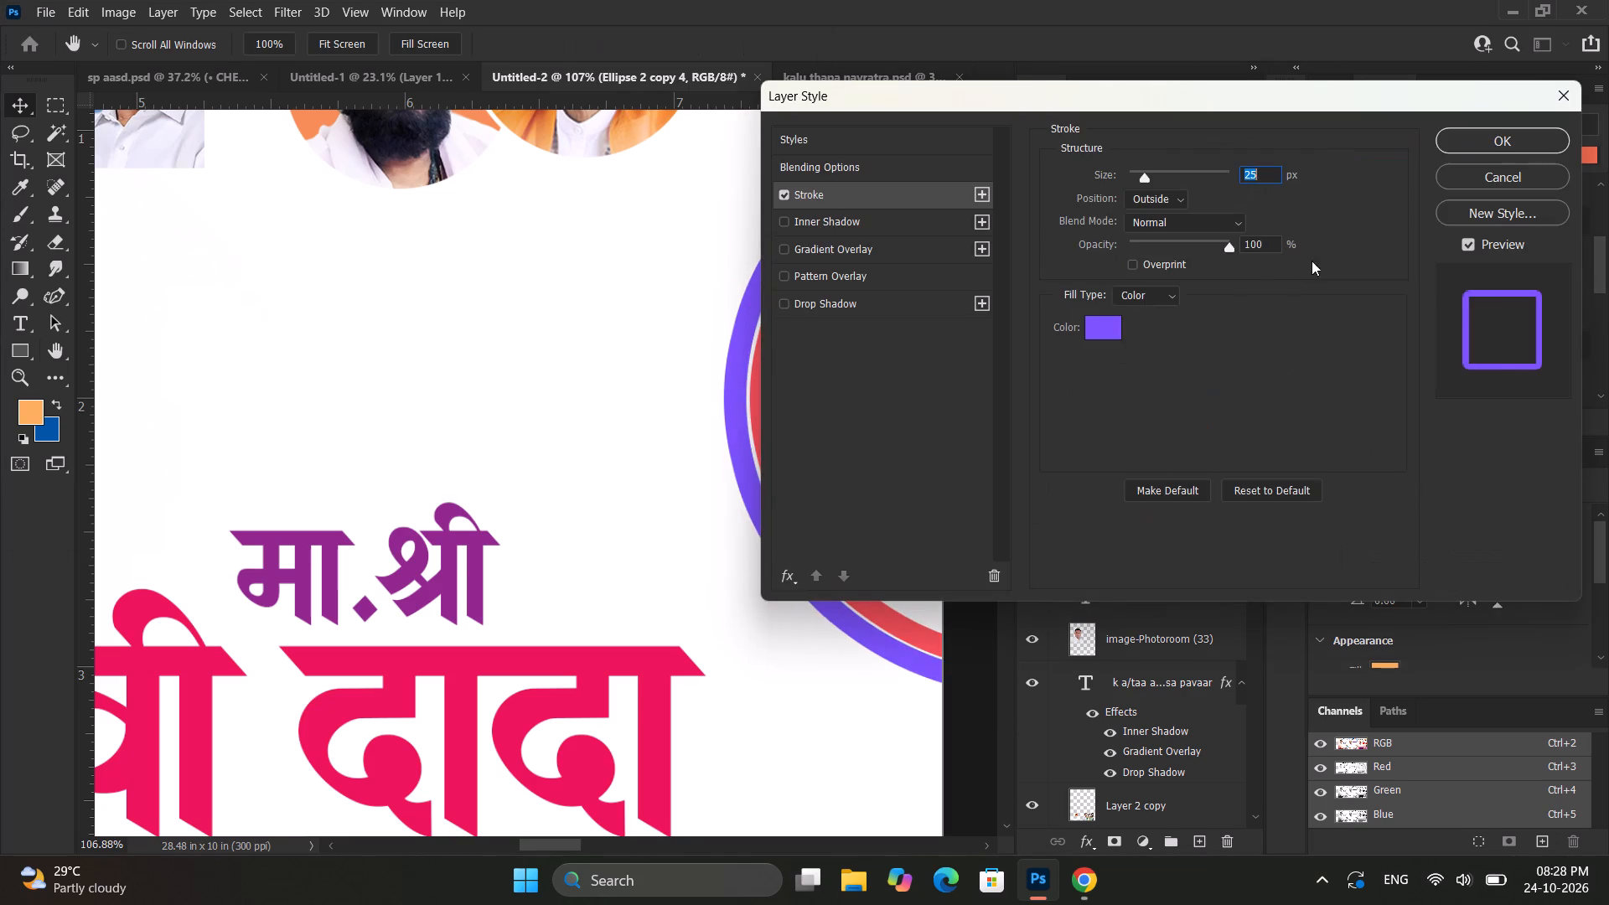
left_click_drag(1323, 102, 572, 305)
left_click(366, 529)
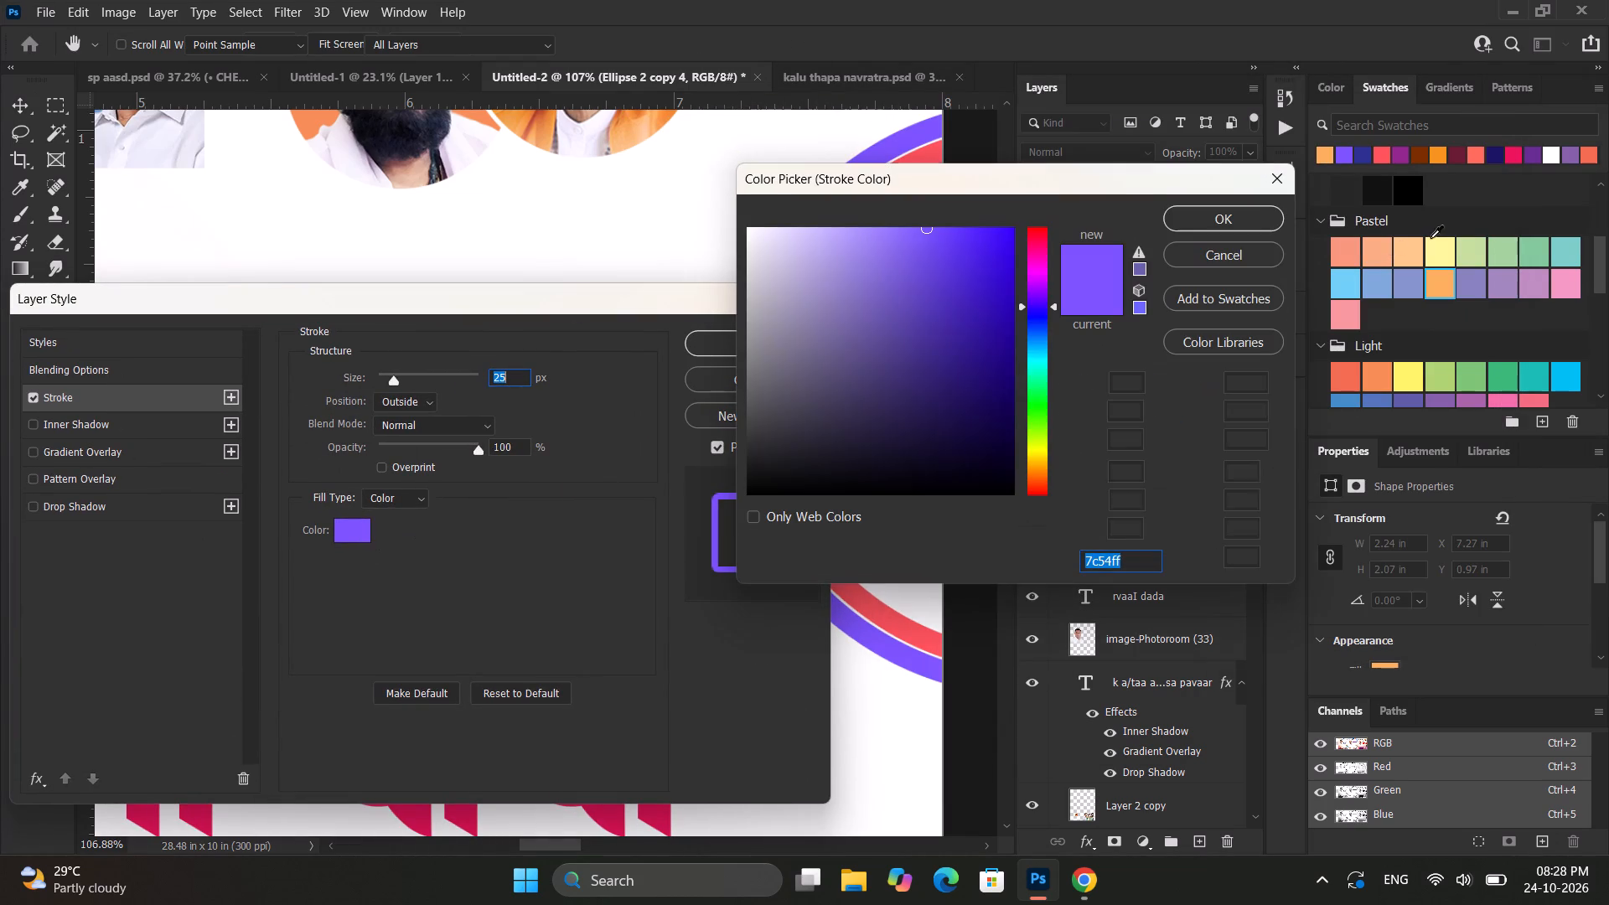
left_click(1448, 278)
left_click(1208, 215)
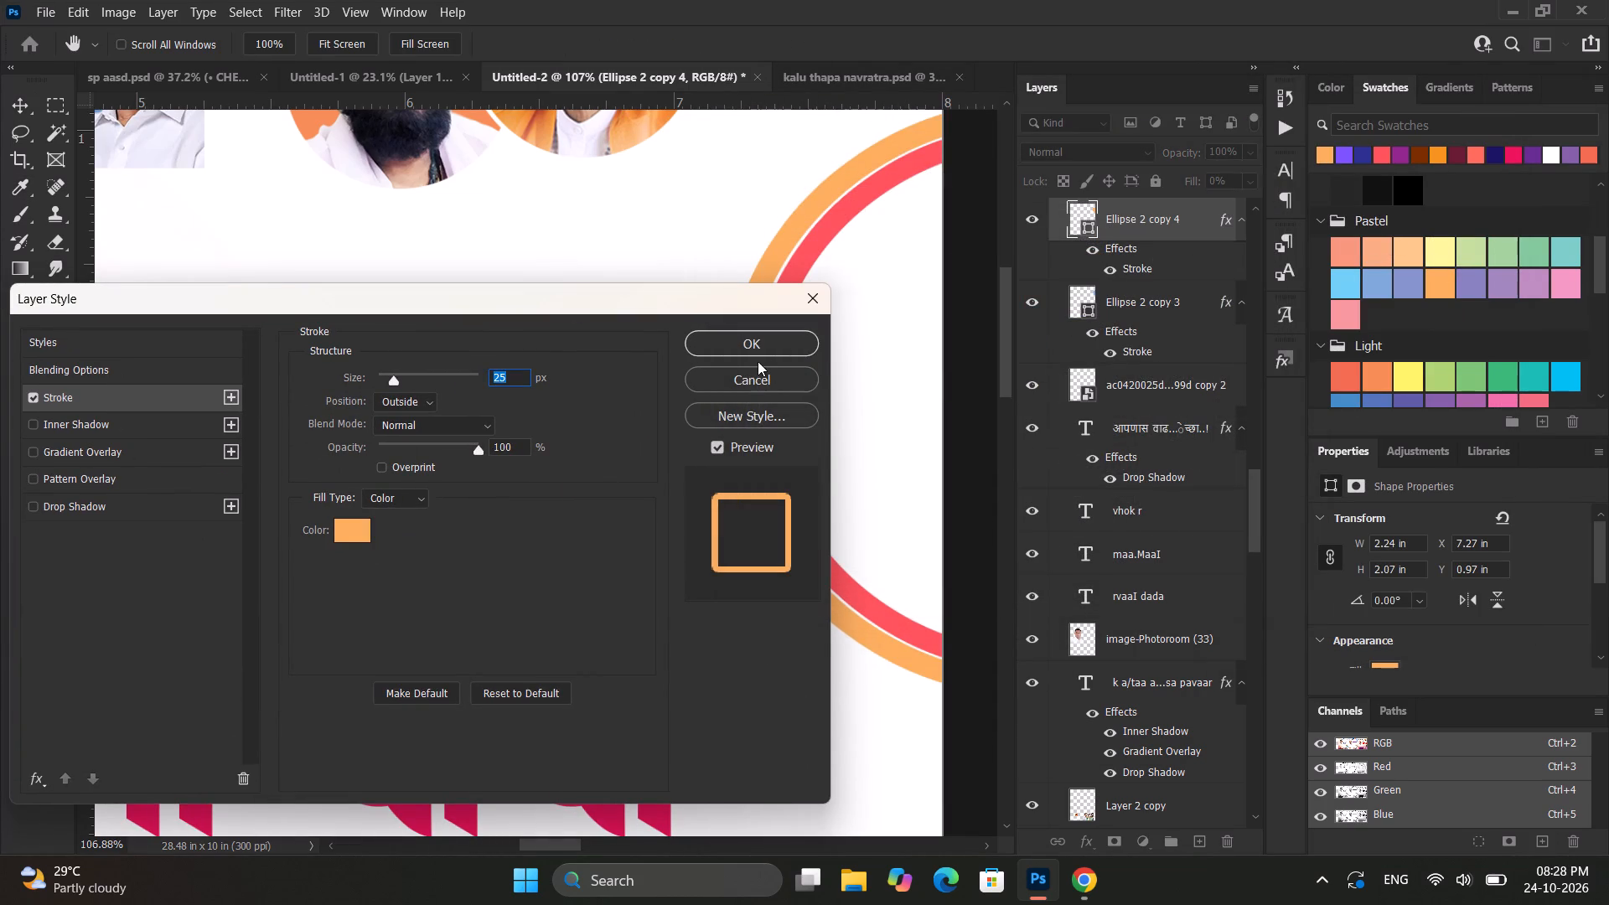
left_click(757, 356)
scroll(787, 442, "down", 18, "alt")
left_click(899, 189)
Enlarge the orange outer ring about its centre to about 2.3 by 2.14 in, widening its gap from the coral ring.
scroll(824, 420, "up", 5, "alt")
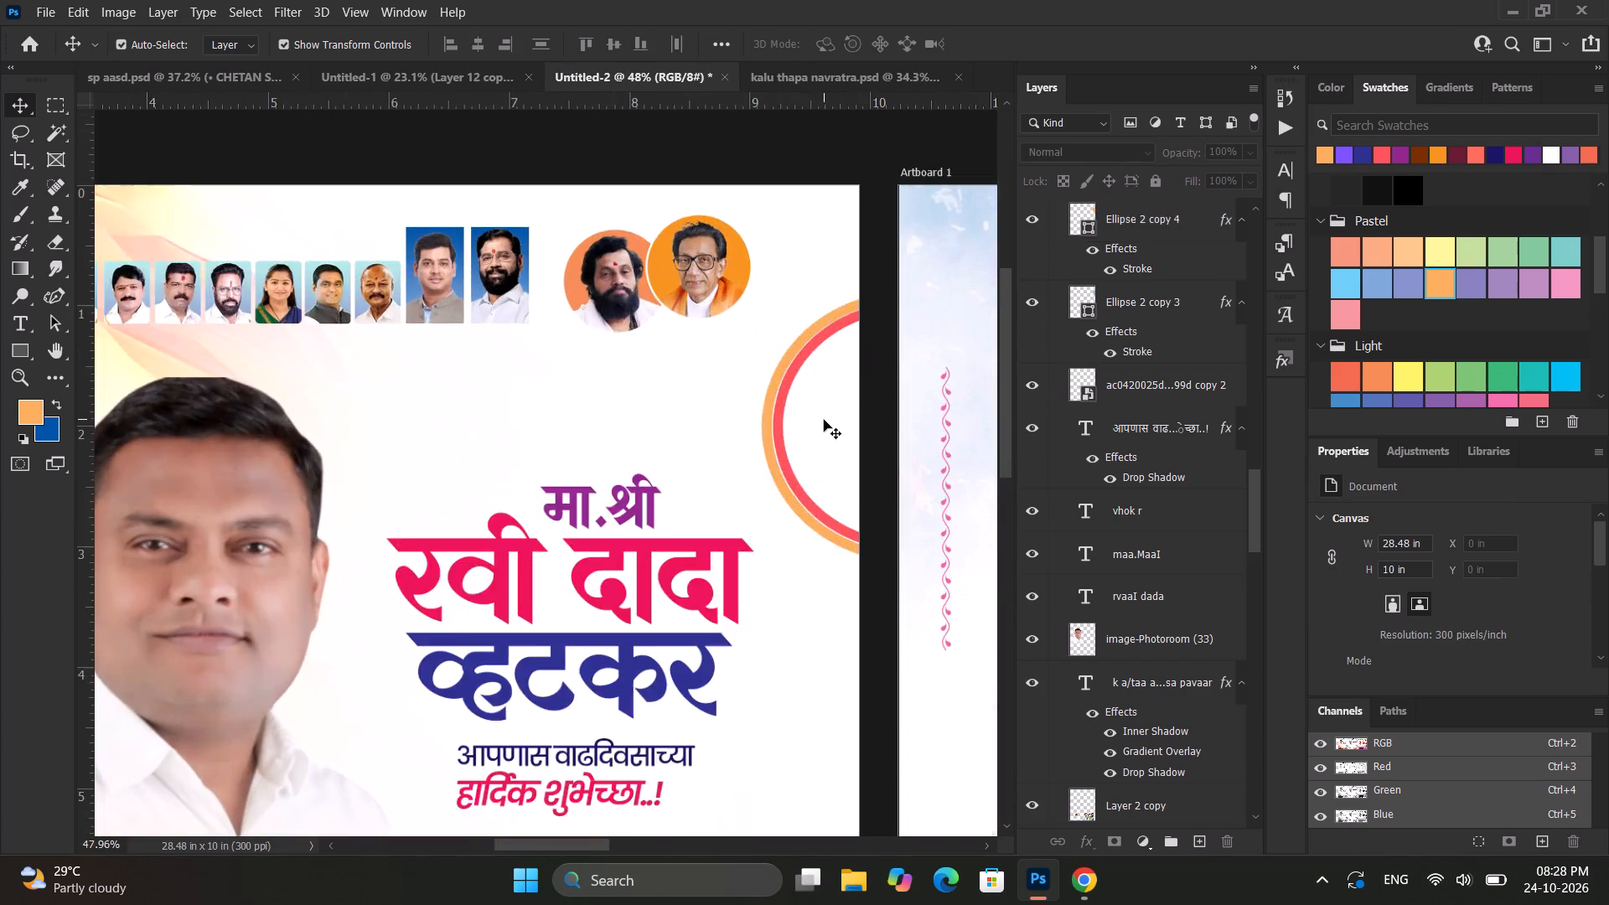
scroll(824, 420, "down", 10, "alt")
scroll(824, 420, "up", 4, "alt")
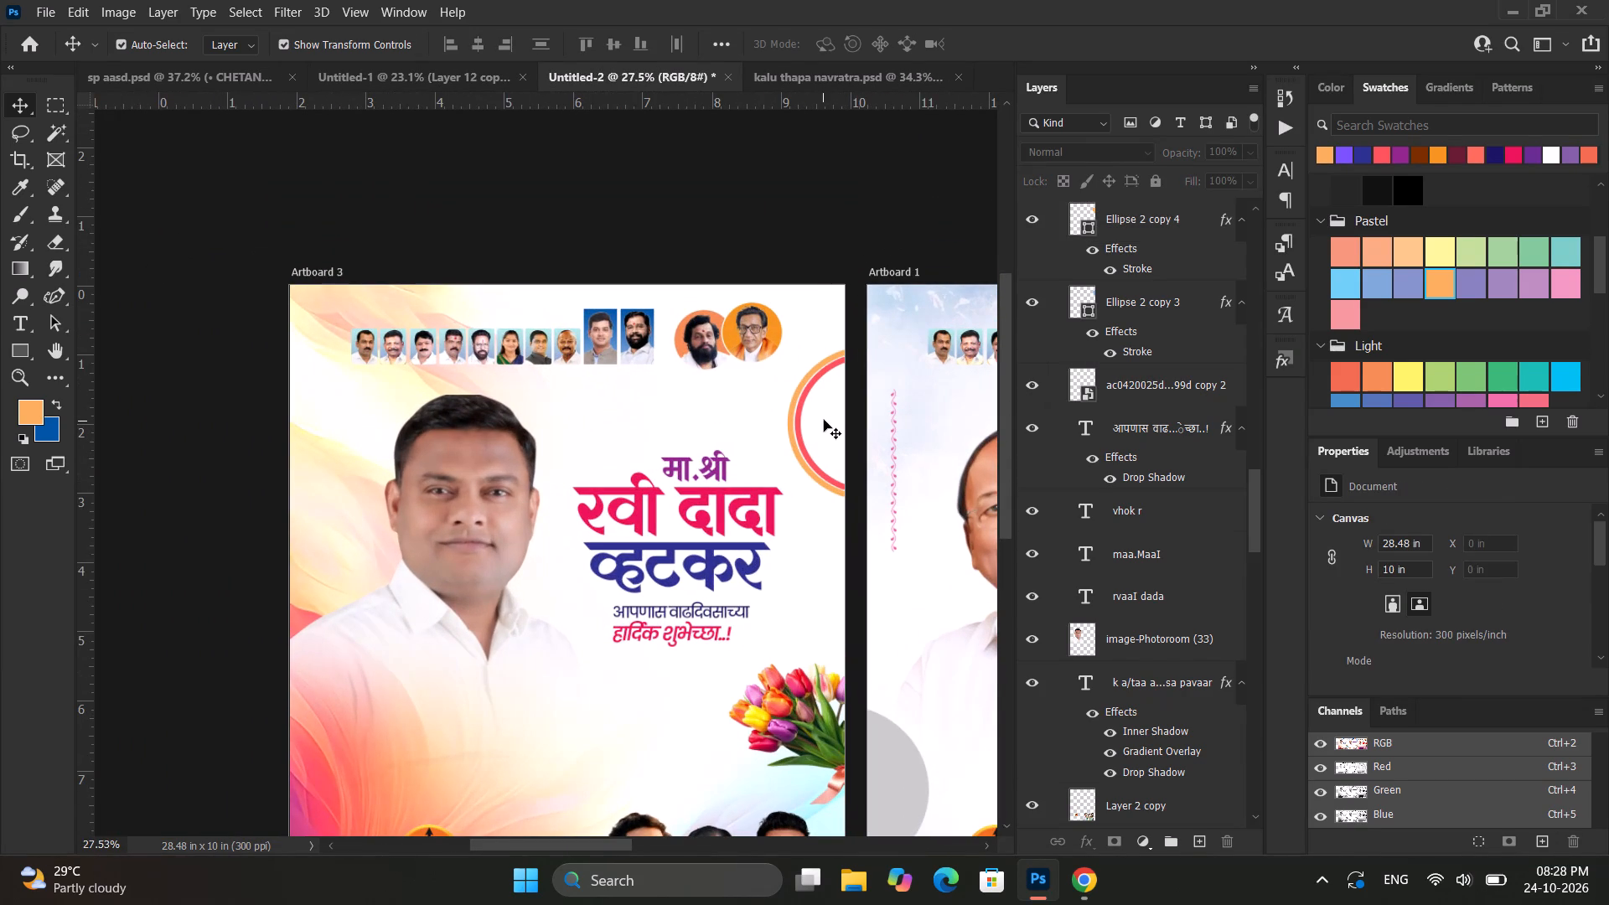
scroll(810, 397, "up", 19, "alt")
left_click(824, 375)
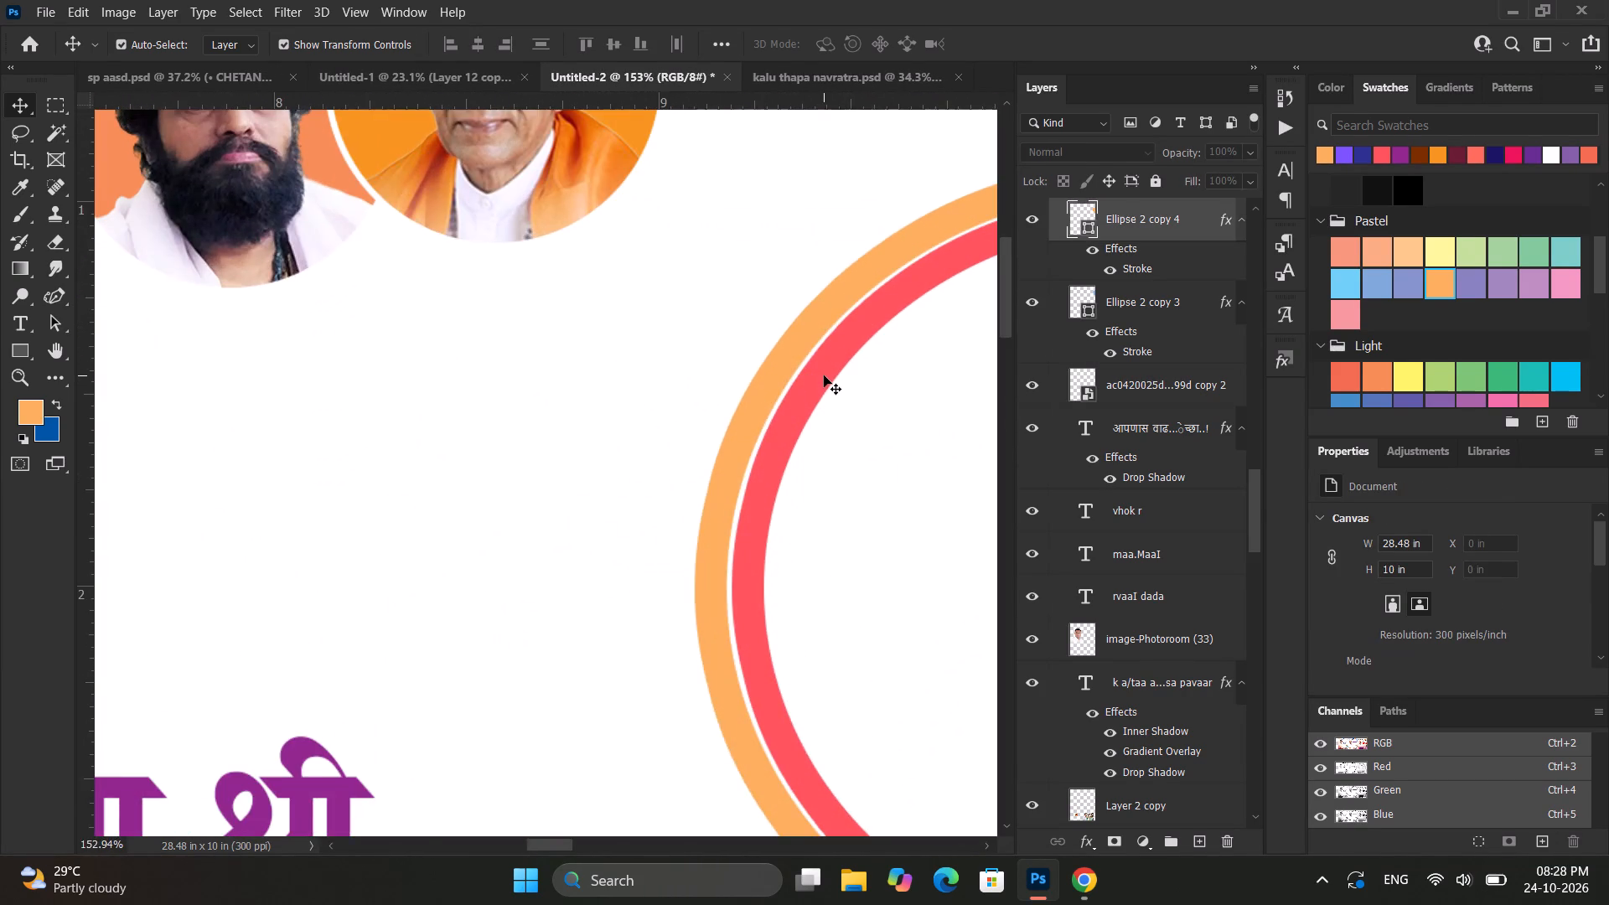
scroll(824, 375, "down", 4, "alt")
left_click_drag(757, 252, 763, 257, "alt")
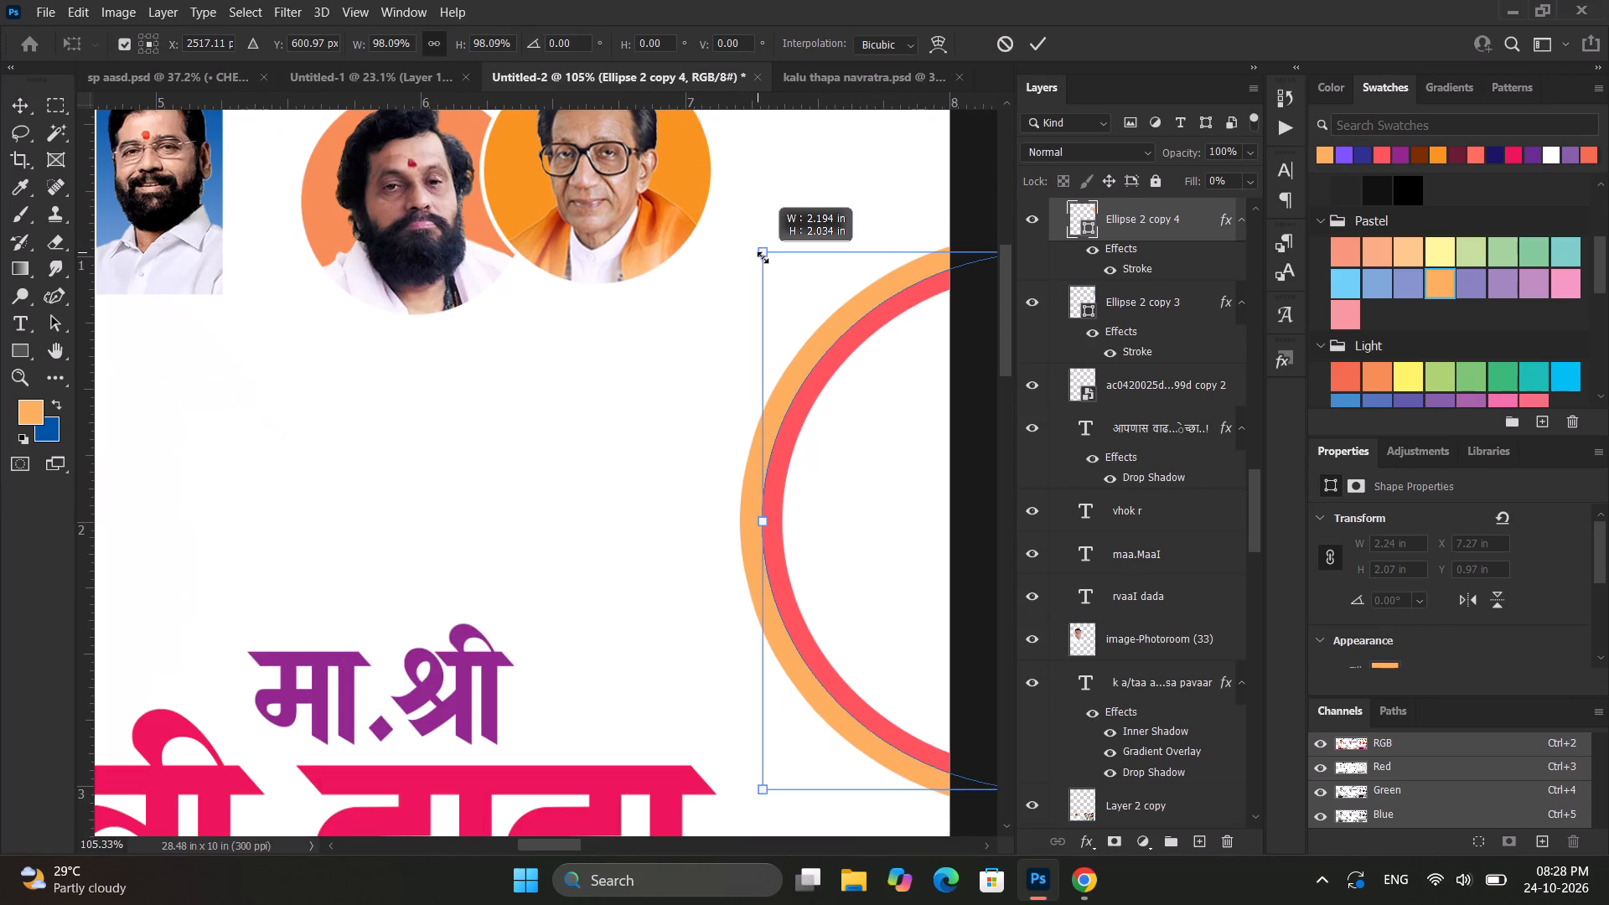
left_click_drag(763, 257, 750, 241, "alt")
left_click(1046, 54)
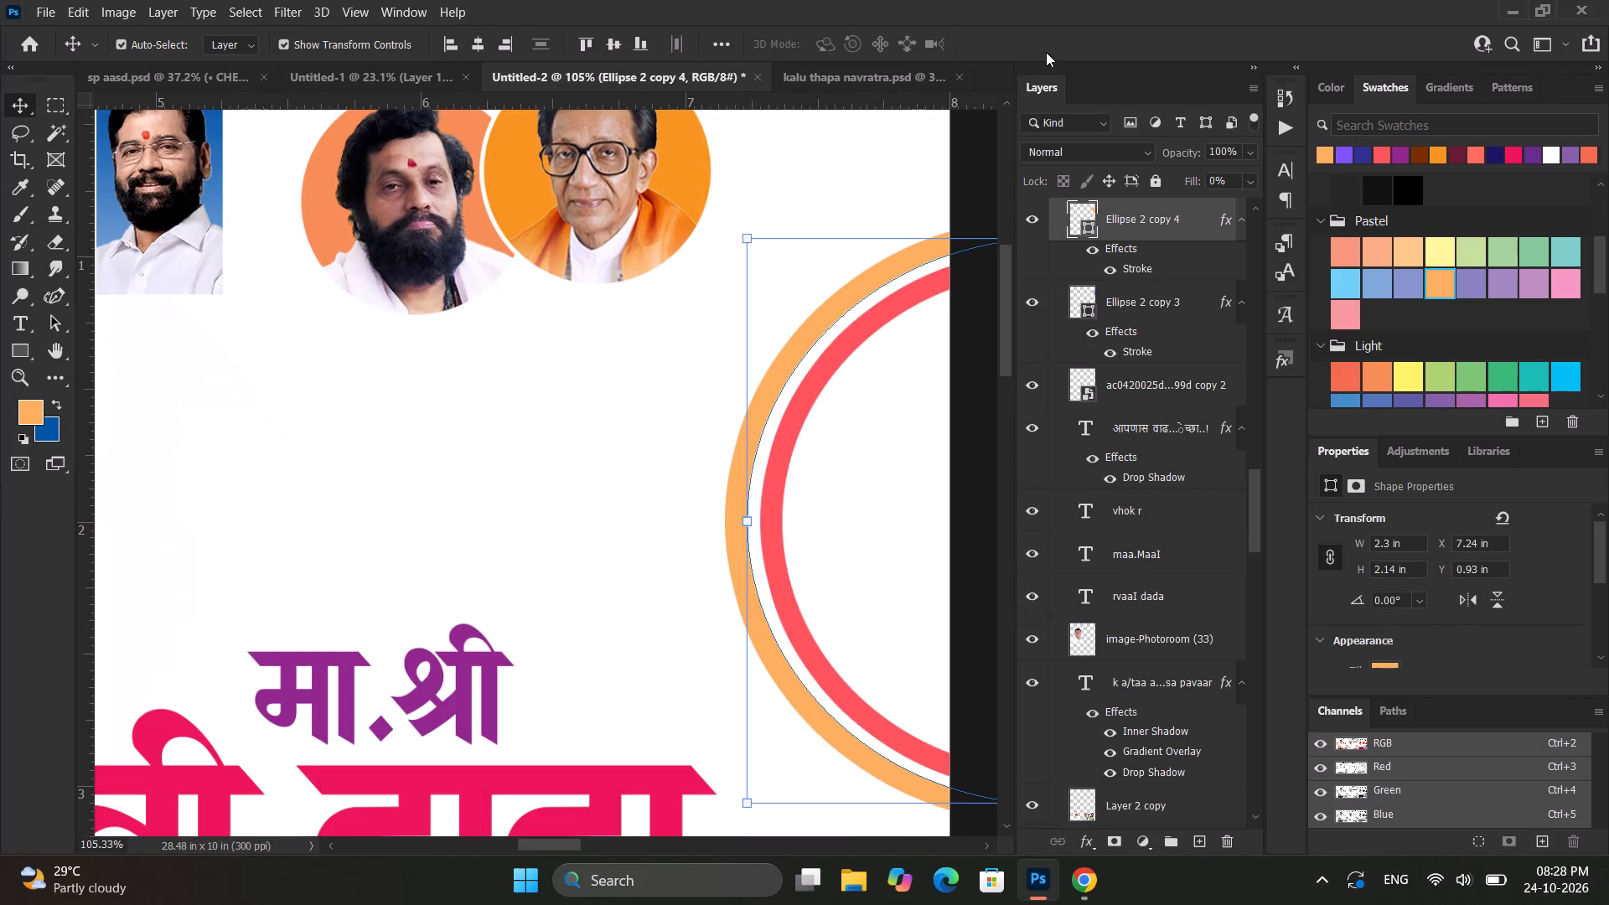
scroll(942, 228, "down", 11, "alt")
scroll(929, 479, "down", 5)
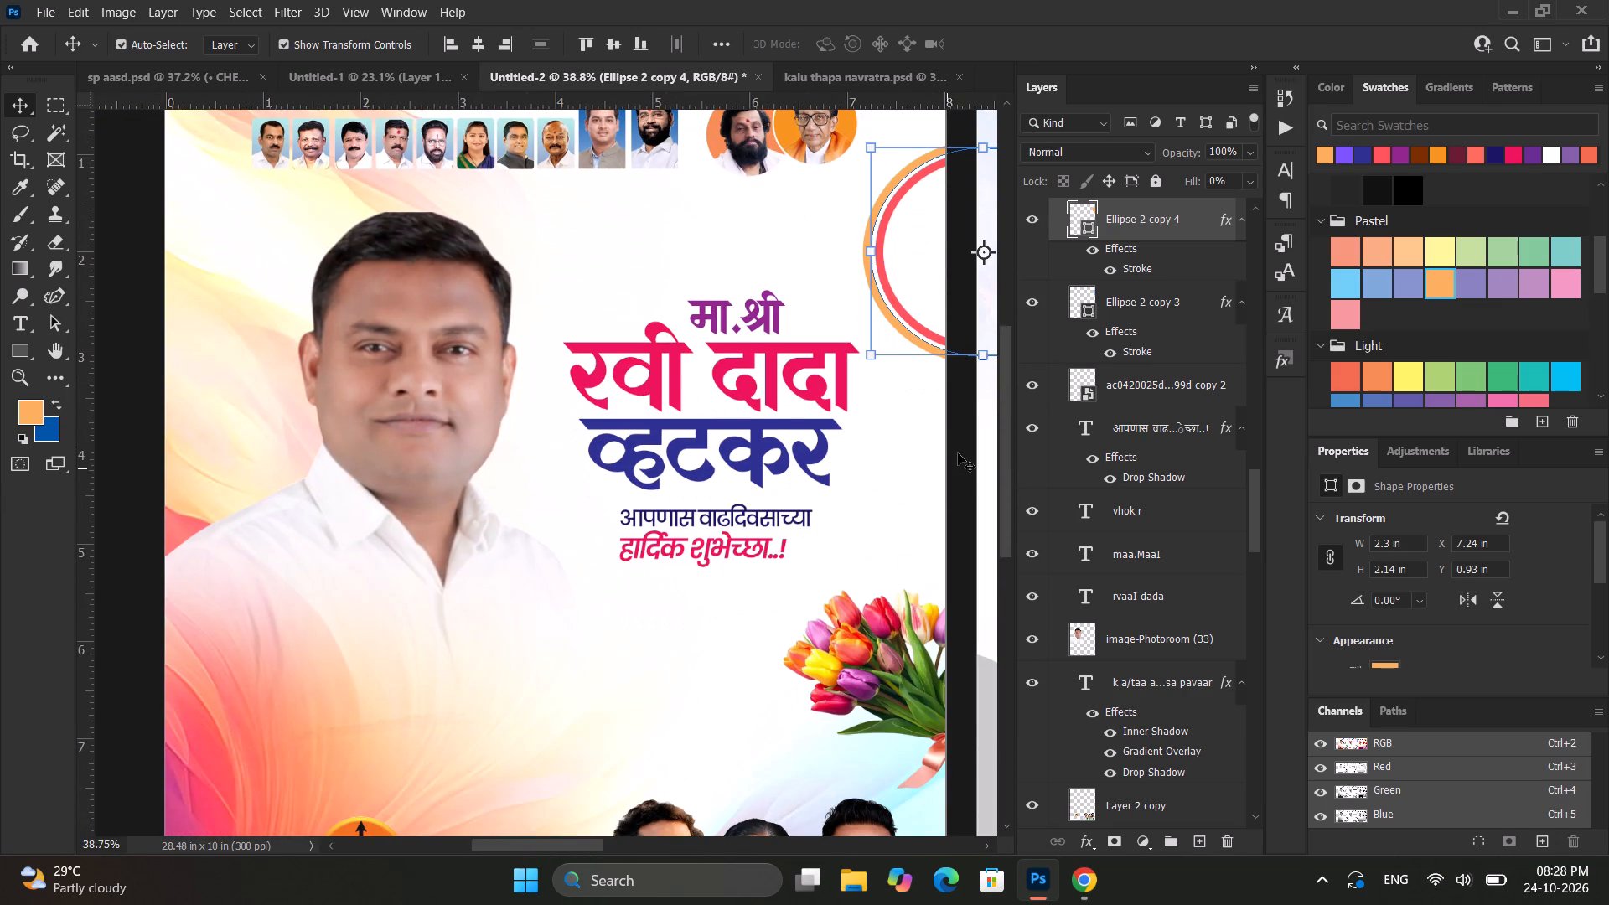
left_click(958, 452)
Examine the spacing of the two rings up close and their fit in the Artboard 3 layout.
scroll(958, 452, "down", 20, "alt")
scroll(958, 452, "down", 14, "alt")
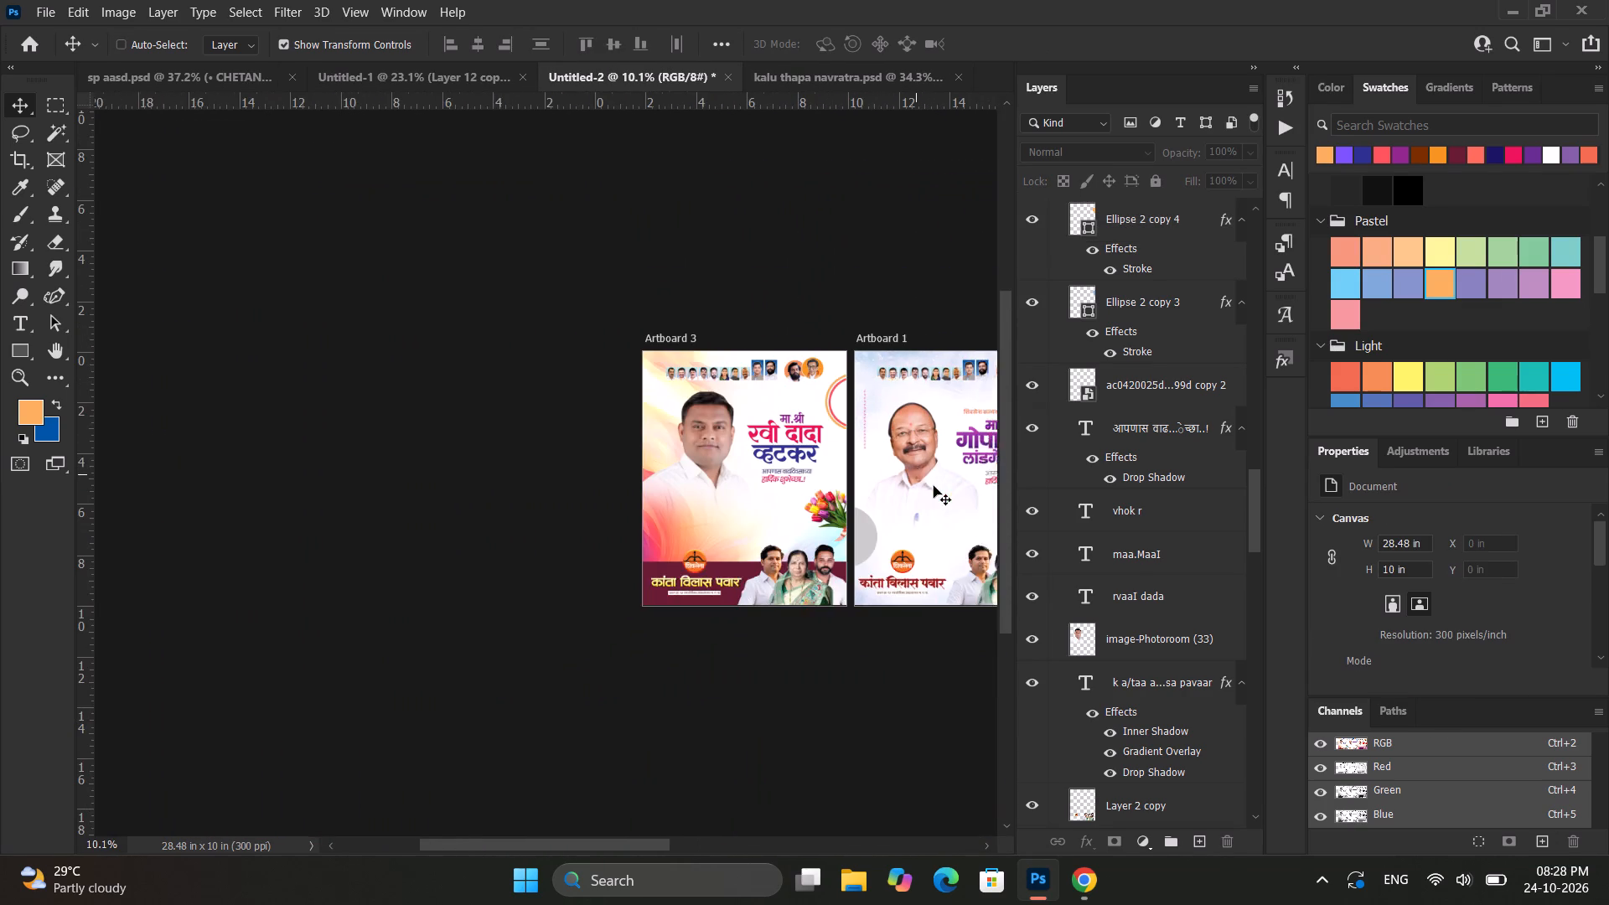
scroll(934, 486, "down", 7, "alt")
scroll(629, 499, "up", 20, "alt")
scroll(629, 499, "up", 8, "alt")
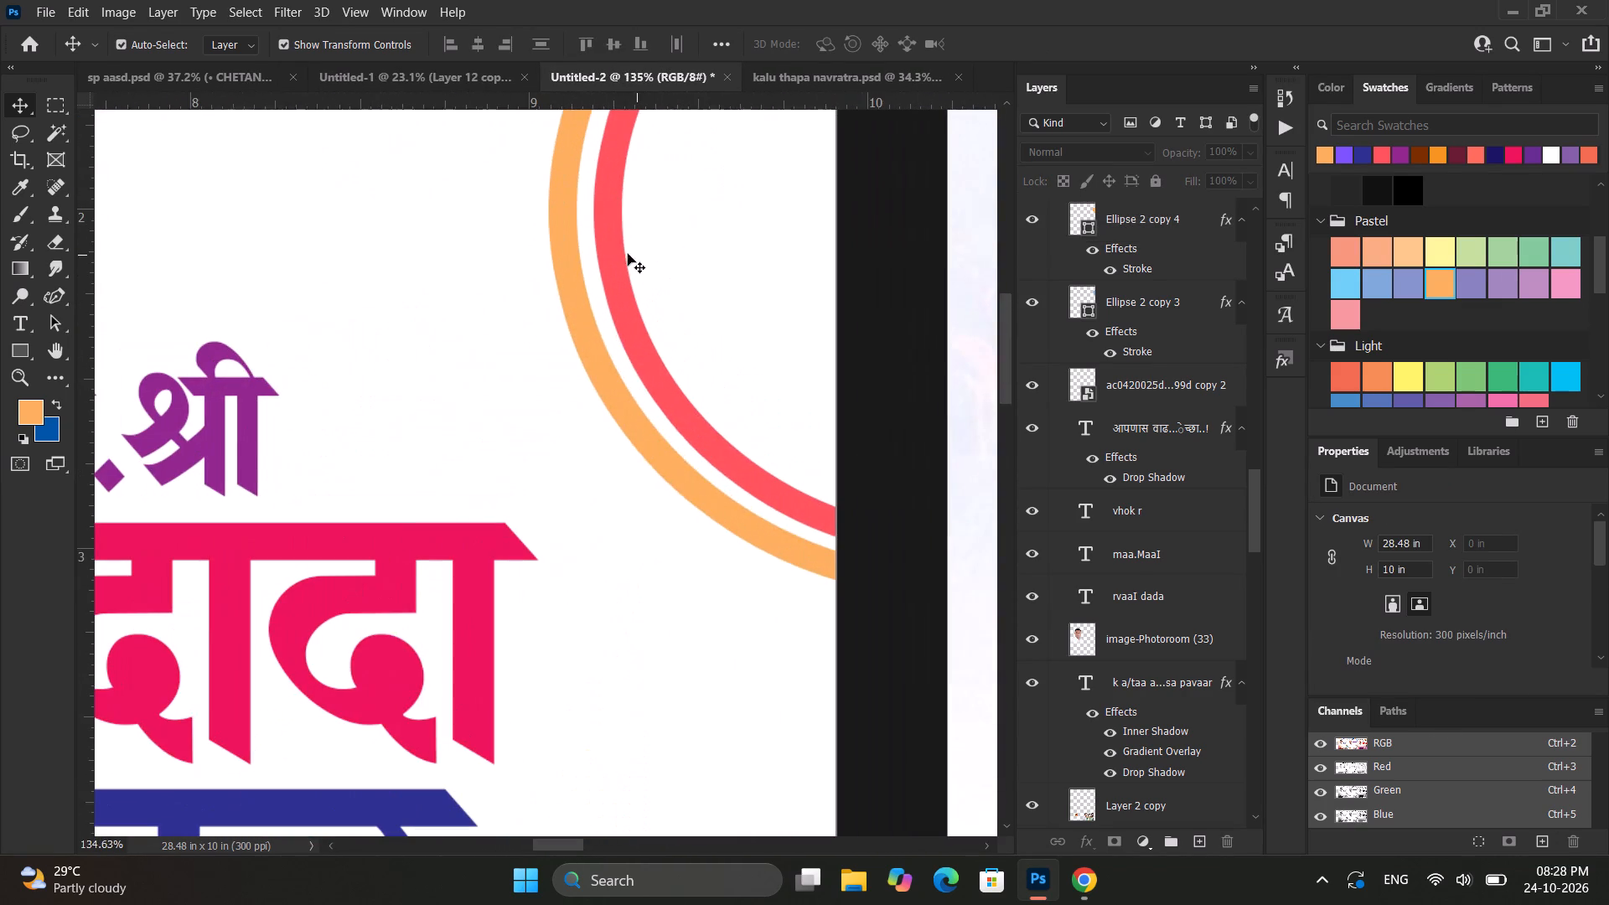
left_click(617, 246)
scroll(563, 271, "up", 6, "alt")
left_click(552, 234, "shift")
scroll(552, 234, "down", 9, "alt")
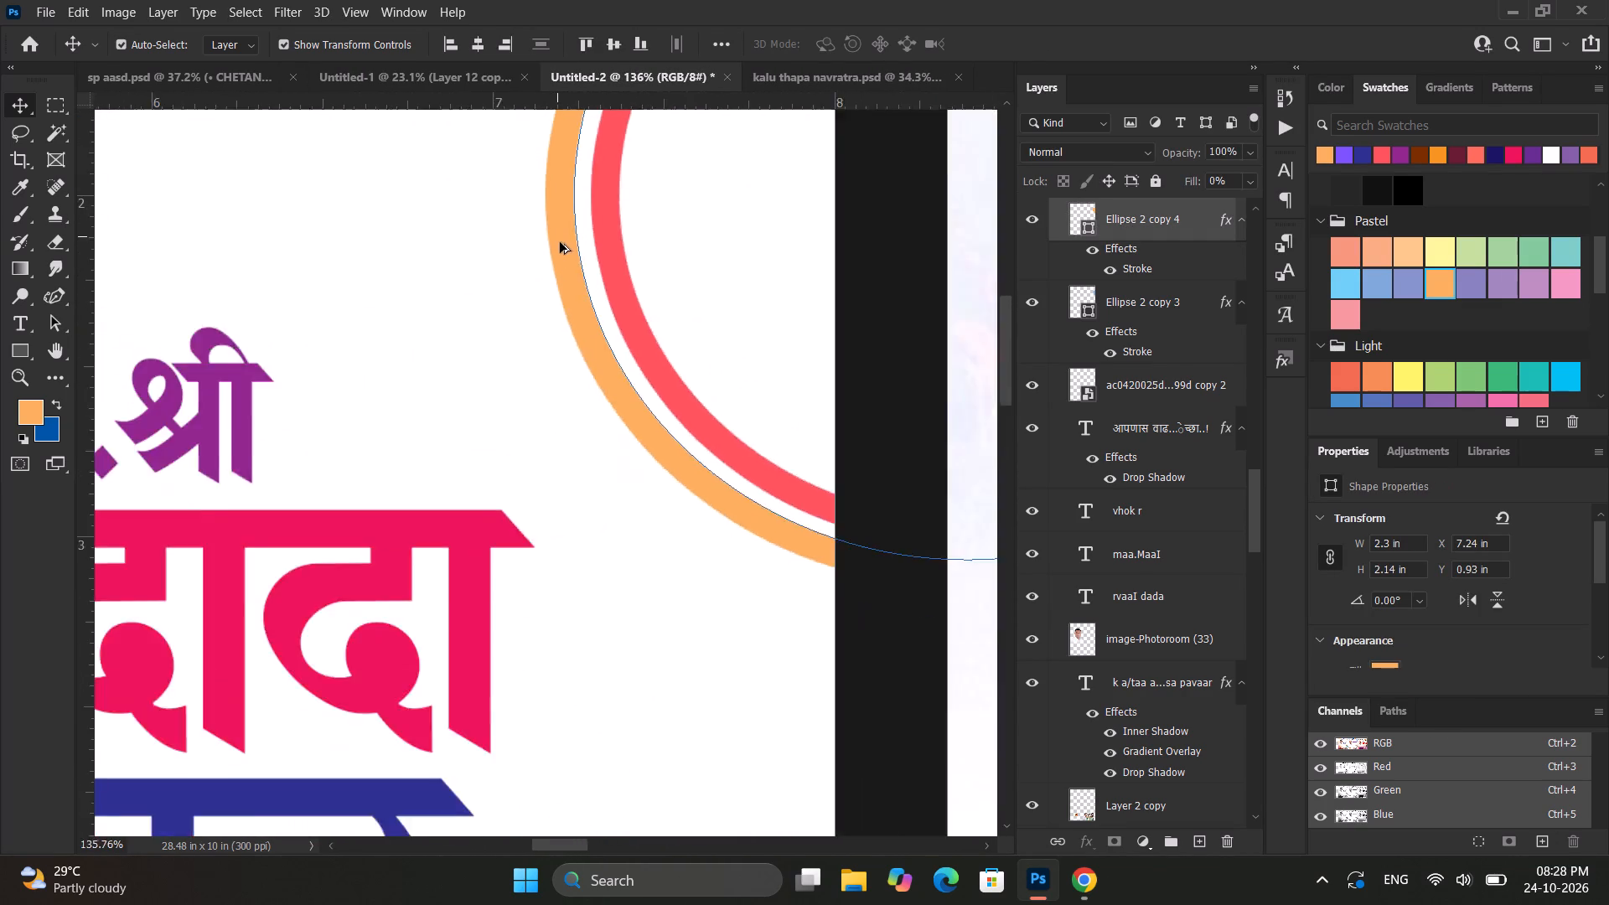
scroll(560, 242, "down", 10, "alt")
scroll(734, 189, "up", 10)
scroll(852, 191, "down", 2, "alt")
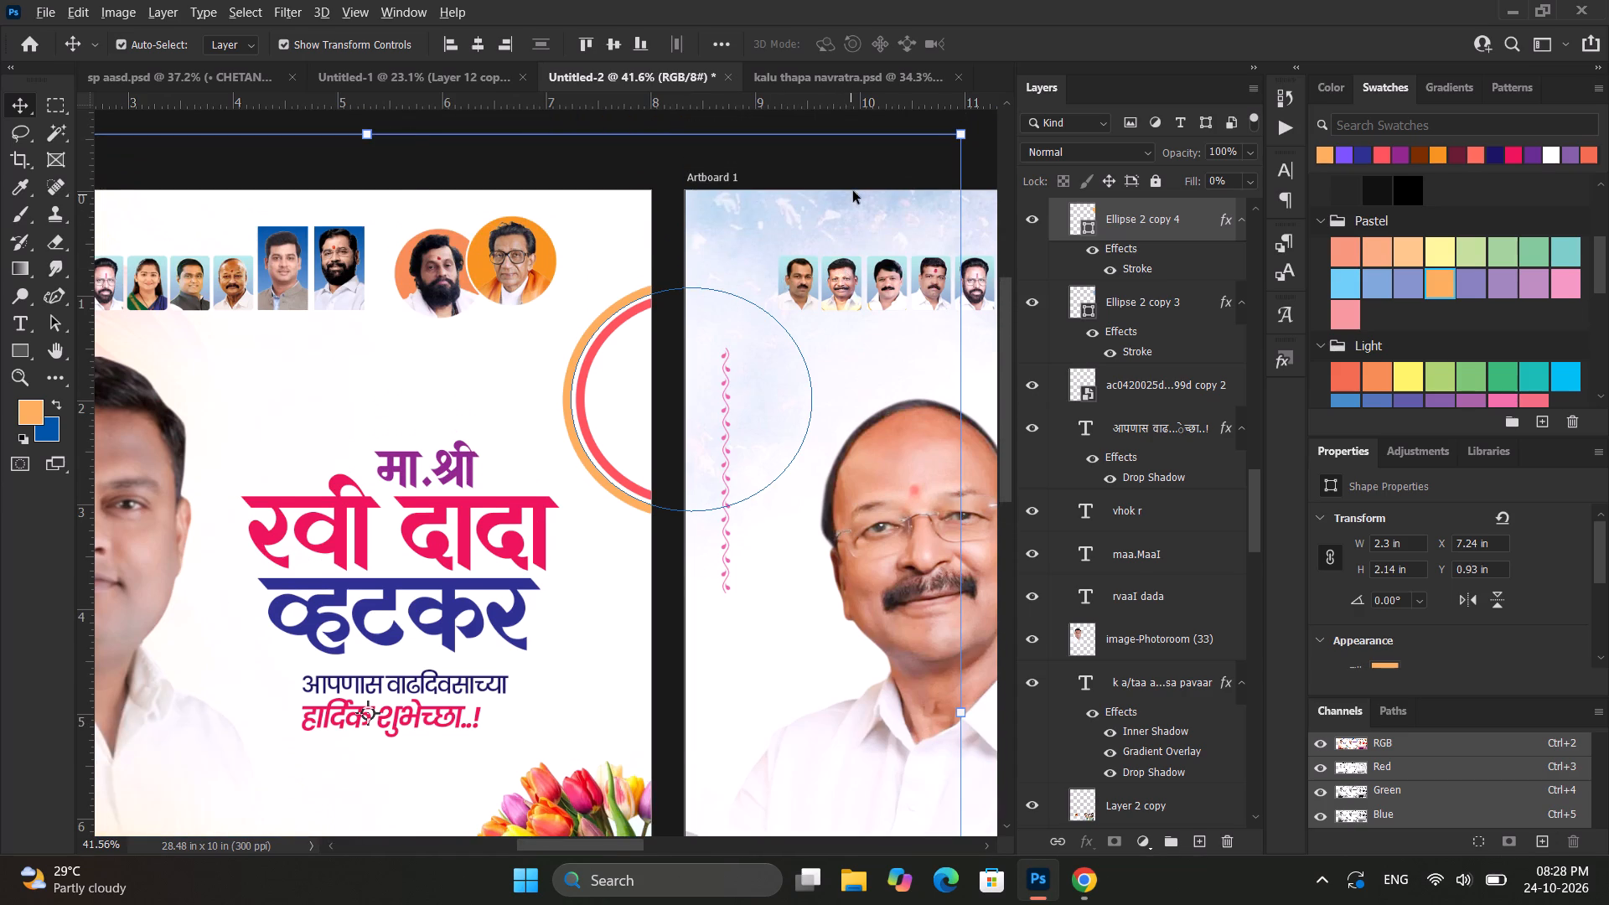
scroll(853, 191, "down", 6, "alt")
scroll(853, 191, "up", 10)
left_click(859, 182)
scroll(732, 380, "up", 6, "alt")
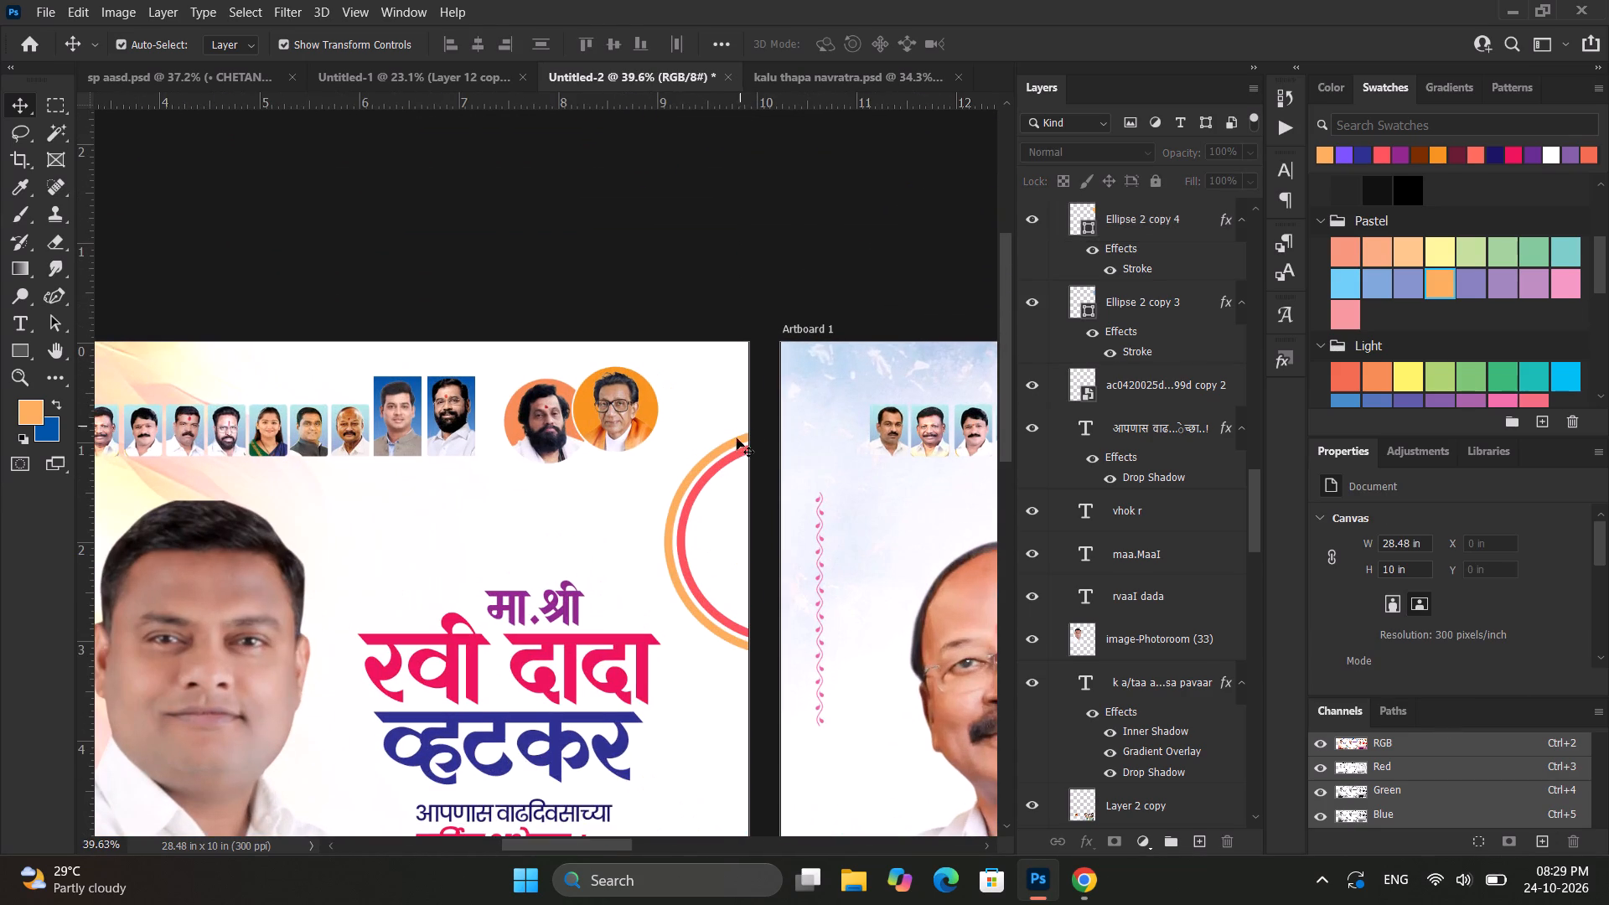
Select the orange and coral rings and scale them down together about their centre to about 1.94 by 1.8 in.
left_click(736, 442)
left_click(690, 475)
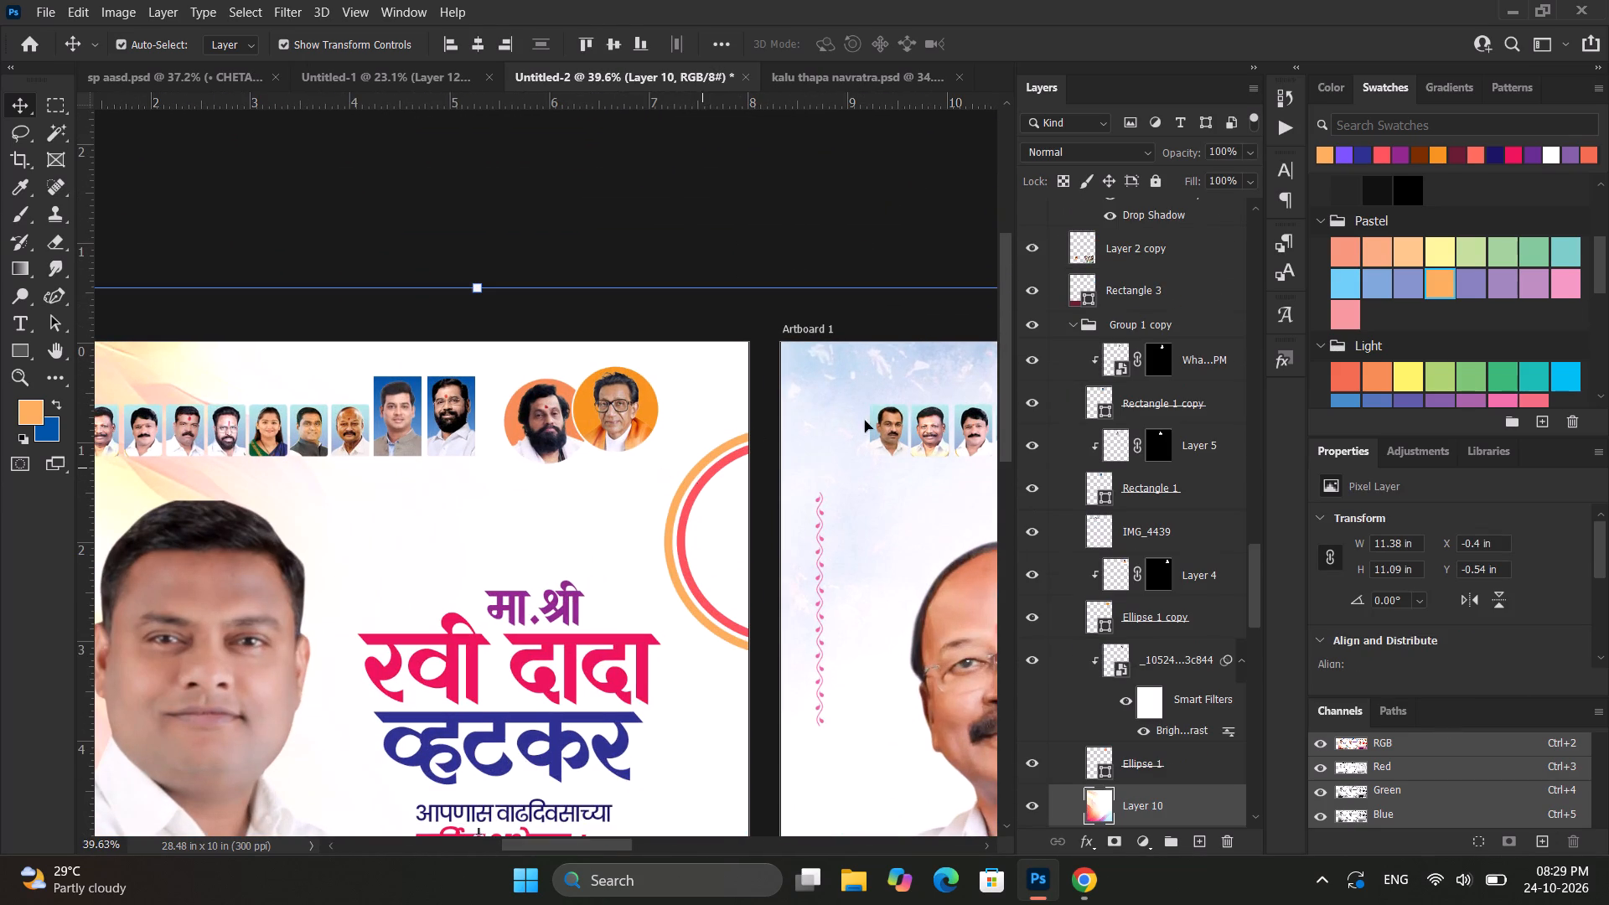
left_click(752, 226)
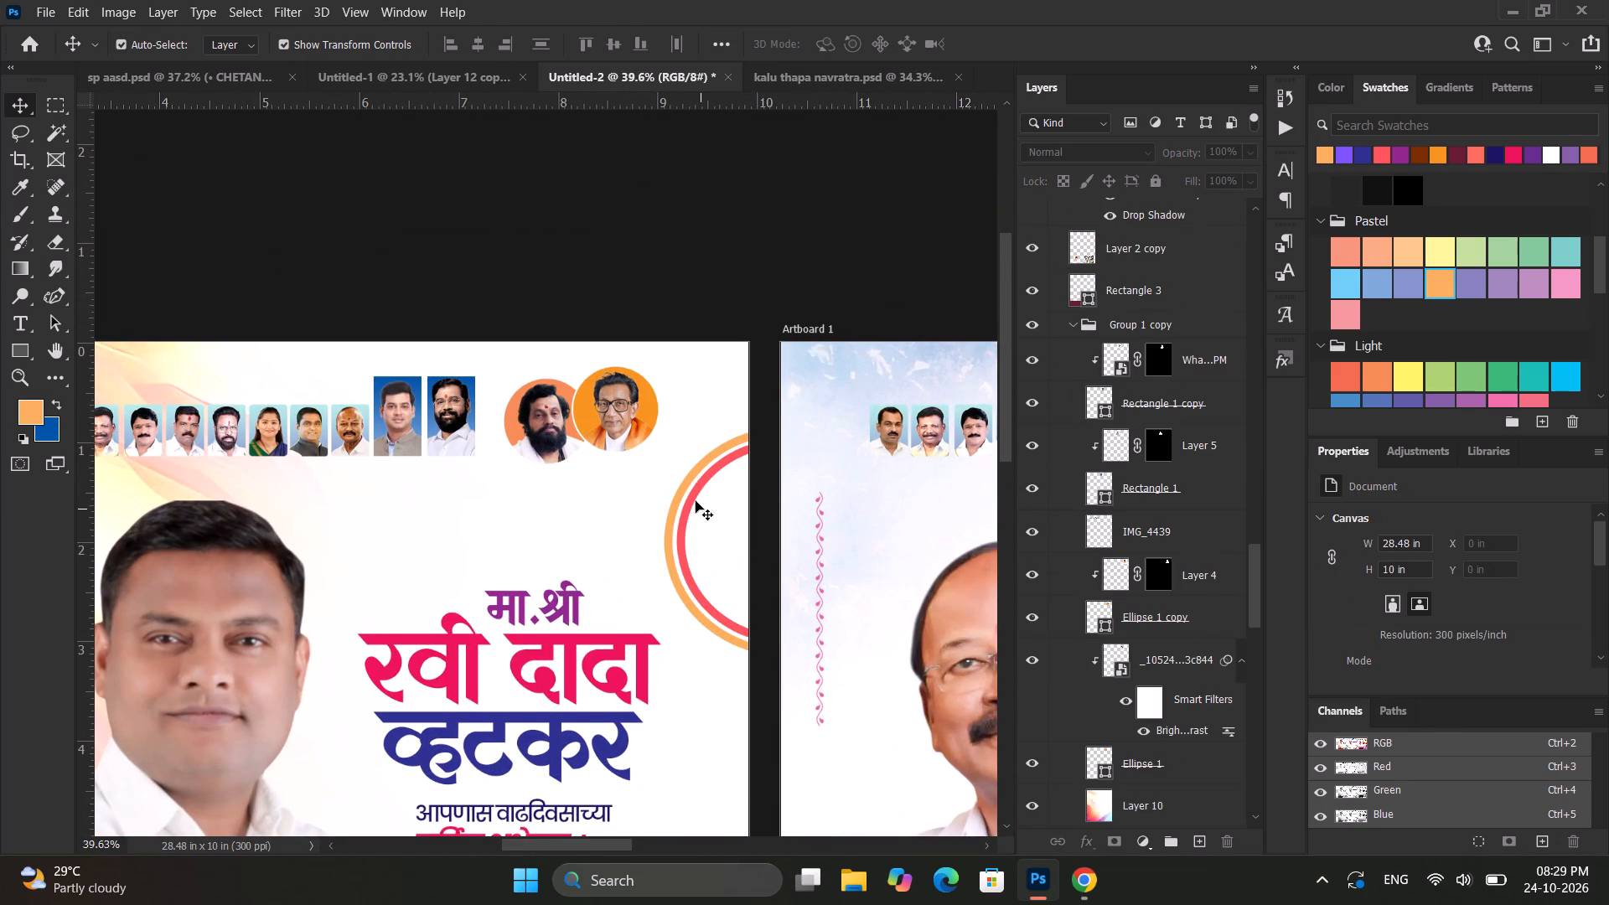
scroll(696, 501, "up", 1)
left_click(695, 484)
left_click(698, 488)
left_click(695, 494)
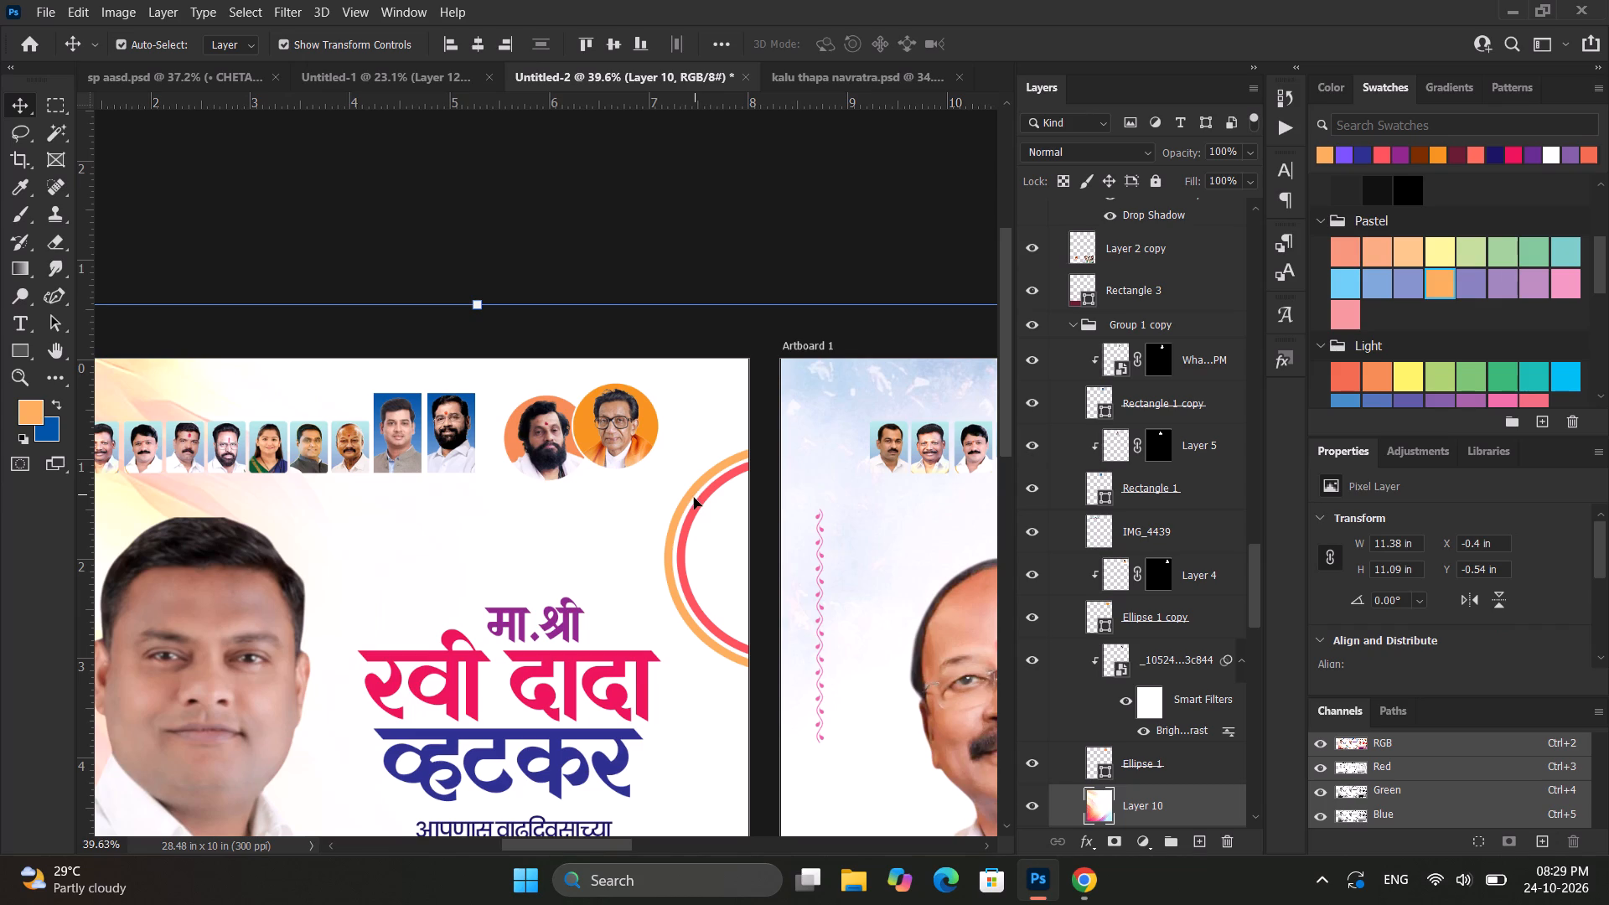
left_click(691, 501)
scroll(1196, 231, "up", 2)
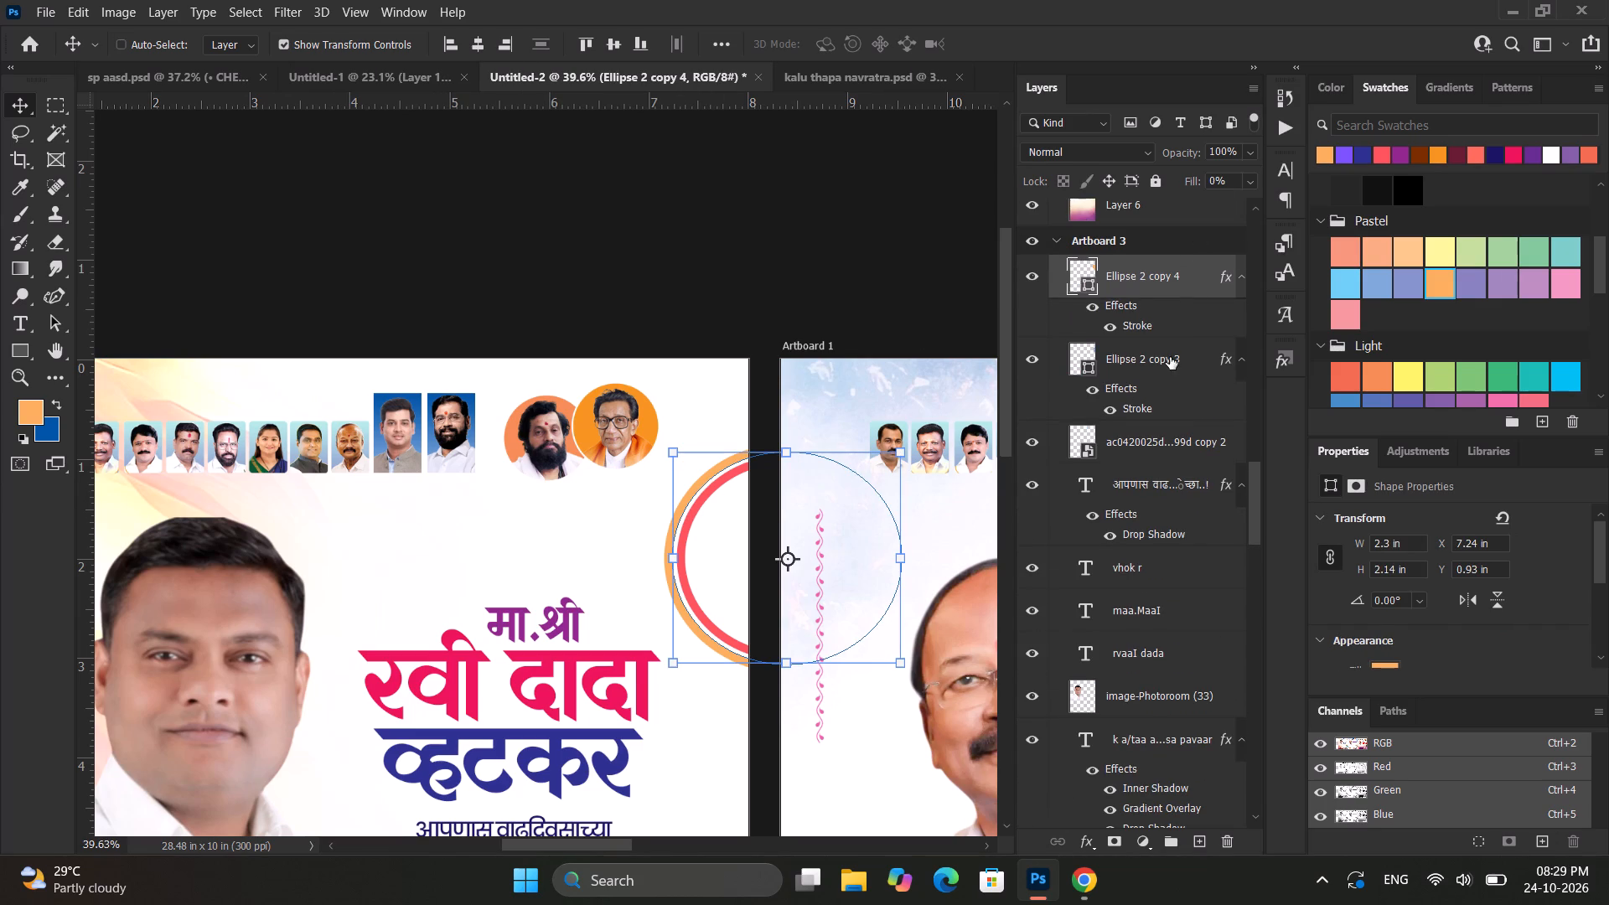
left_click(1170, 357, "ctrl")
left_click_drag(896, 449, 878, 467, "alt")
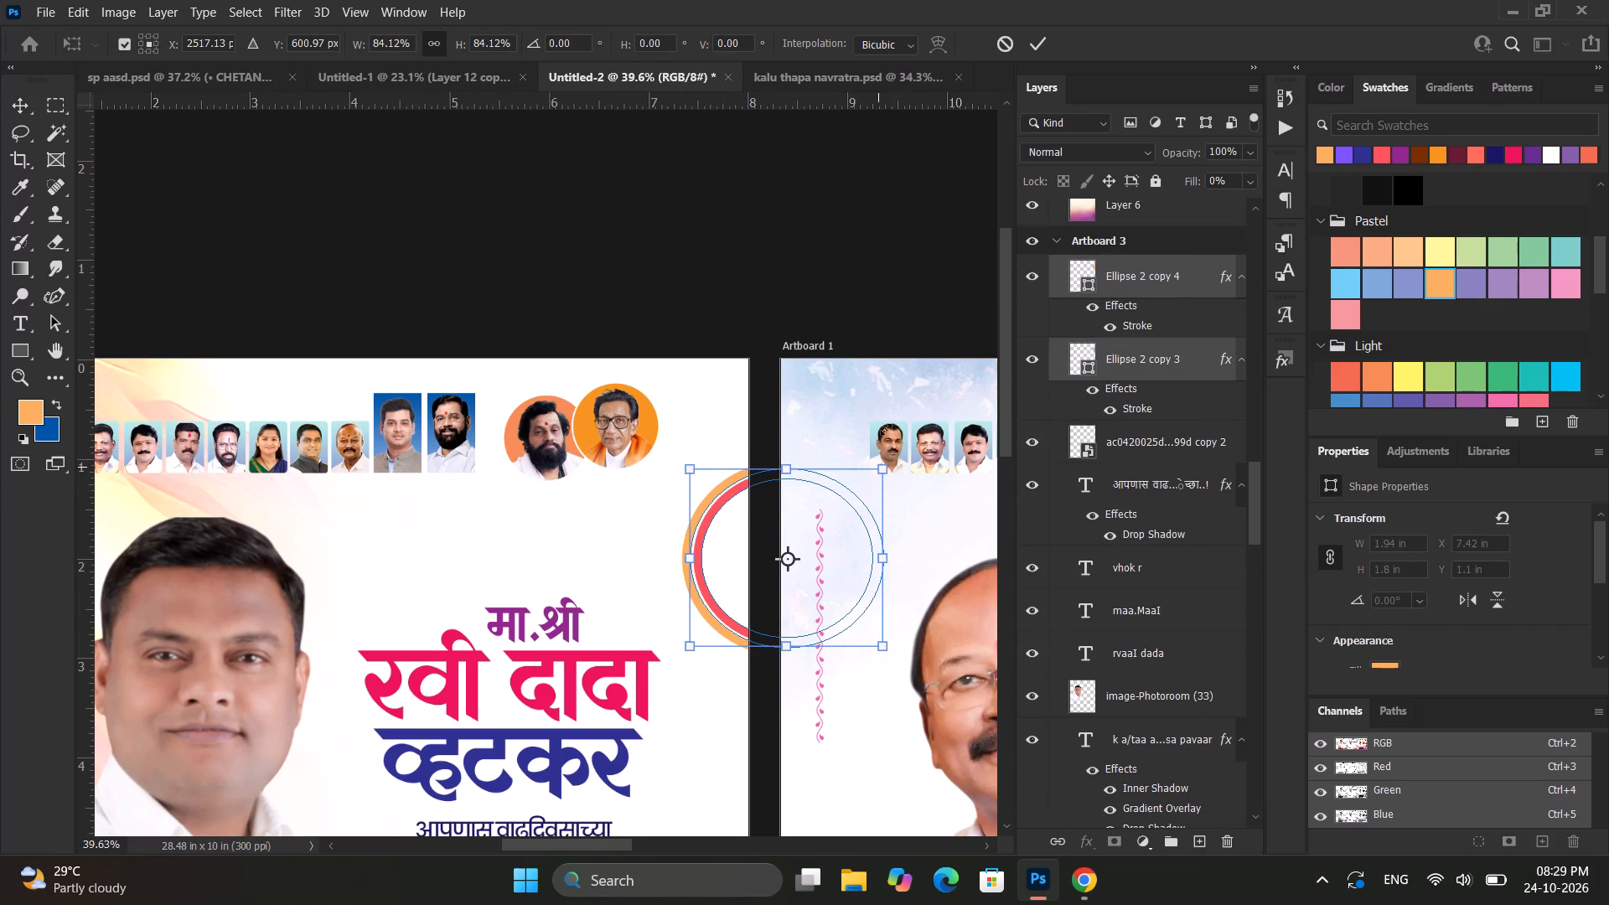
left_click(1037, 48)
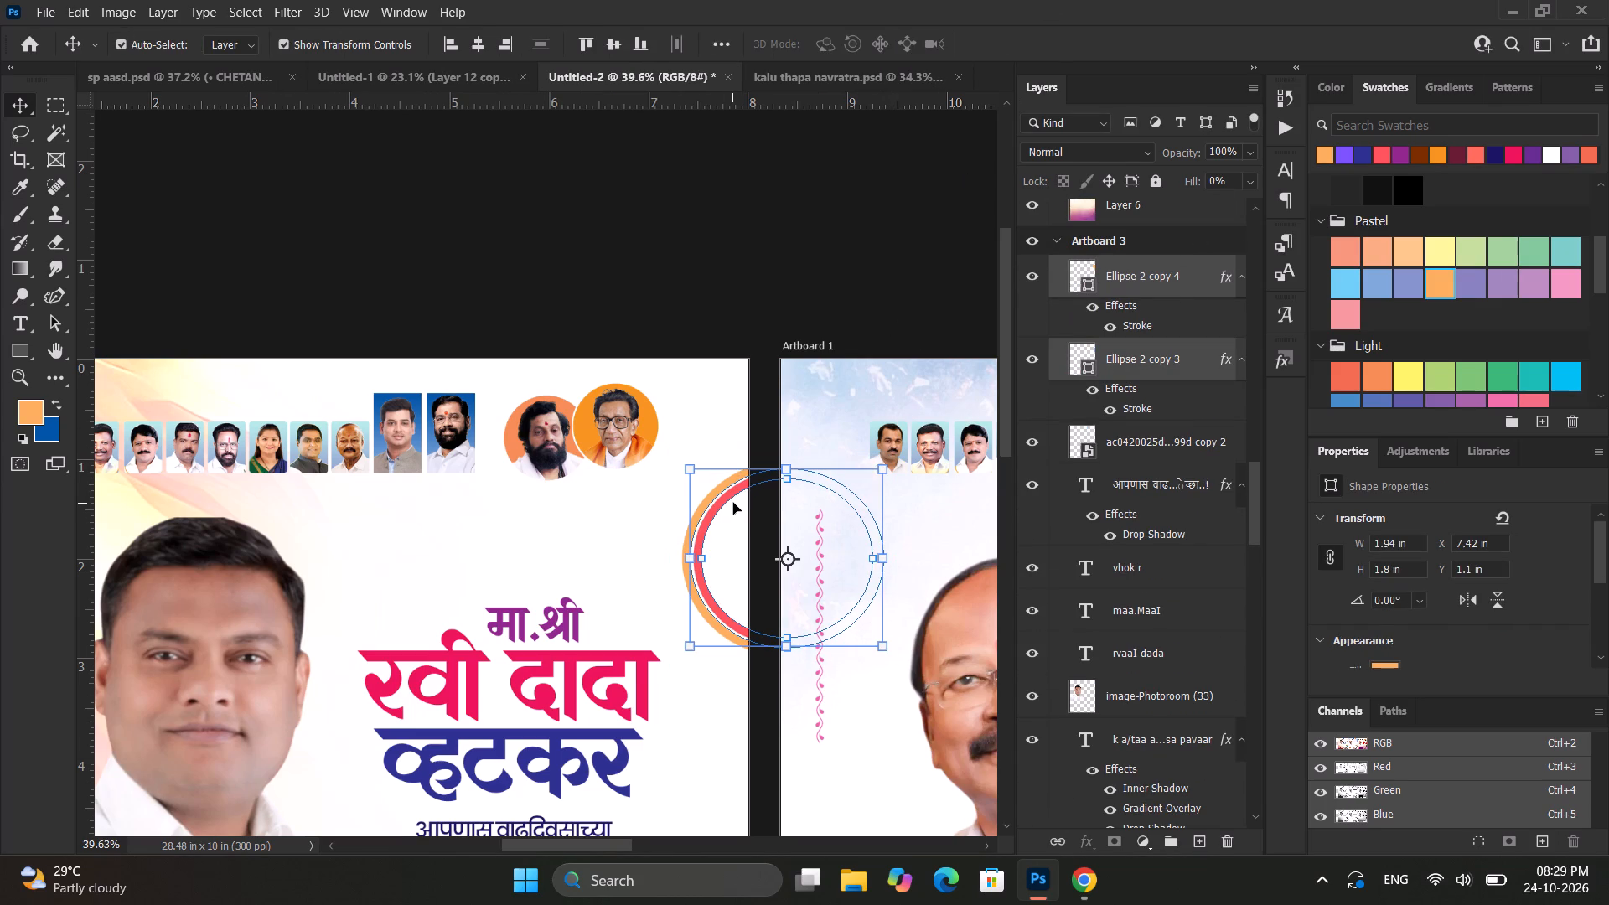
Move both rings slightly up along Artboard 3's right edge and deselect them.
left_click_drag(731, 497, 734, 480)
left_click(786, 165)
scroll(745, 352, "down", 19)
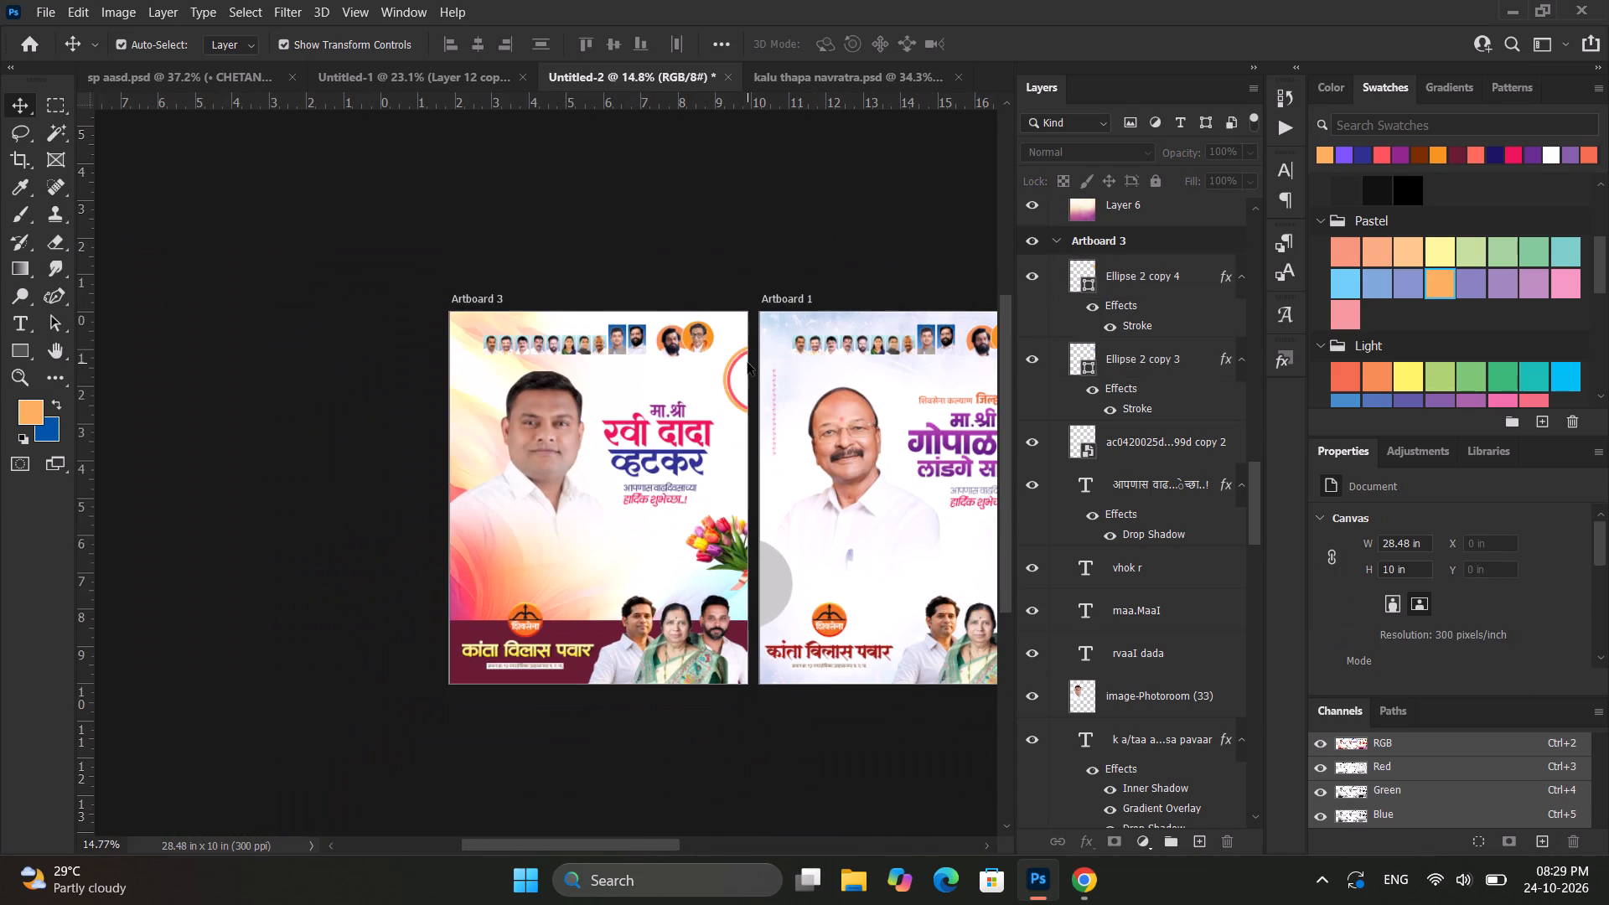
scroll(748, 363, "down", 6)
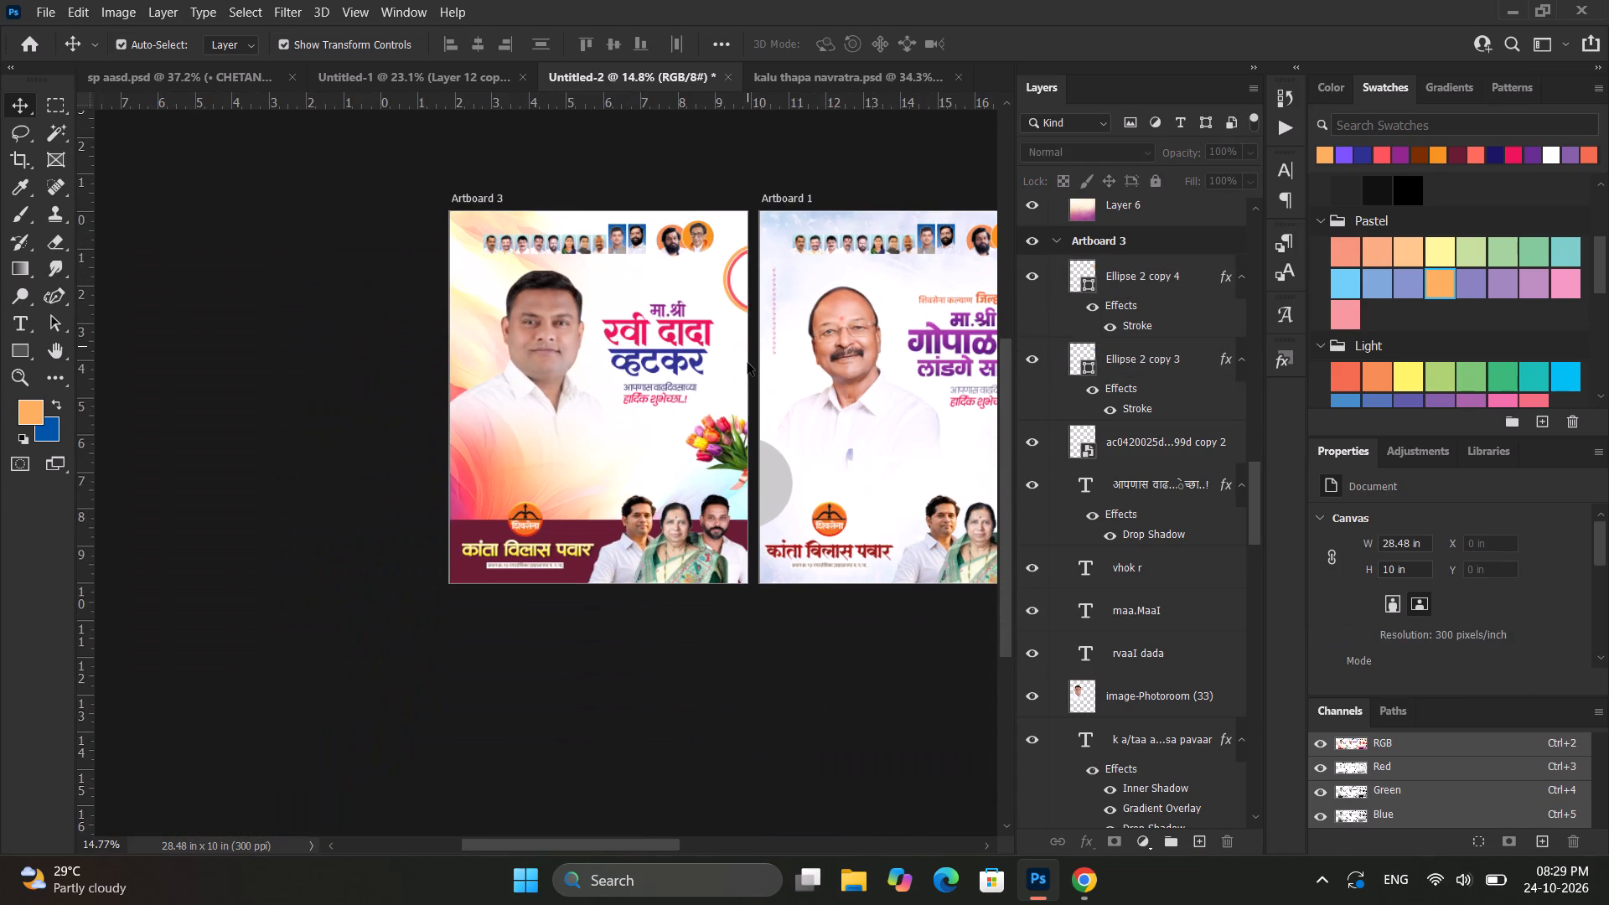
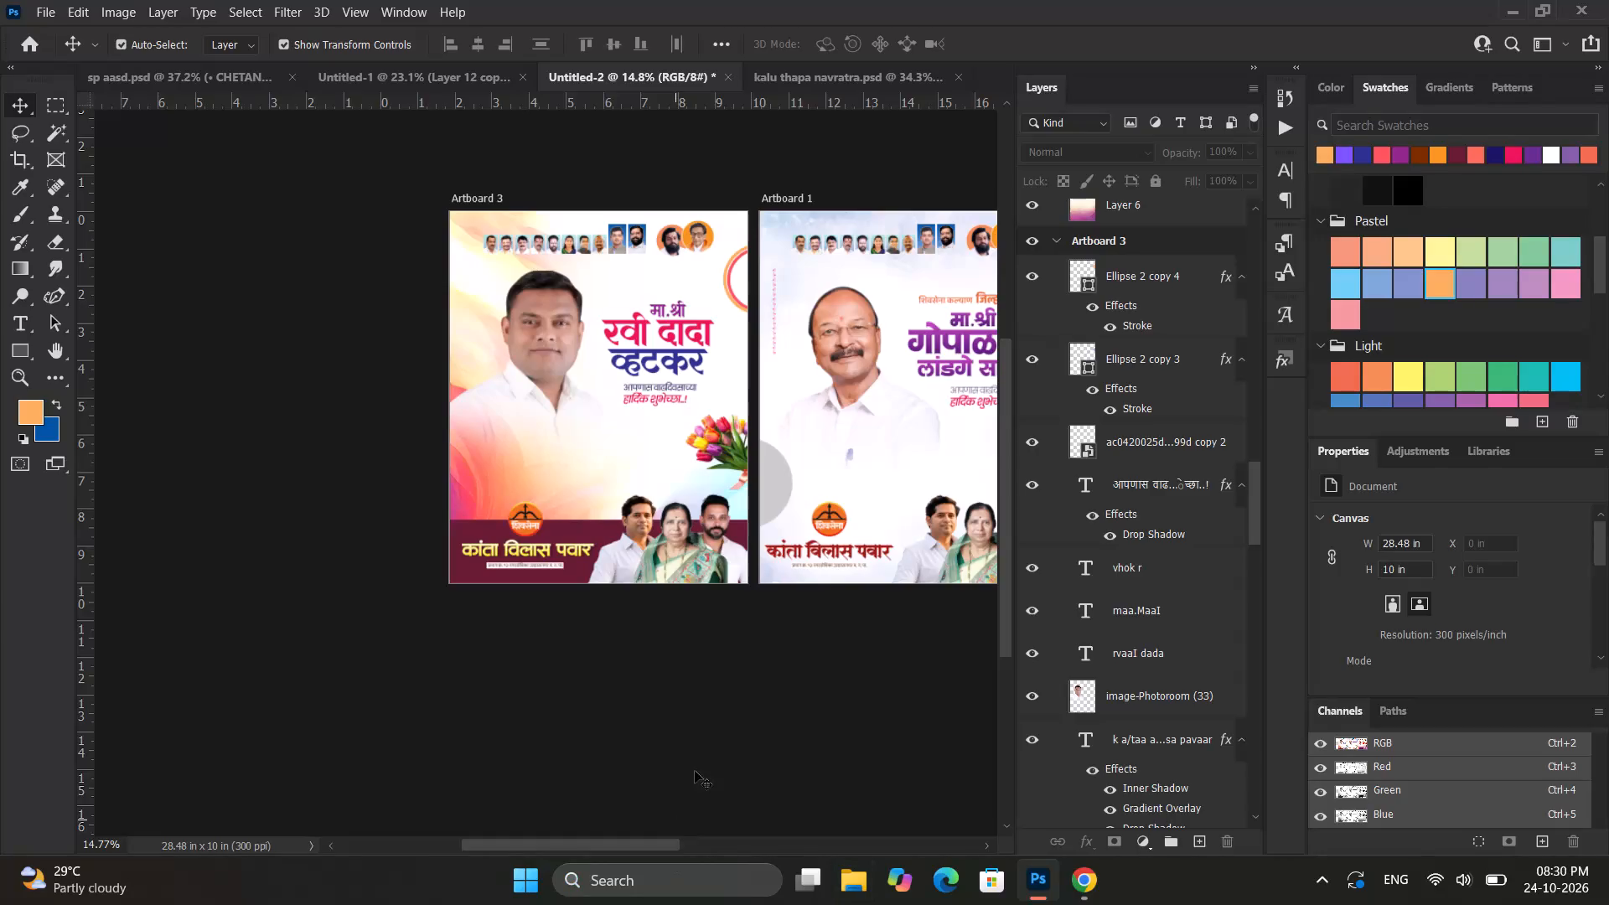
Change the stroke colour of the inner coral ring on Artboard 3 to pastel violet 8781bd.
scroll(737, 280, "up", 20, "alt")
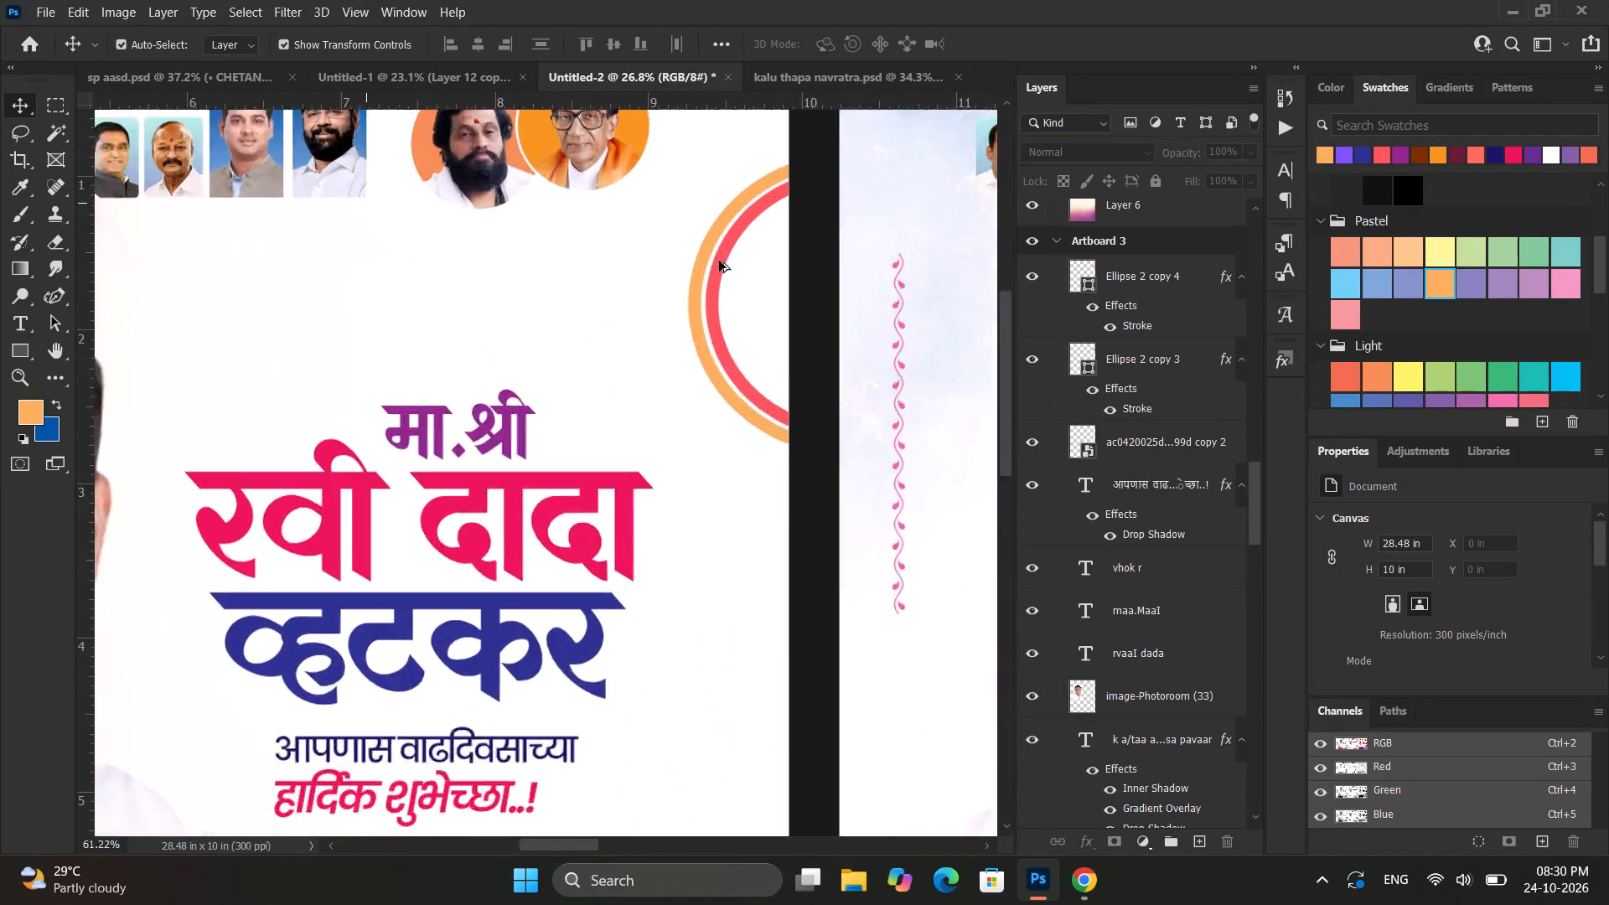
left_click(717, 263)
left_click(763, 276)
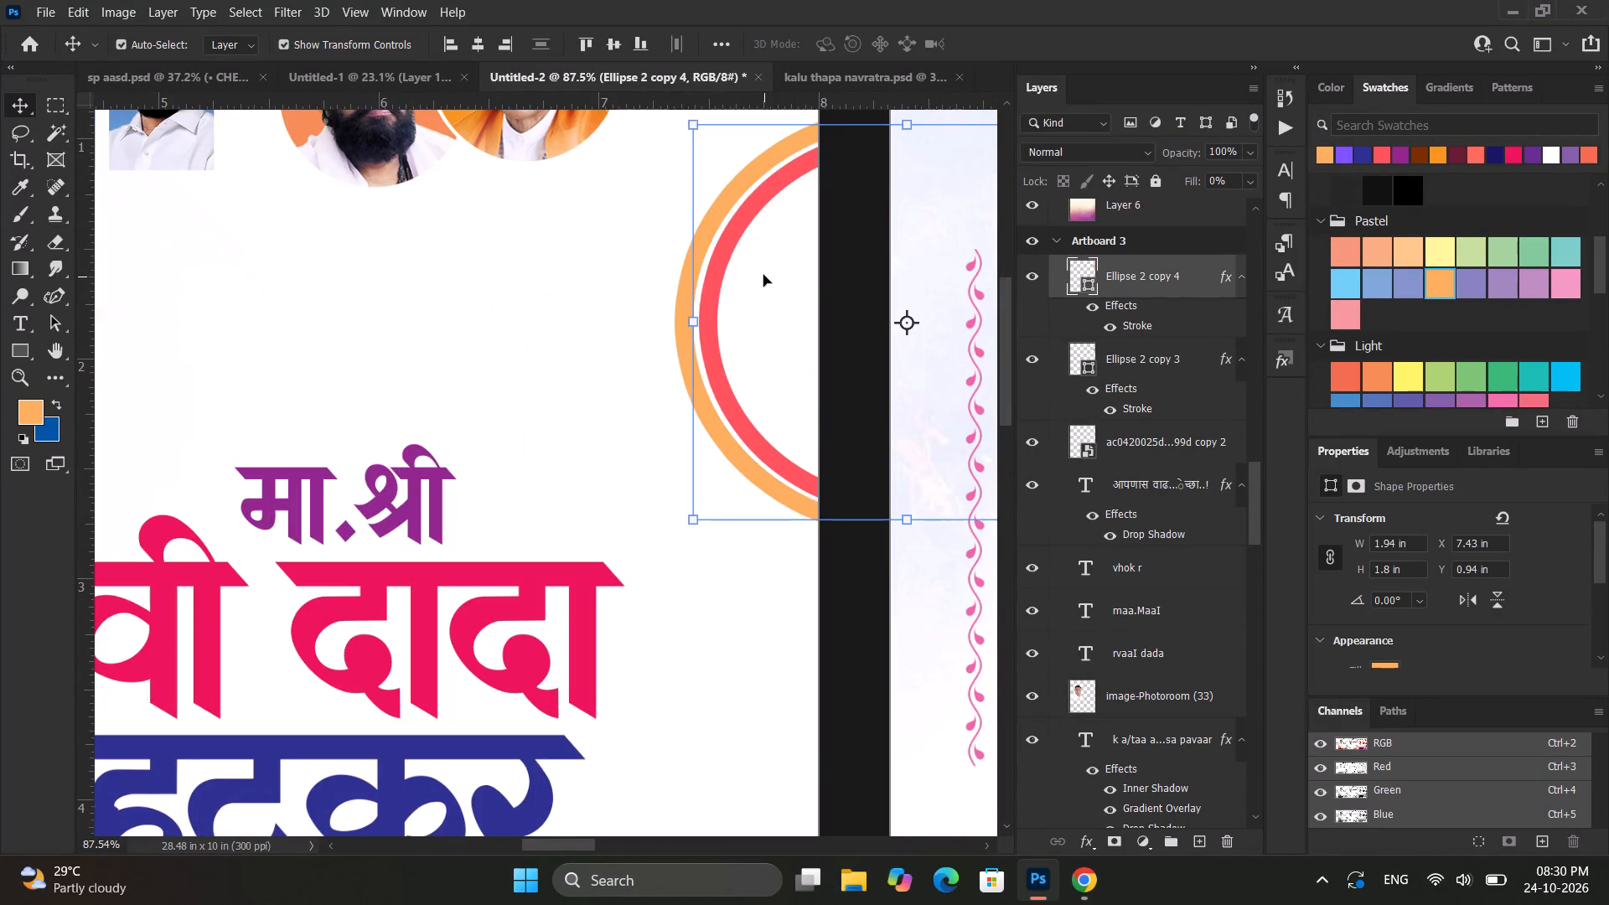
scroll(1432, 287, "up", 3)
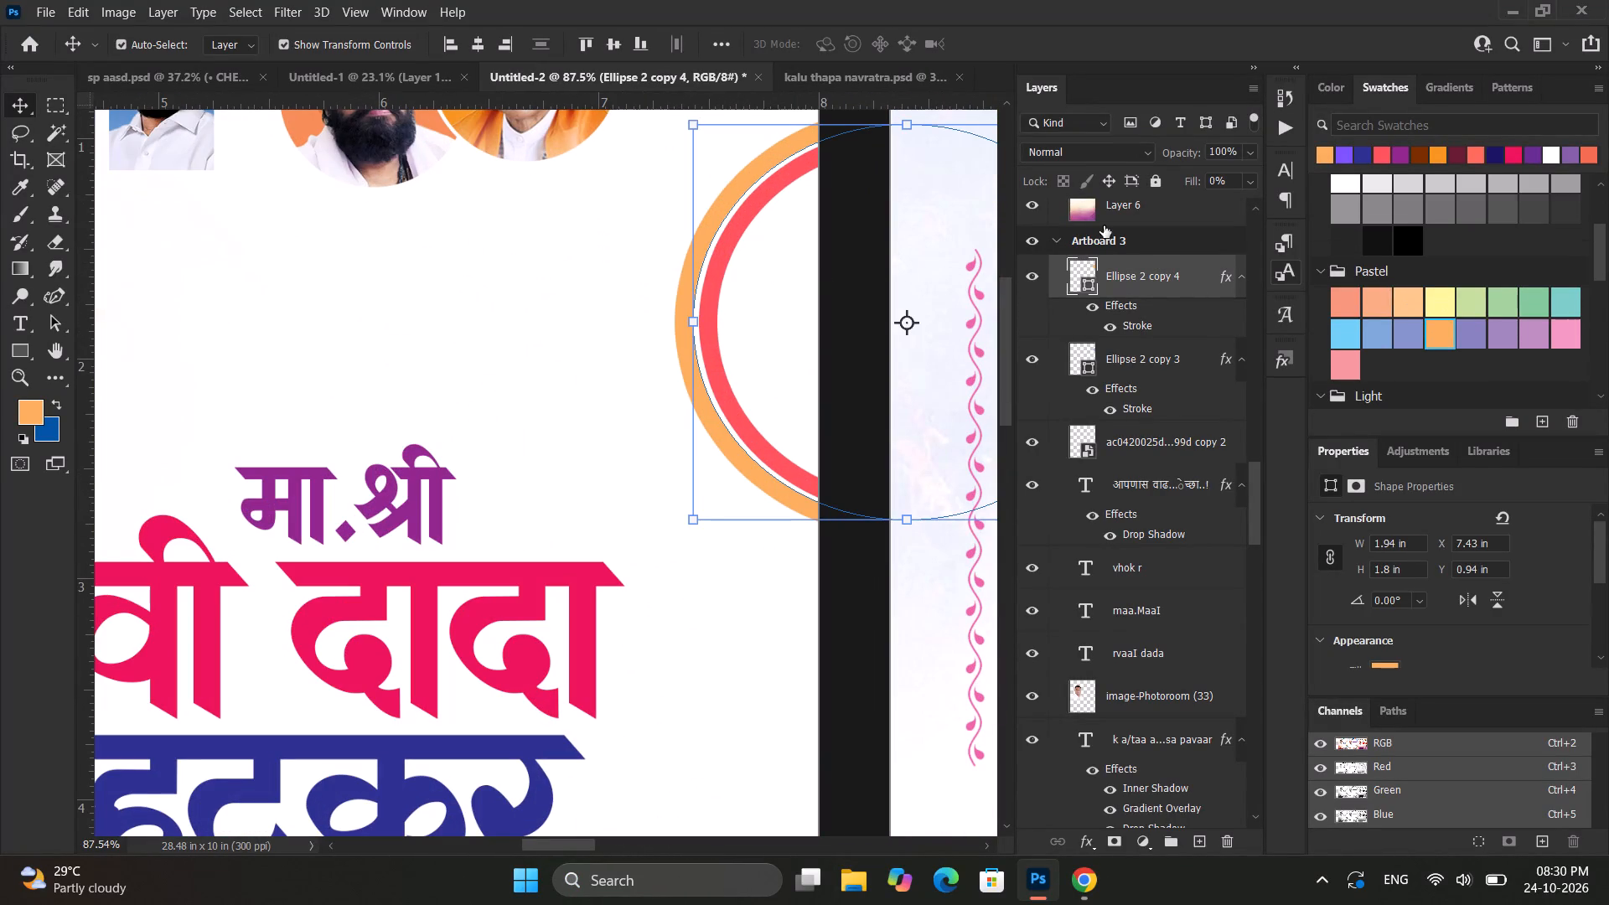
double_click(1139, 327)
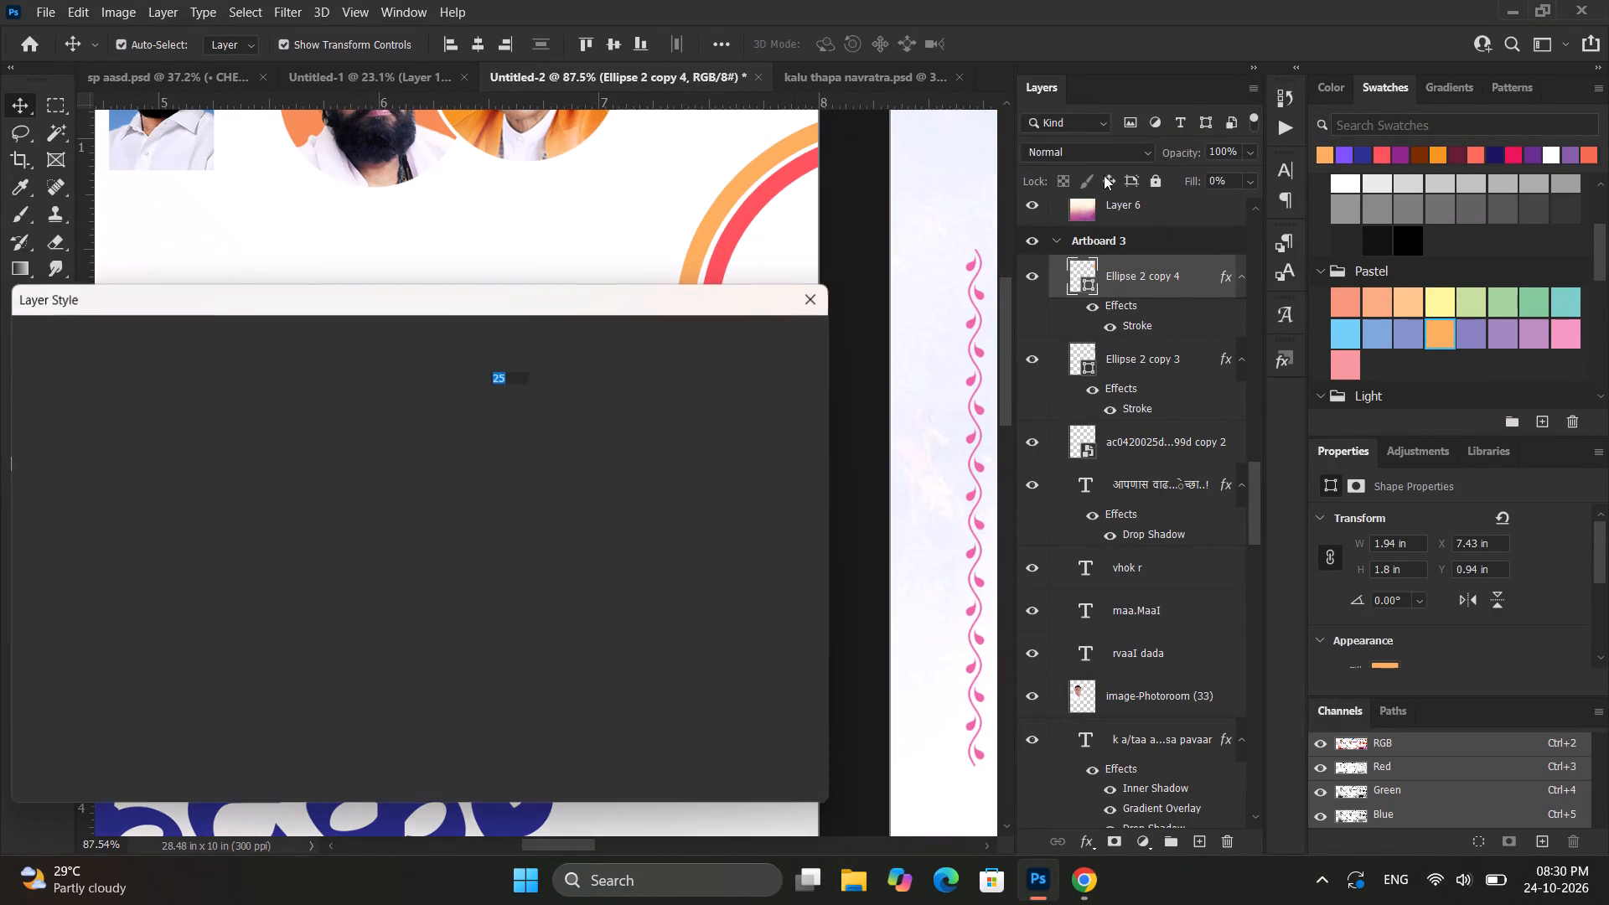
left_click(820, 292)
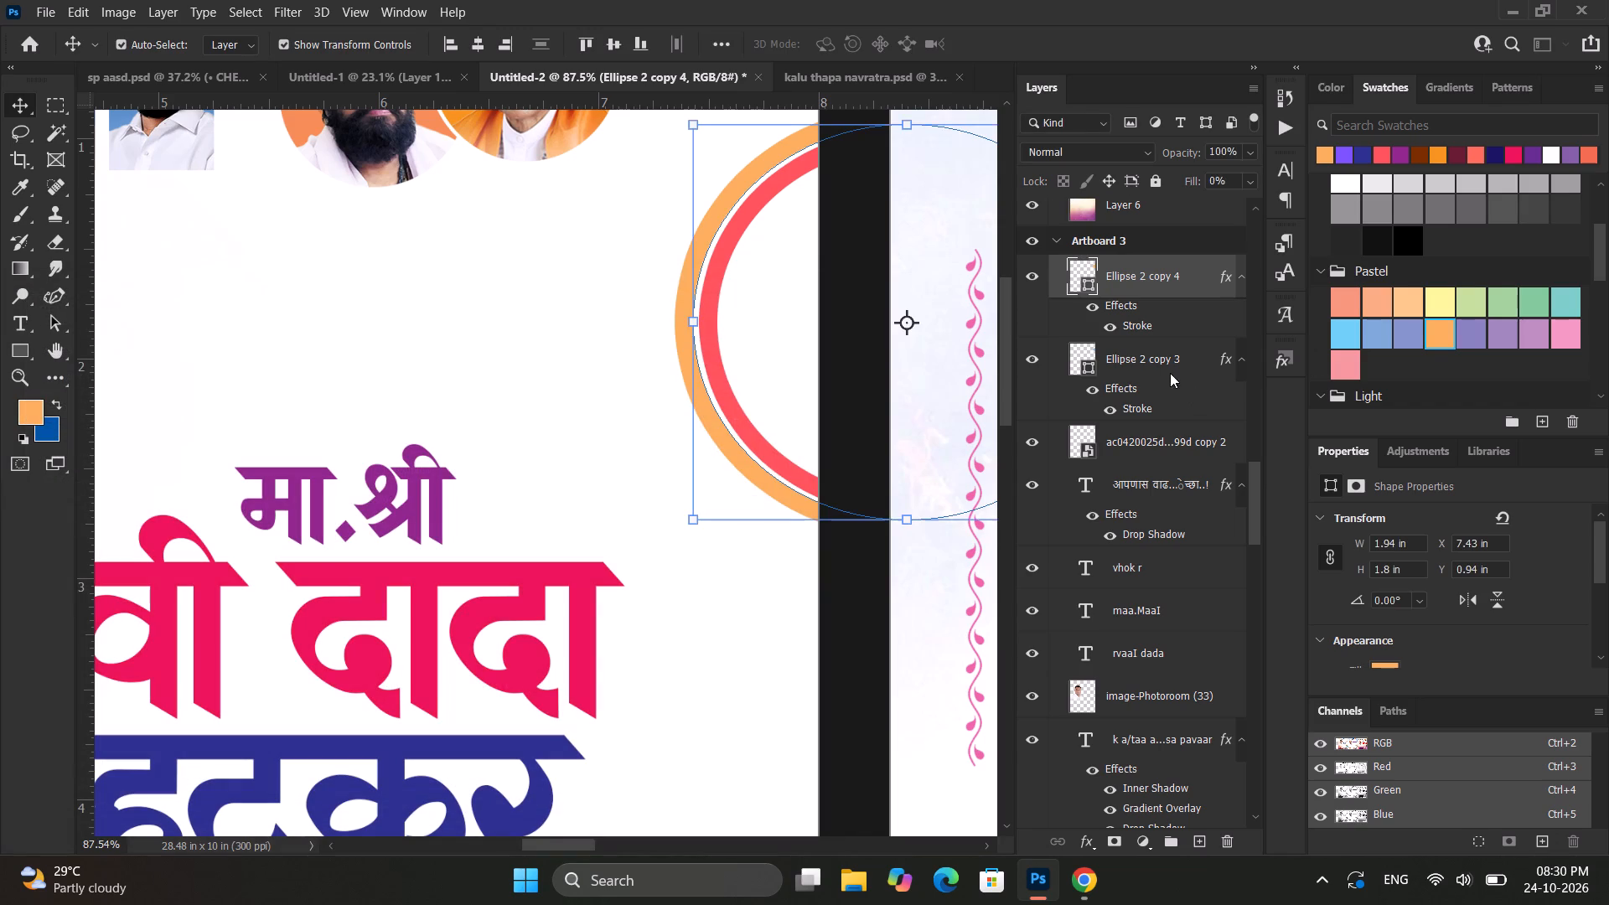
left_click(1170, 373)
double_click(1141, 407)
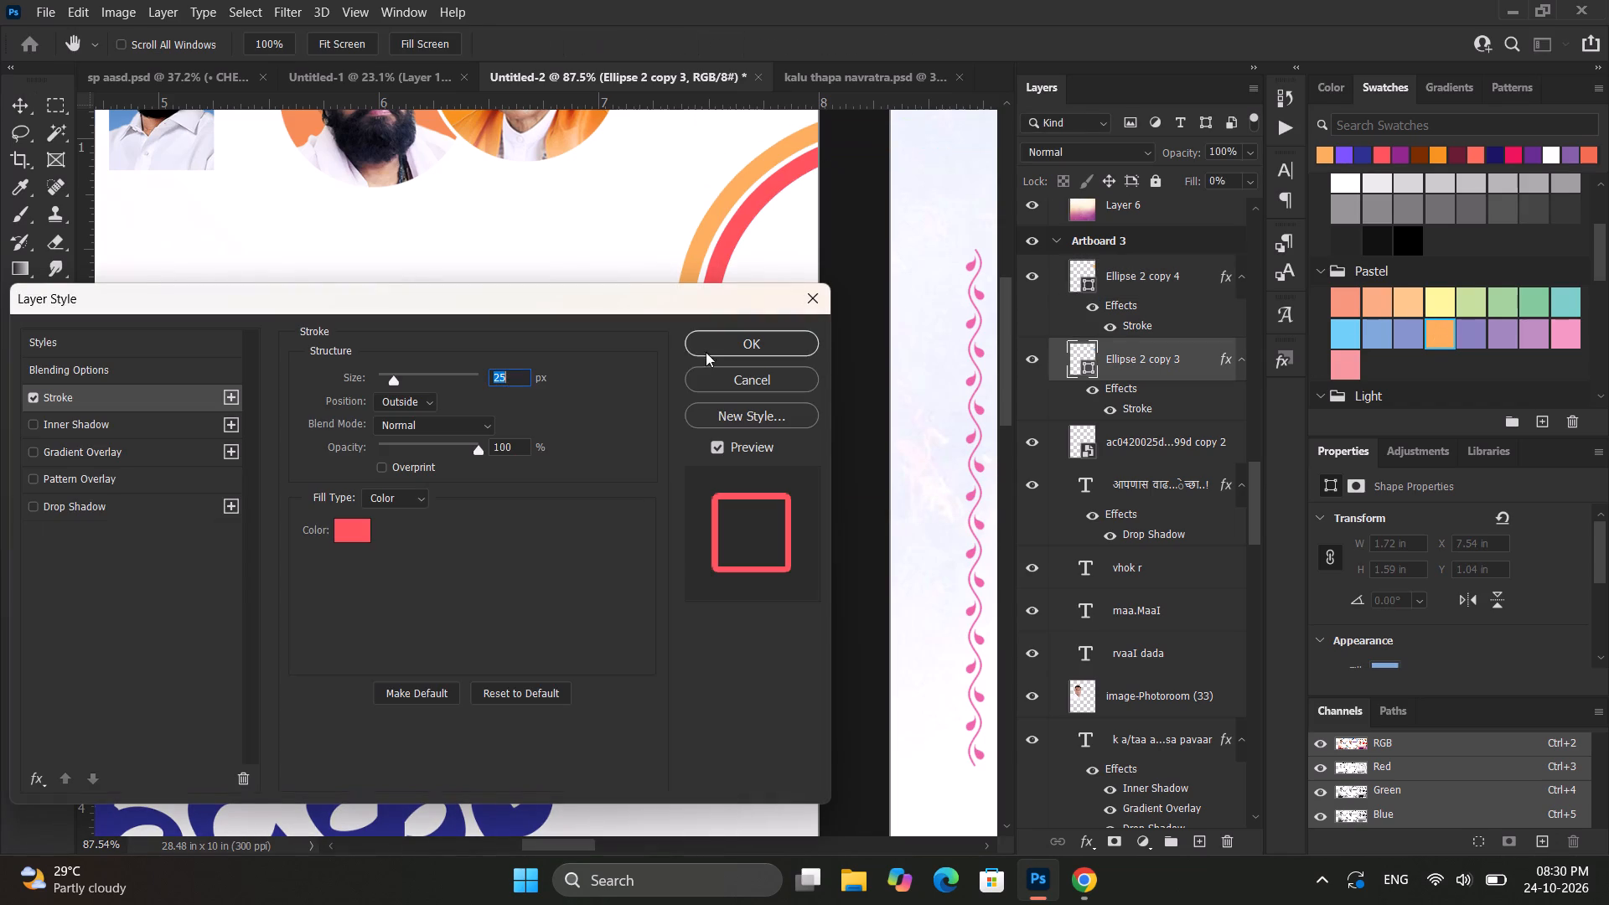
left_click(344, 530)
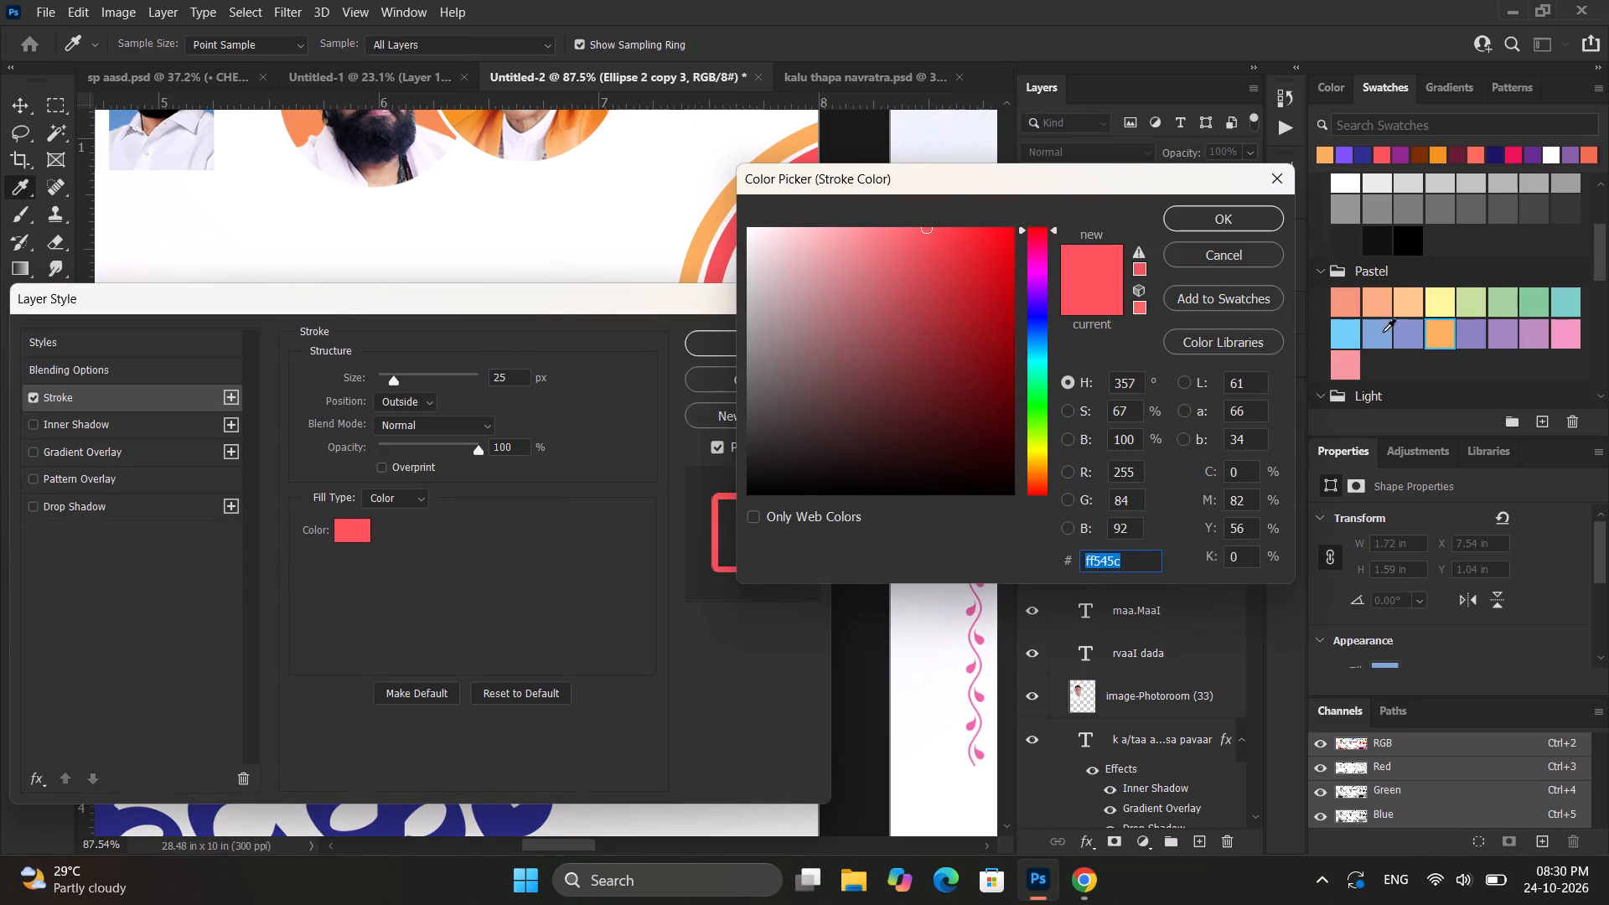
left_click(1379, 332)
left_click(1480, 343)
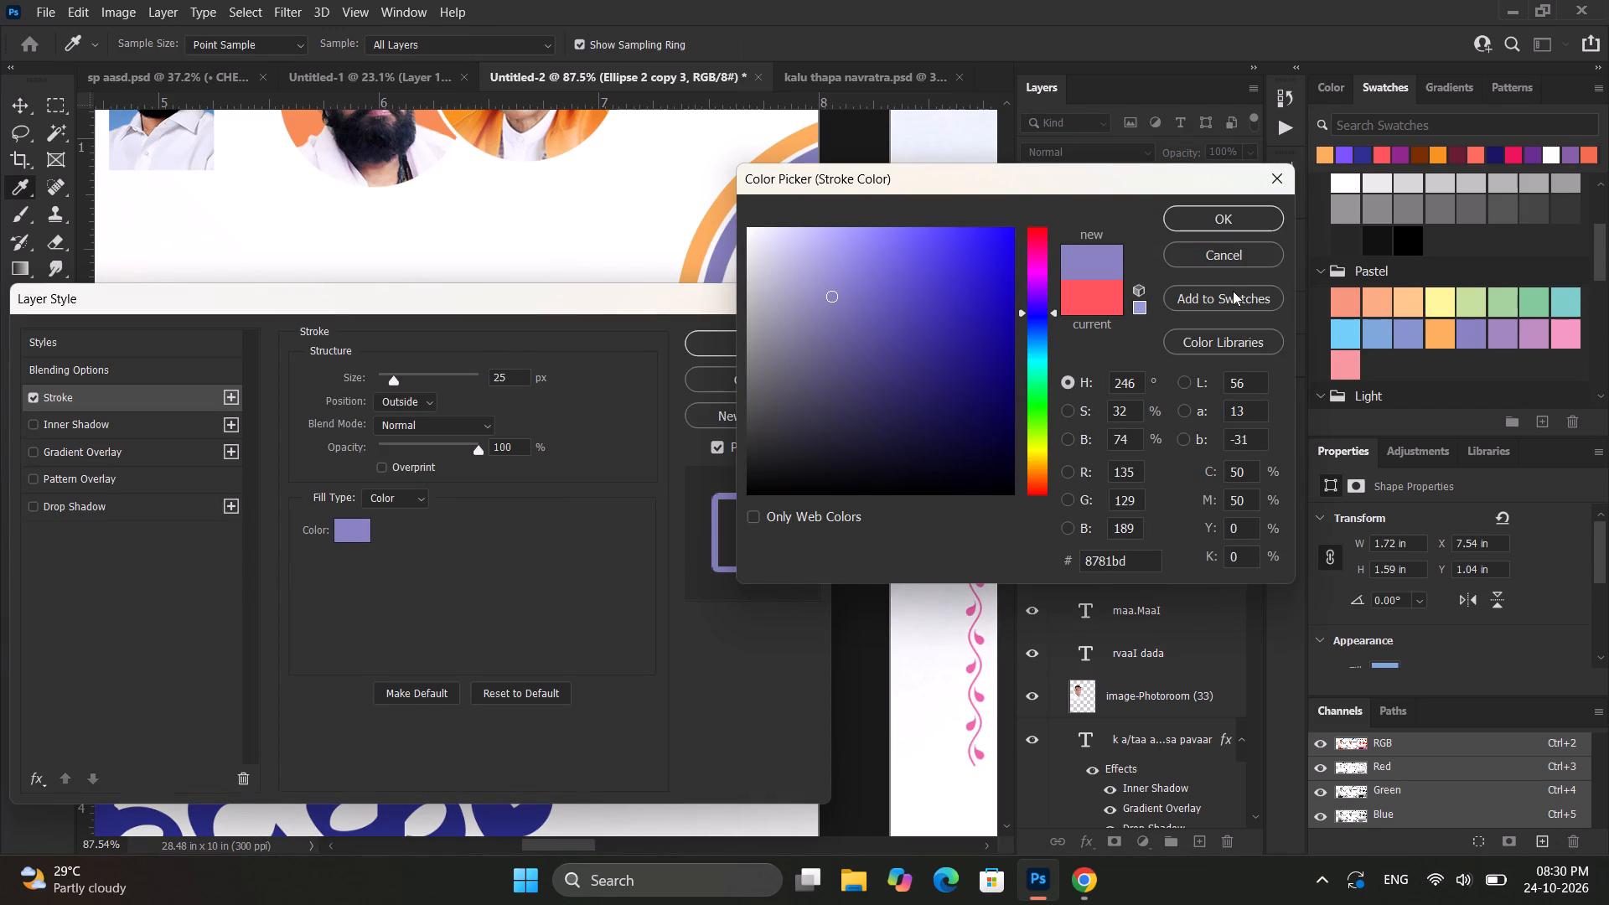
left_click(1234, 218)
left_click(763, 345)
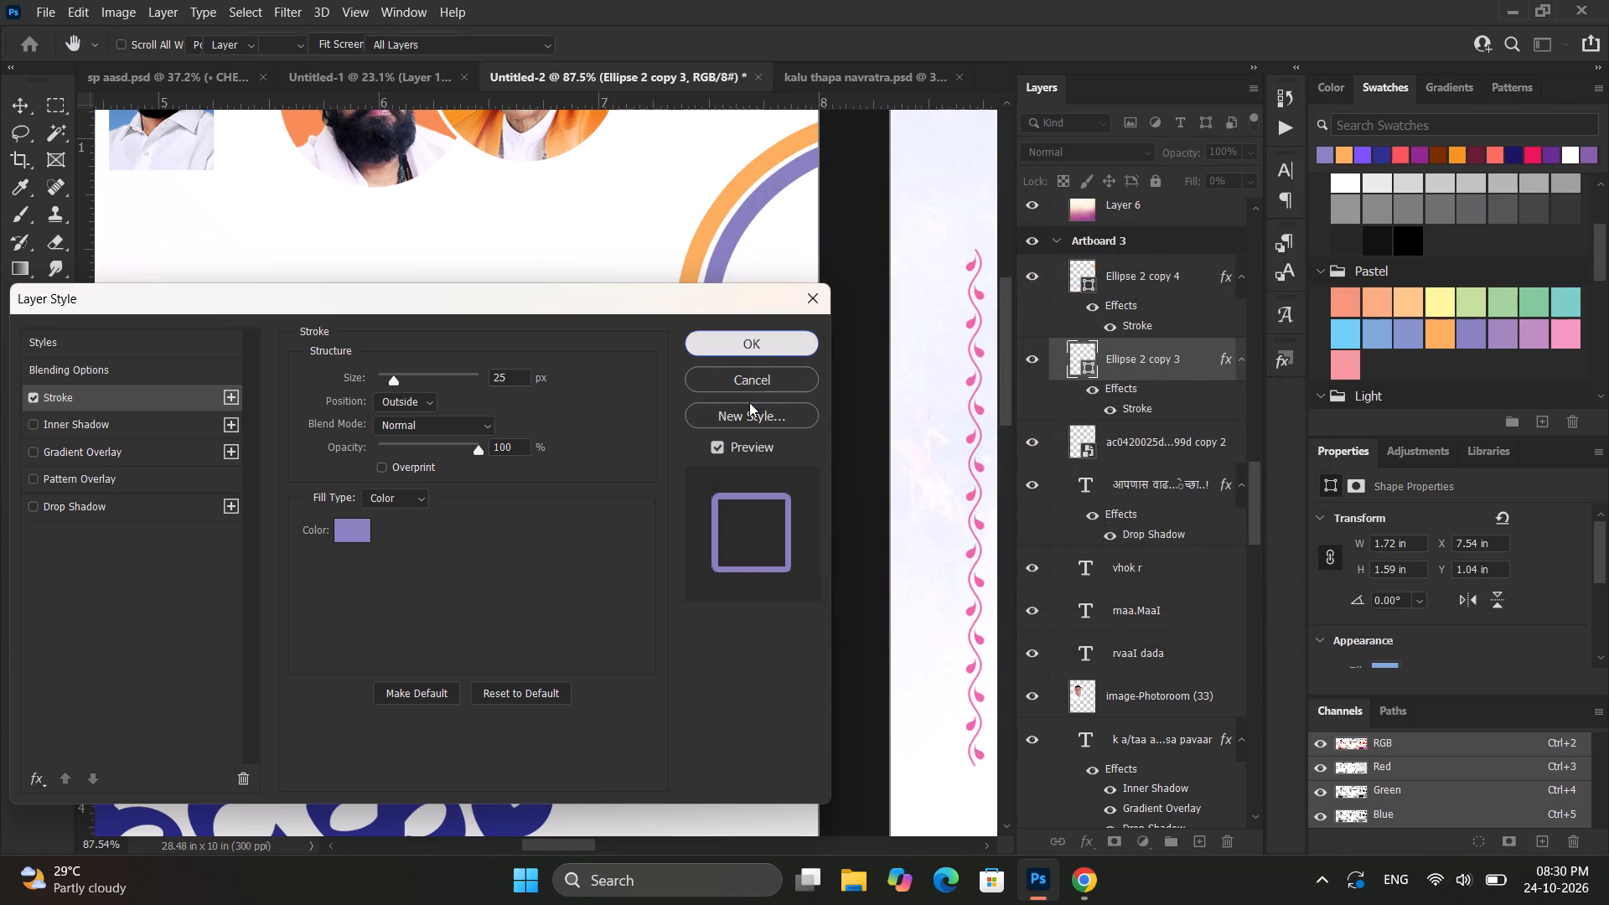
Examine the Artboard 3 layout with the recoloured ring and compare it with Artboard 1's decorations.
scroll(749, 402, "down", 20, "alt")
scroll(749, 402, "down", 19, "alt")
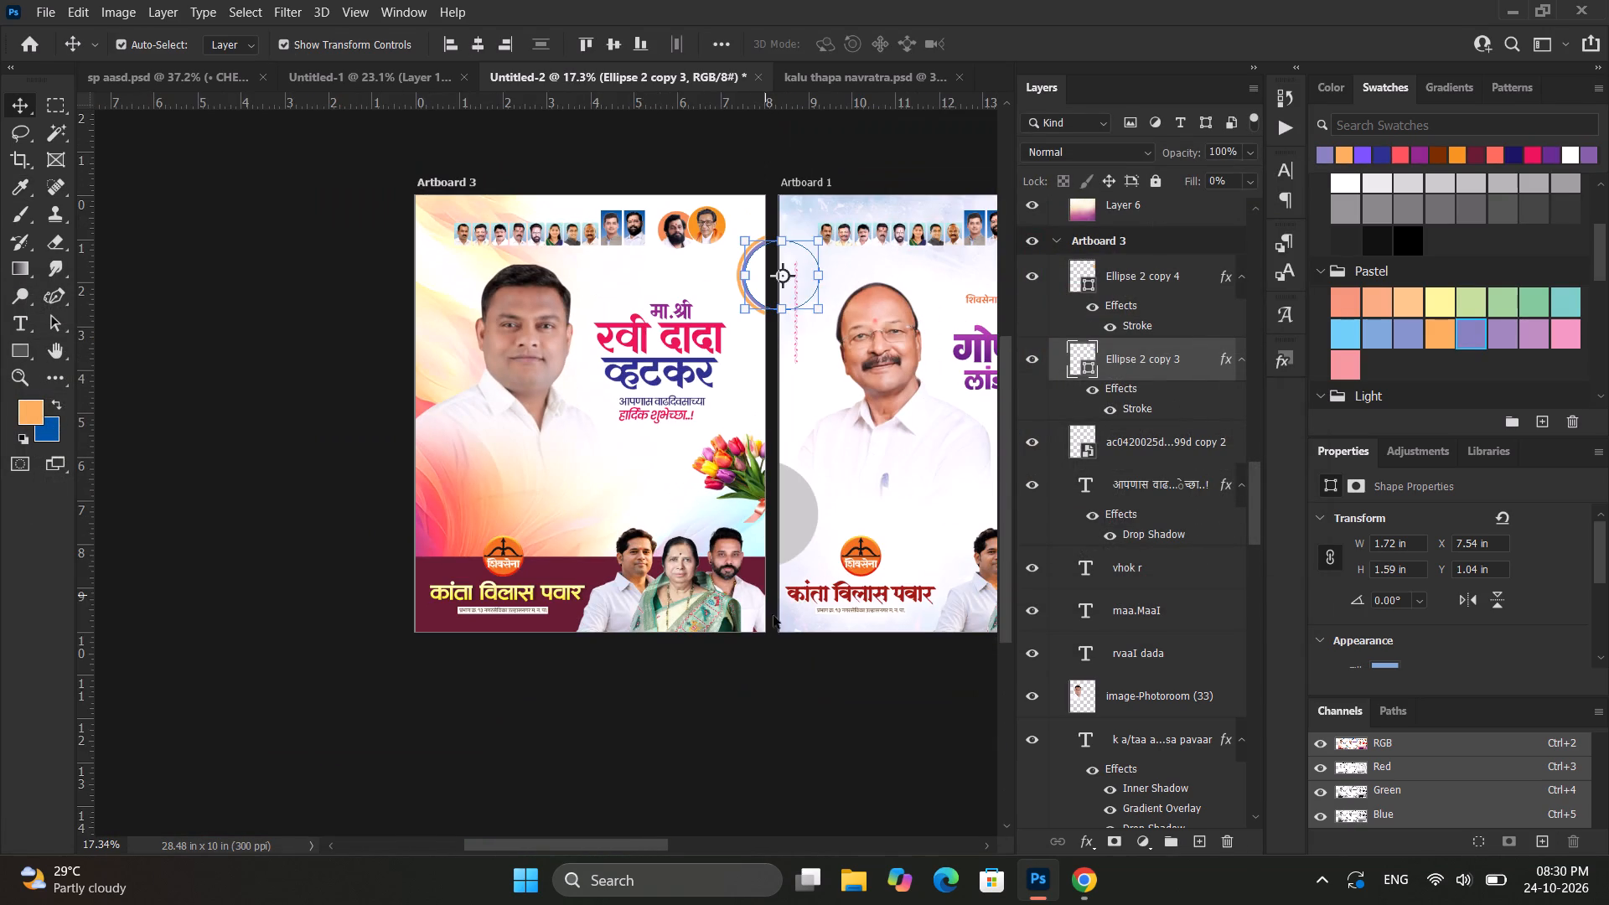
left_click(778, 628)
left_click(722, 718)
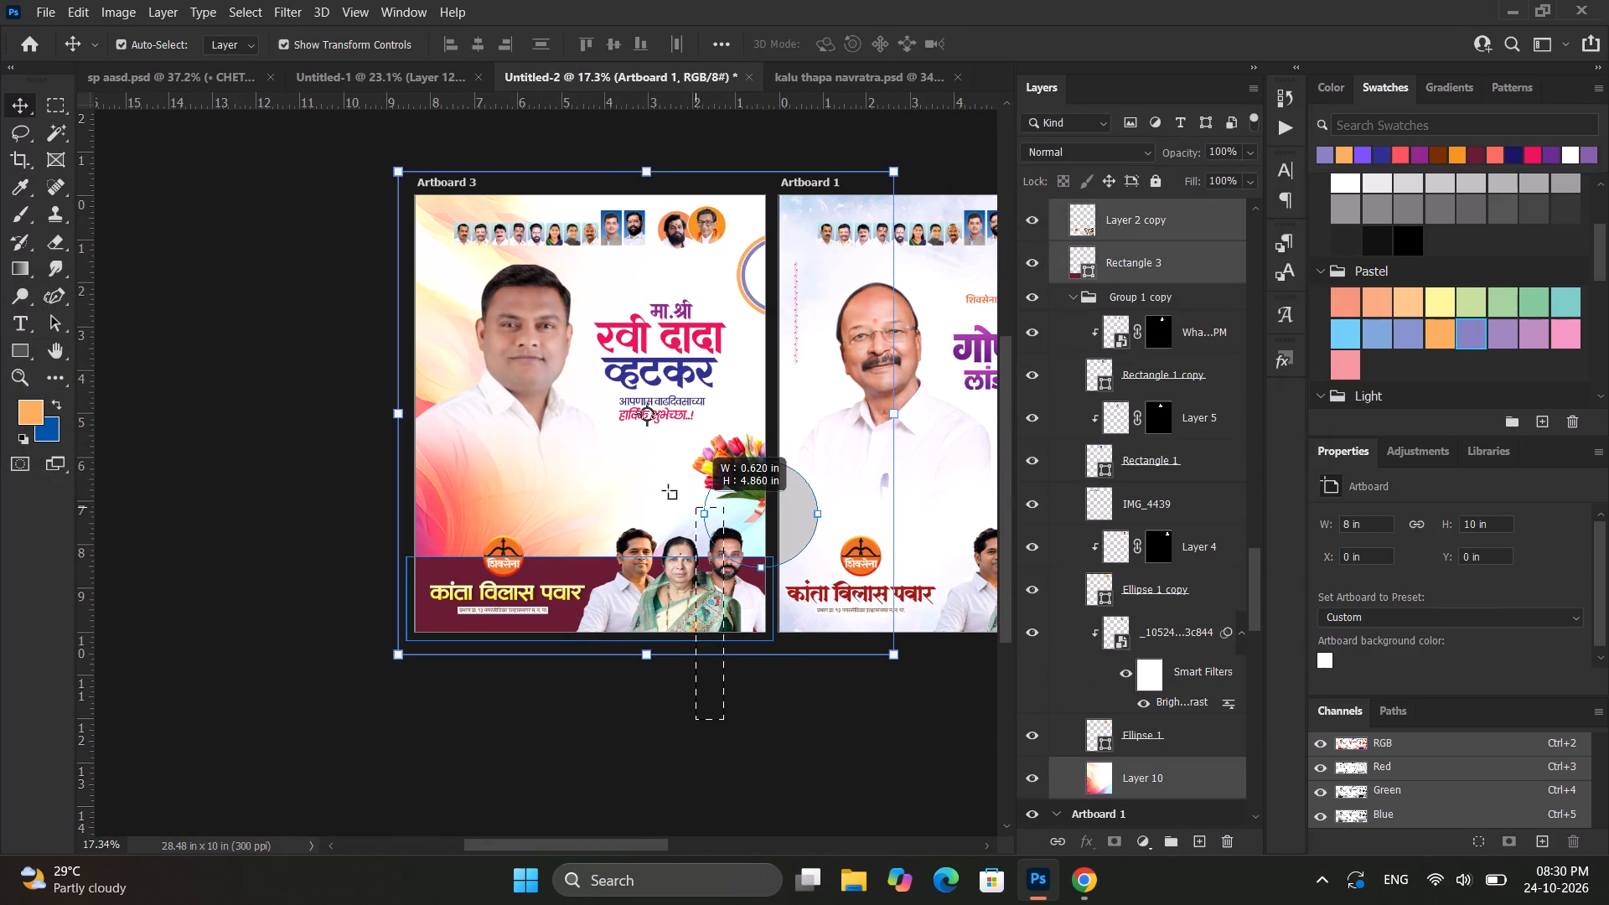
left_click(167, 209)
left_click(148, 207)
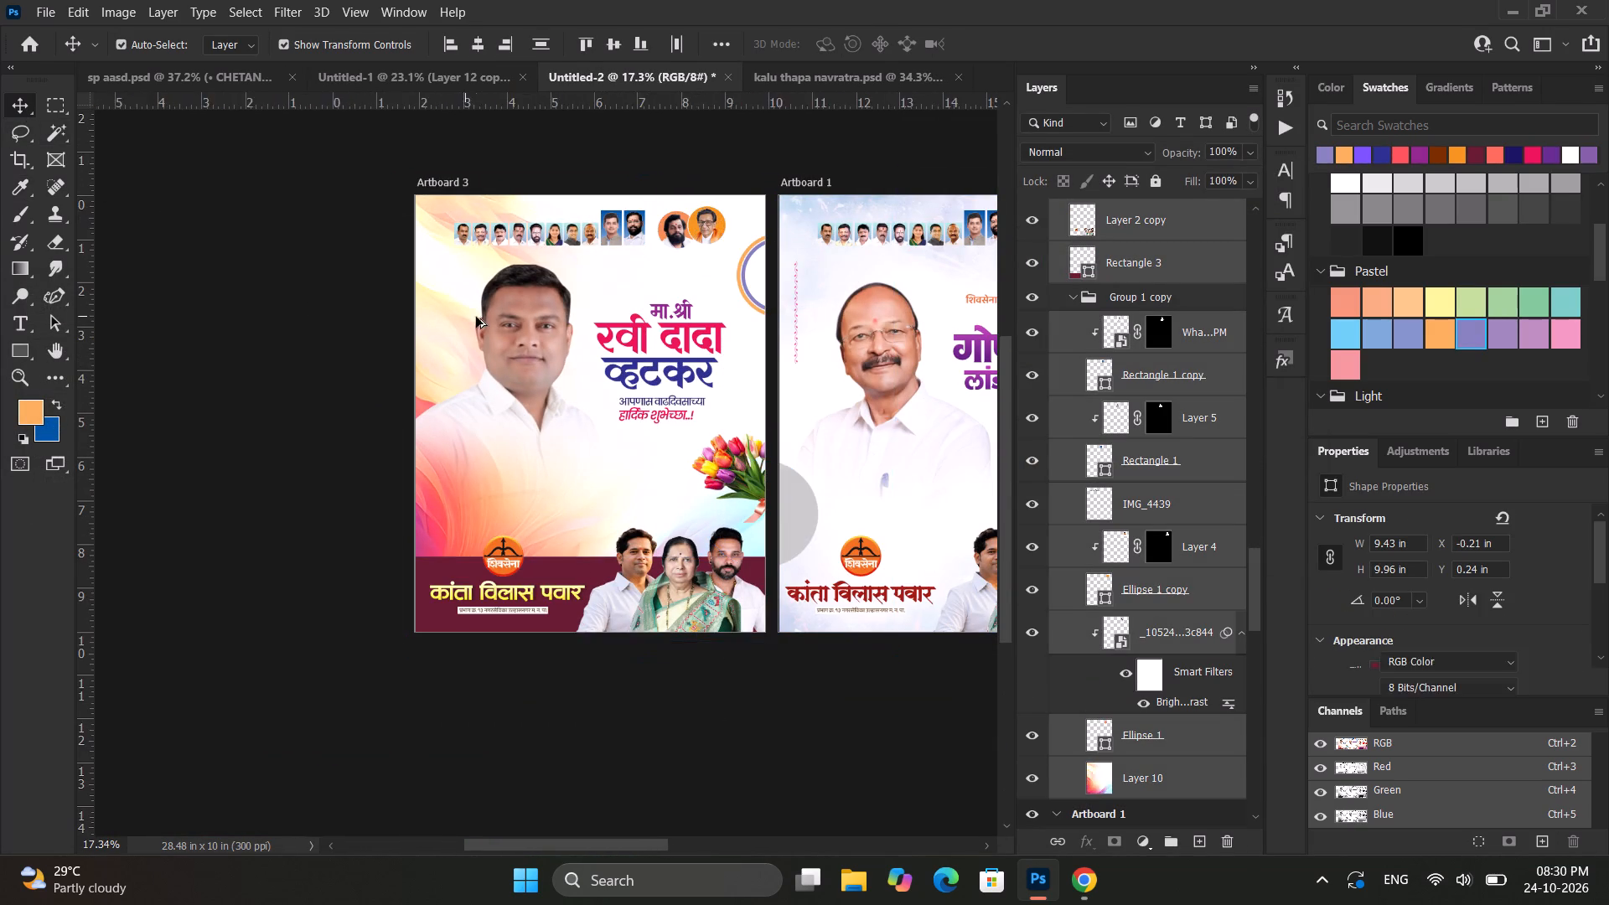
scroll(476, 317, "up", 7, "alt")
scroll(634, 313, "down", 9, "ctrl")
scroll(725, 313, "up", 4, "alt")
scroll(725, 313, "down", 6, "alt")
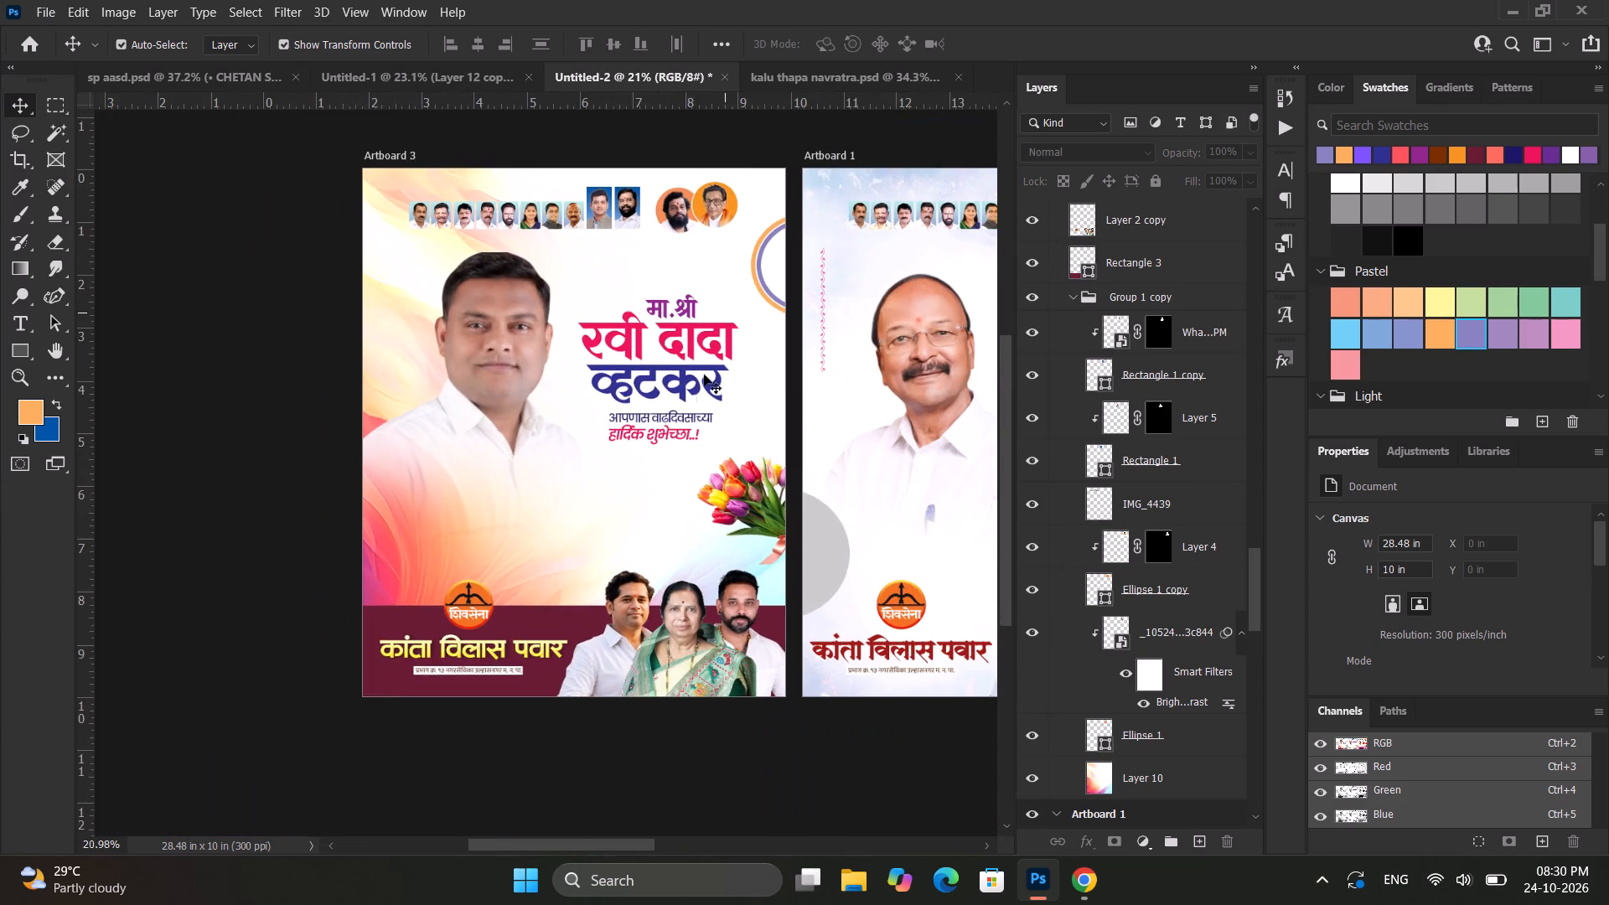
scroll(696, 401, "down", 5)
scroll(686, 405, "up", 7, "alt")
scroll(737, 402, "up", 5)
scroll(737, 402, "down", 7, "alt")
scroll(581, 467, "up", 4)
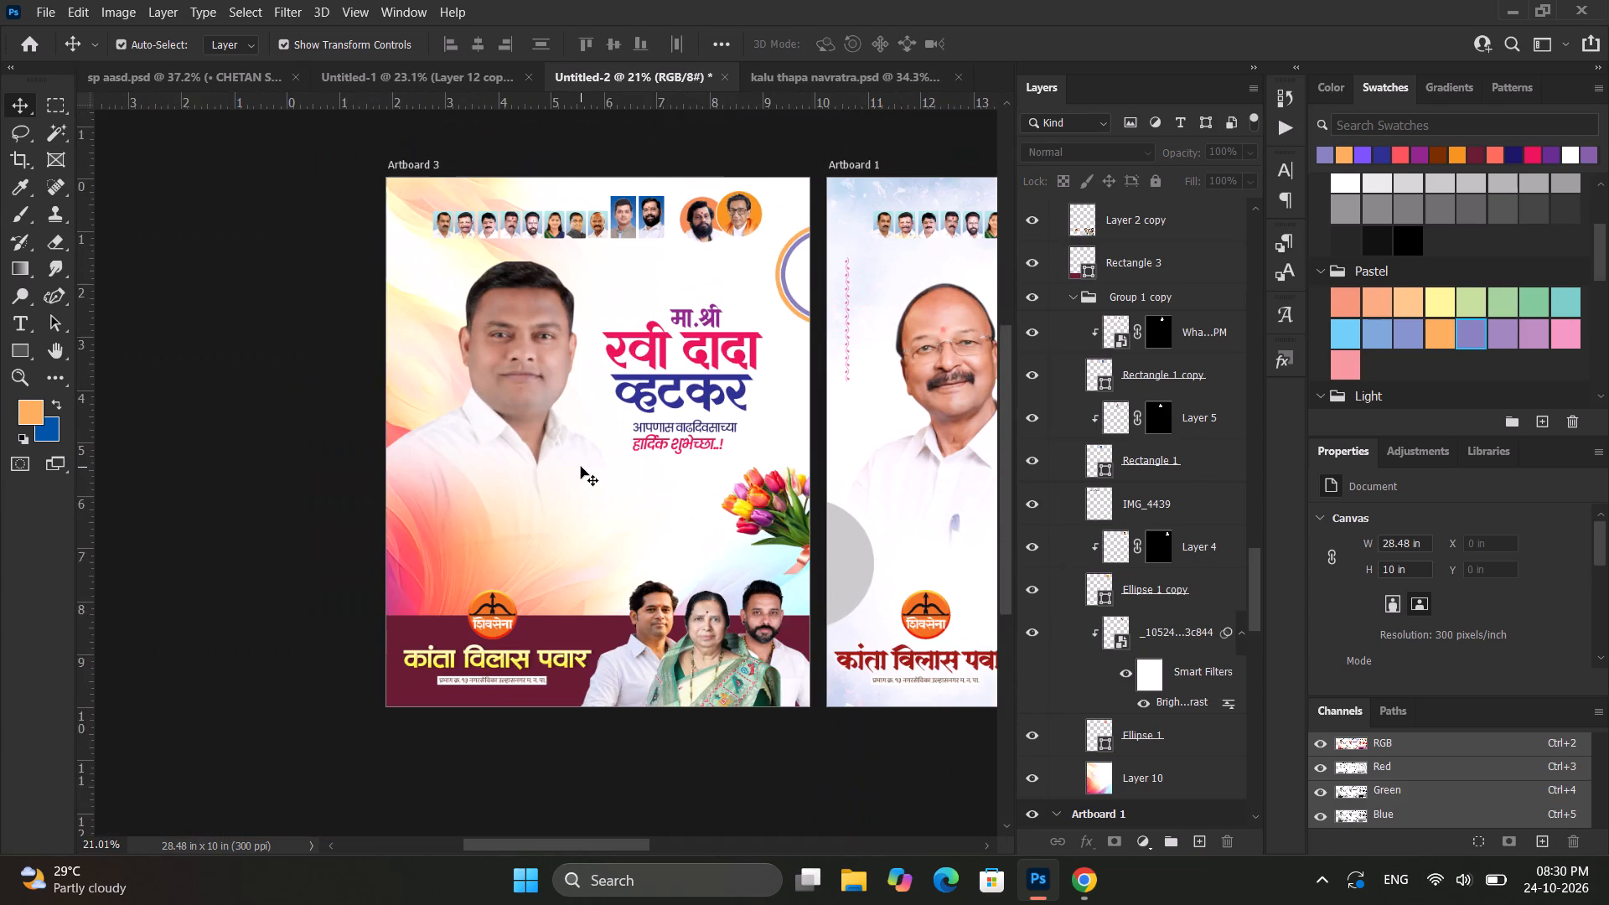
scroll(581, 476, "down", 16, "alt")
scroll(590, 392, "up", 4, "alt")
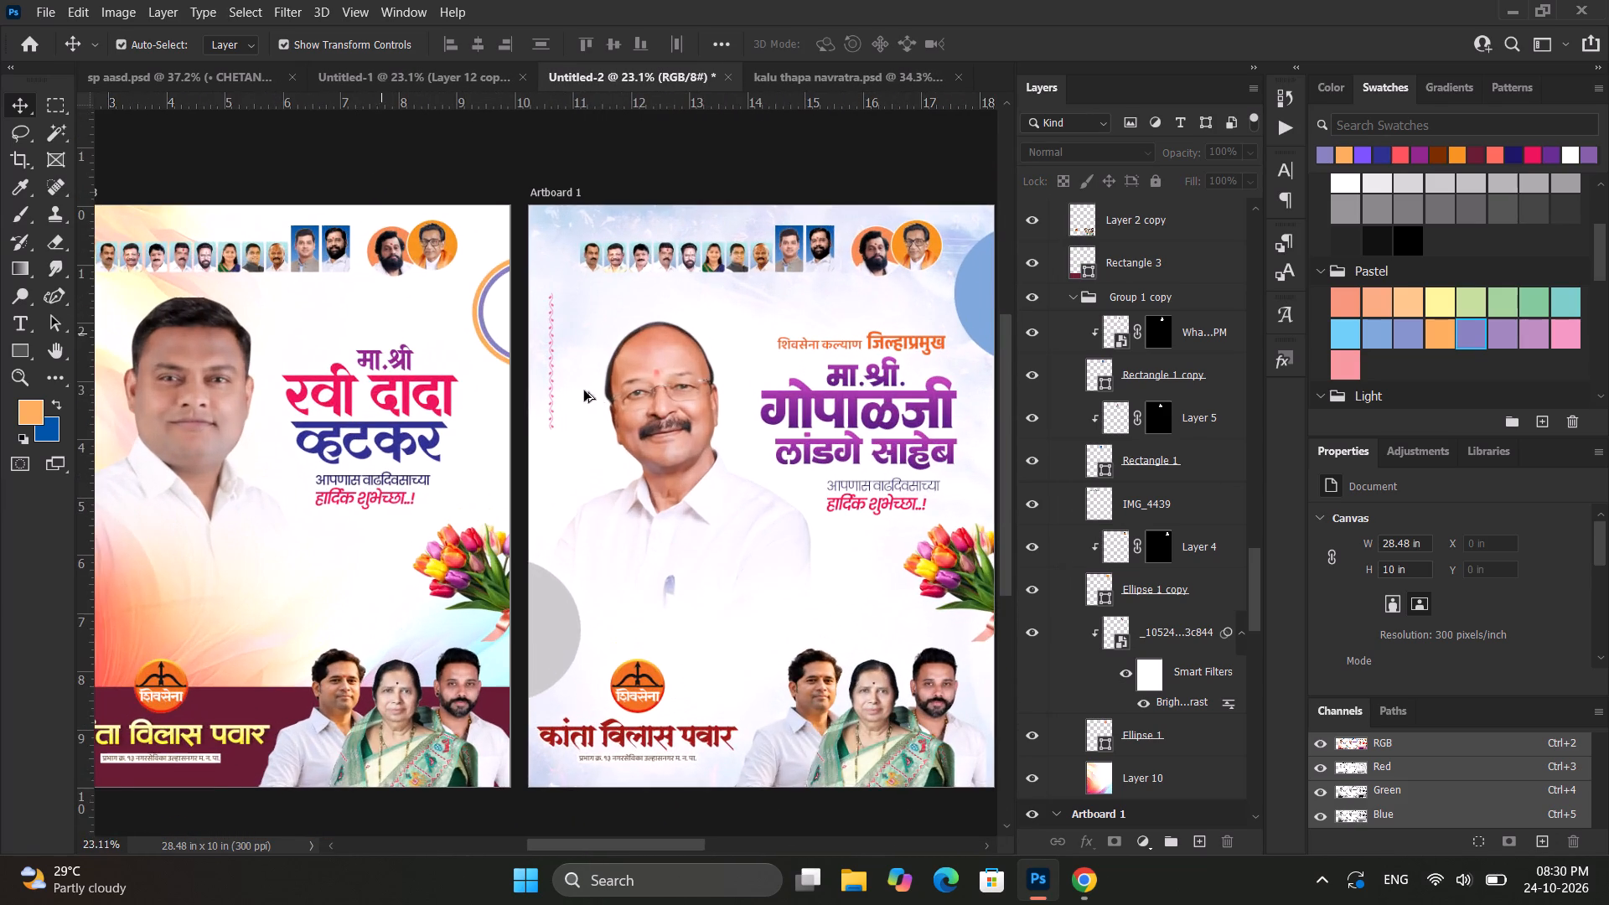
Duplicate the pink vine strip from Artboard 1 and place the copy beside the portrait near Artboard 3's left edge, at X 0.38 in.
scroll(567, 382, "down", 3)
scroll(567, 382, "up", 2, "ctrl")
scroll(591, 359, "up", 4, "alt")
left_click(587, 331)
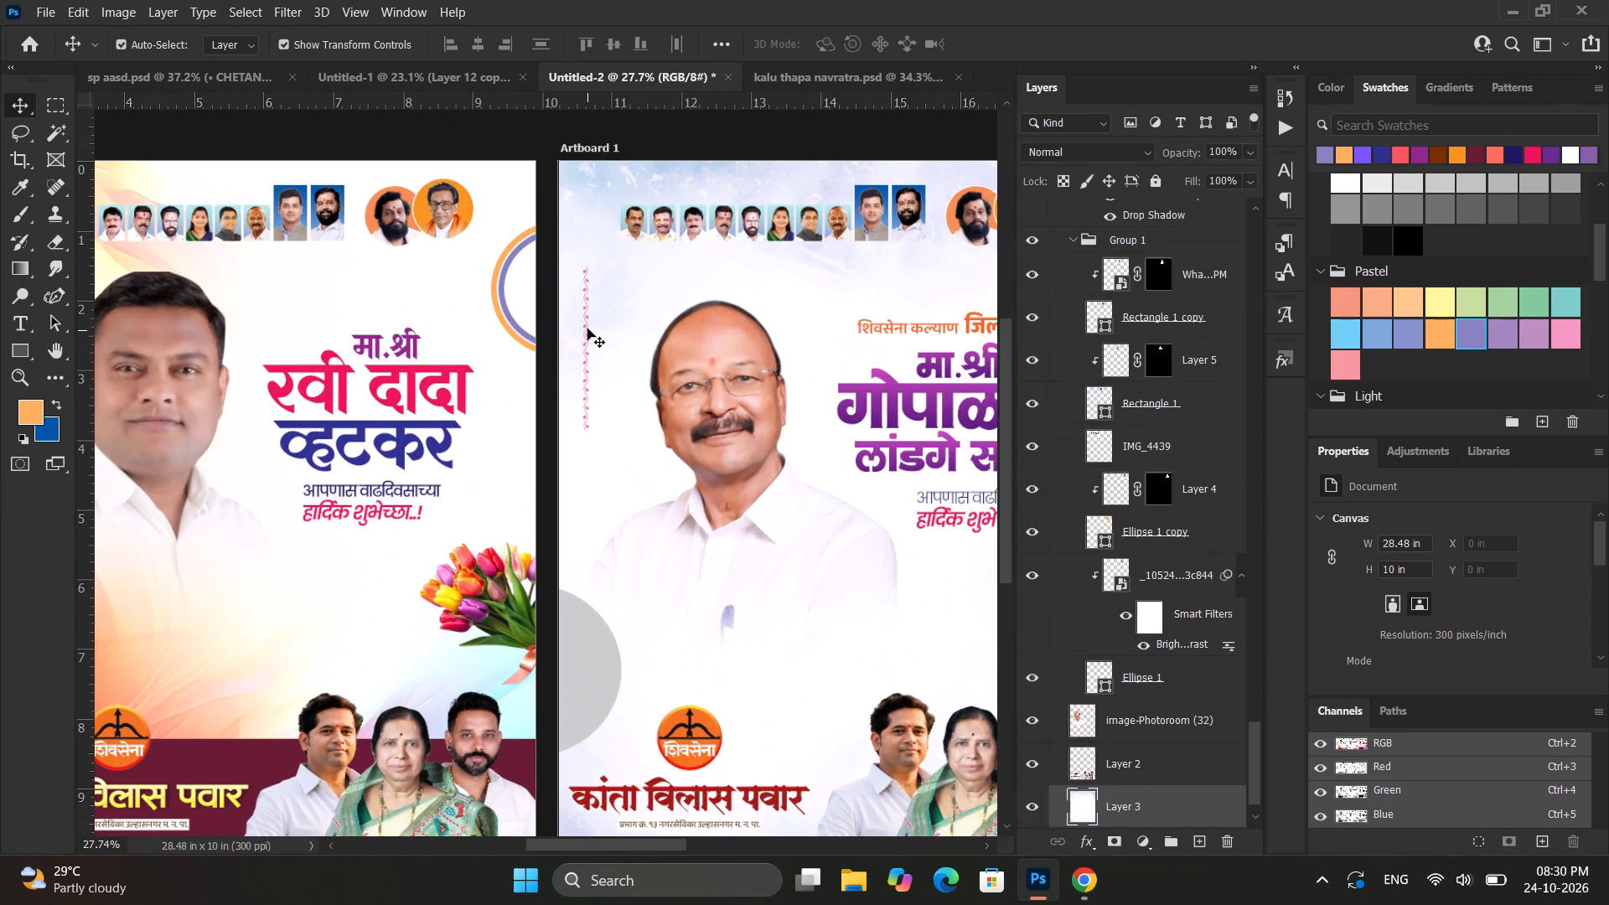
left_click(586, 323)
left_click(583, 315)
key("ctrl+j")
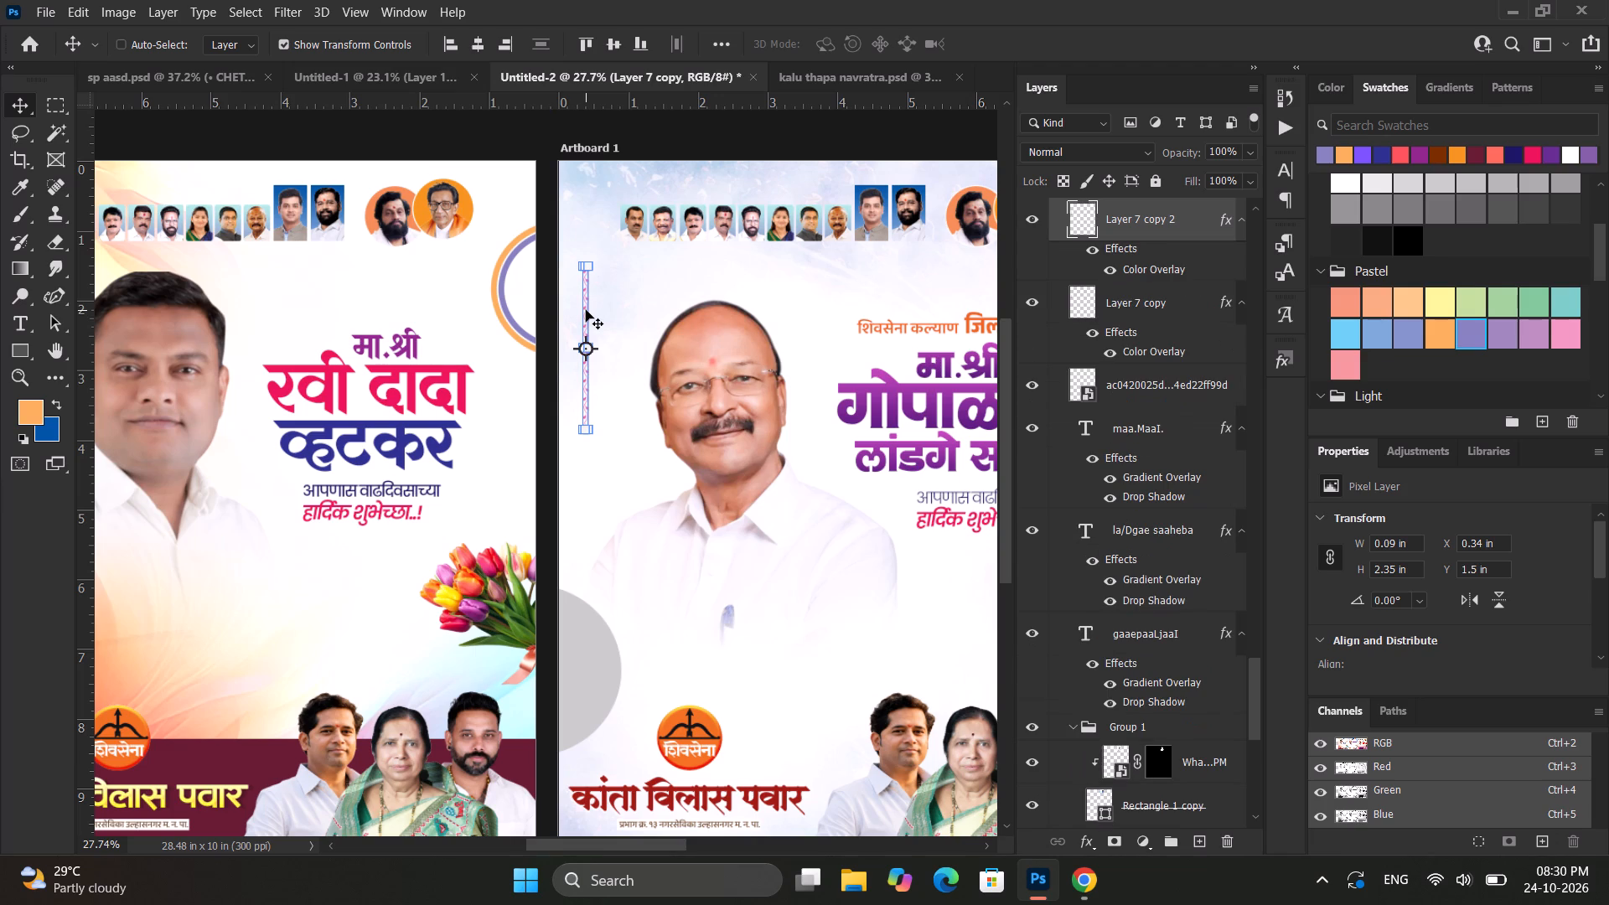
key("ctrl+t")
left_click_drag(587, 310, 380, 309, "shift")
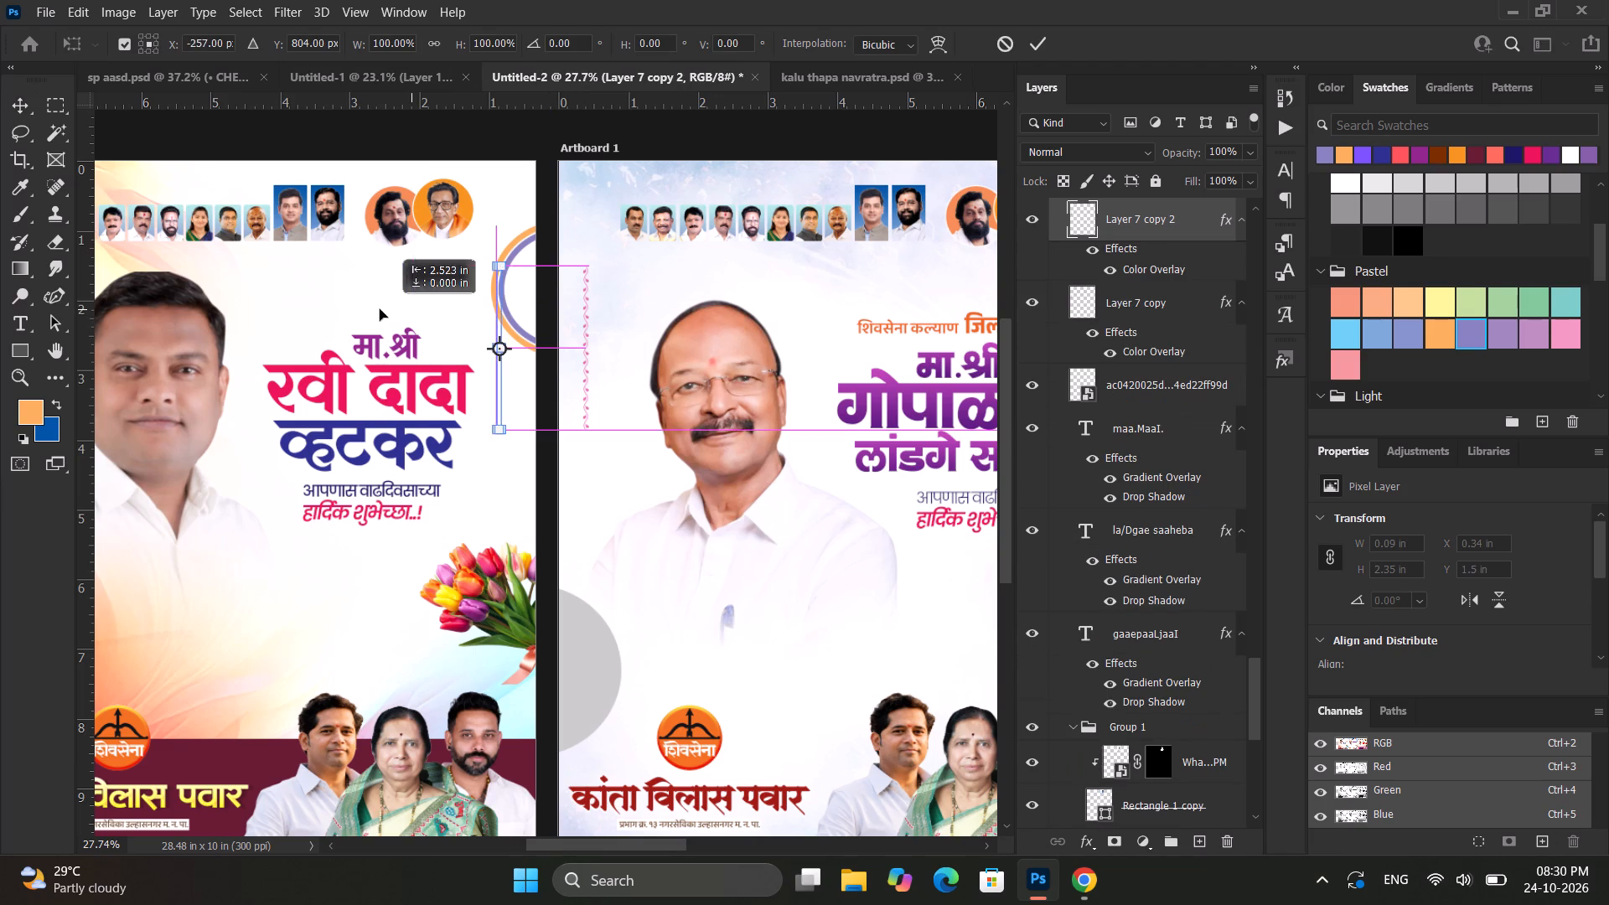
left_click_drag(380, 309, 602, 333, "shift")
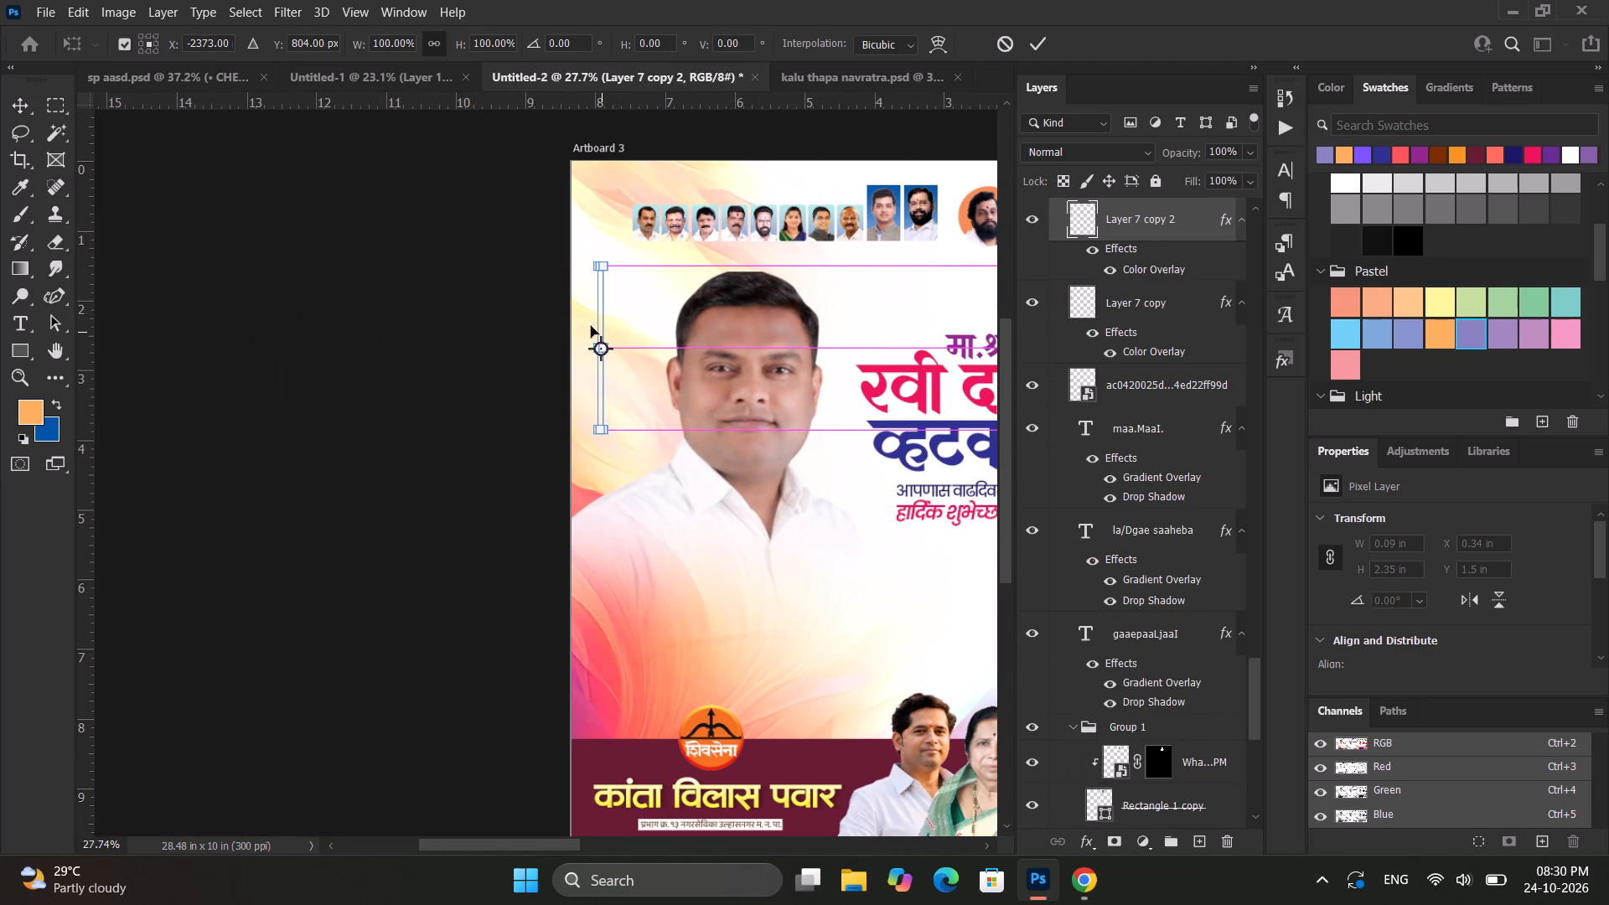
left_click(1034, 46)
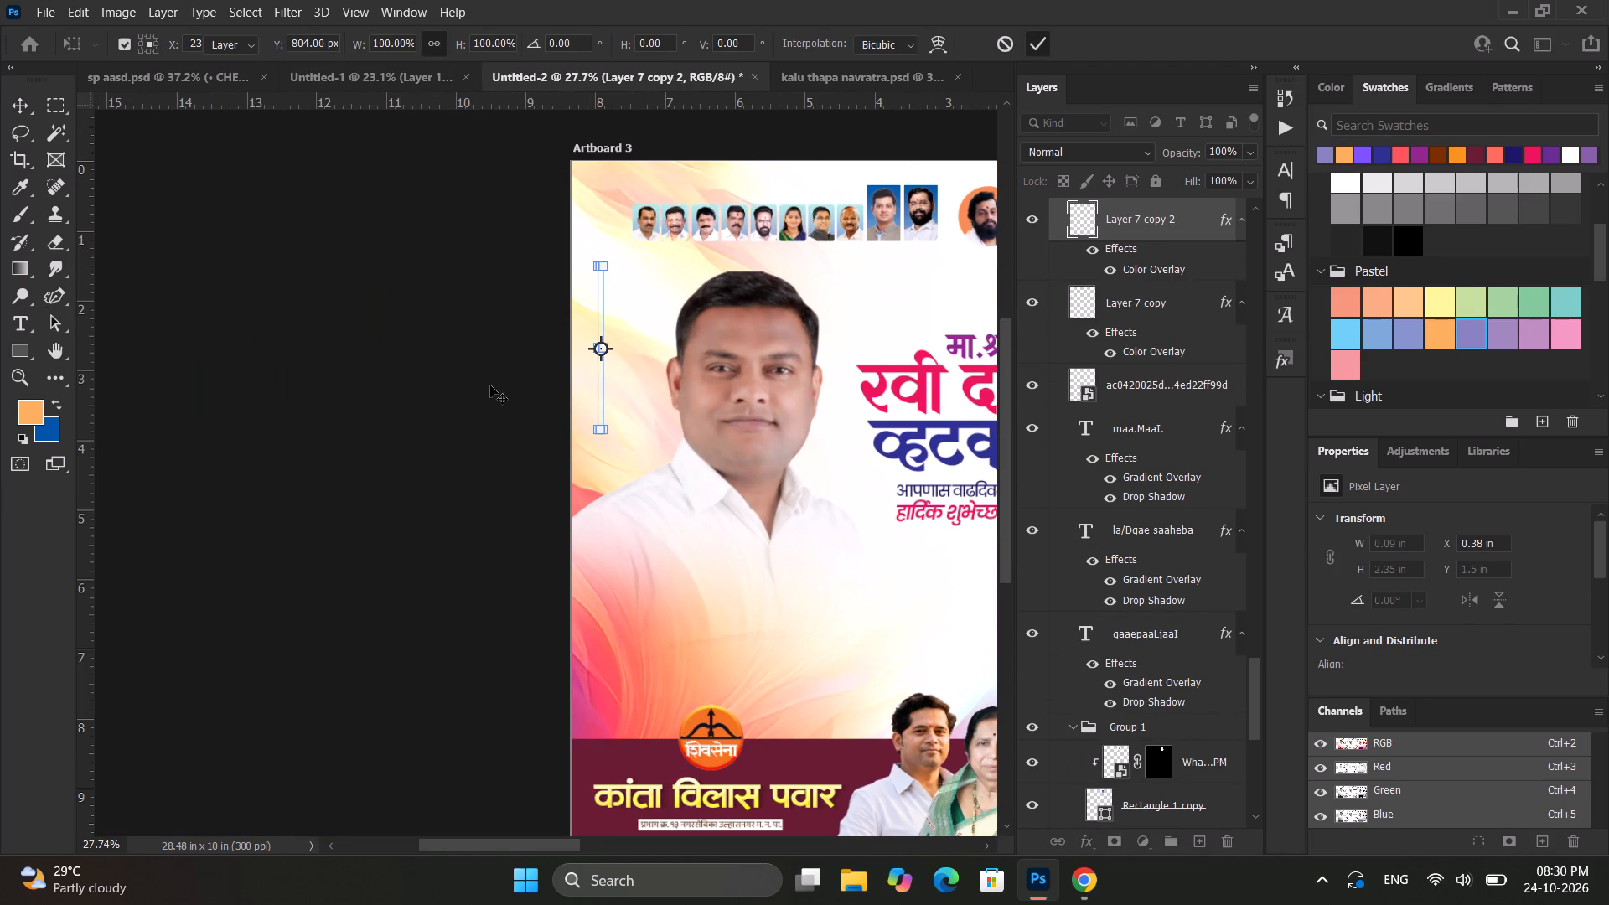
left_click(354, 411)
Examine the copied vine strip up close and its fit in the Artboard 3 layout.
scroll(528, 332, "up", 7, "alt")
scroll(530, 331, "down", 6, "ctrl")
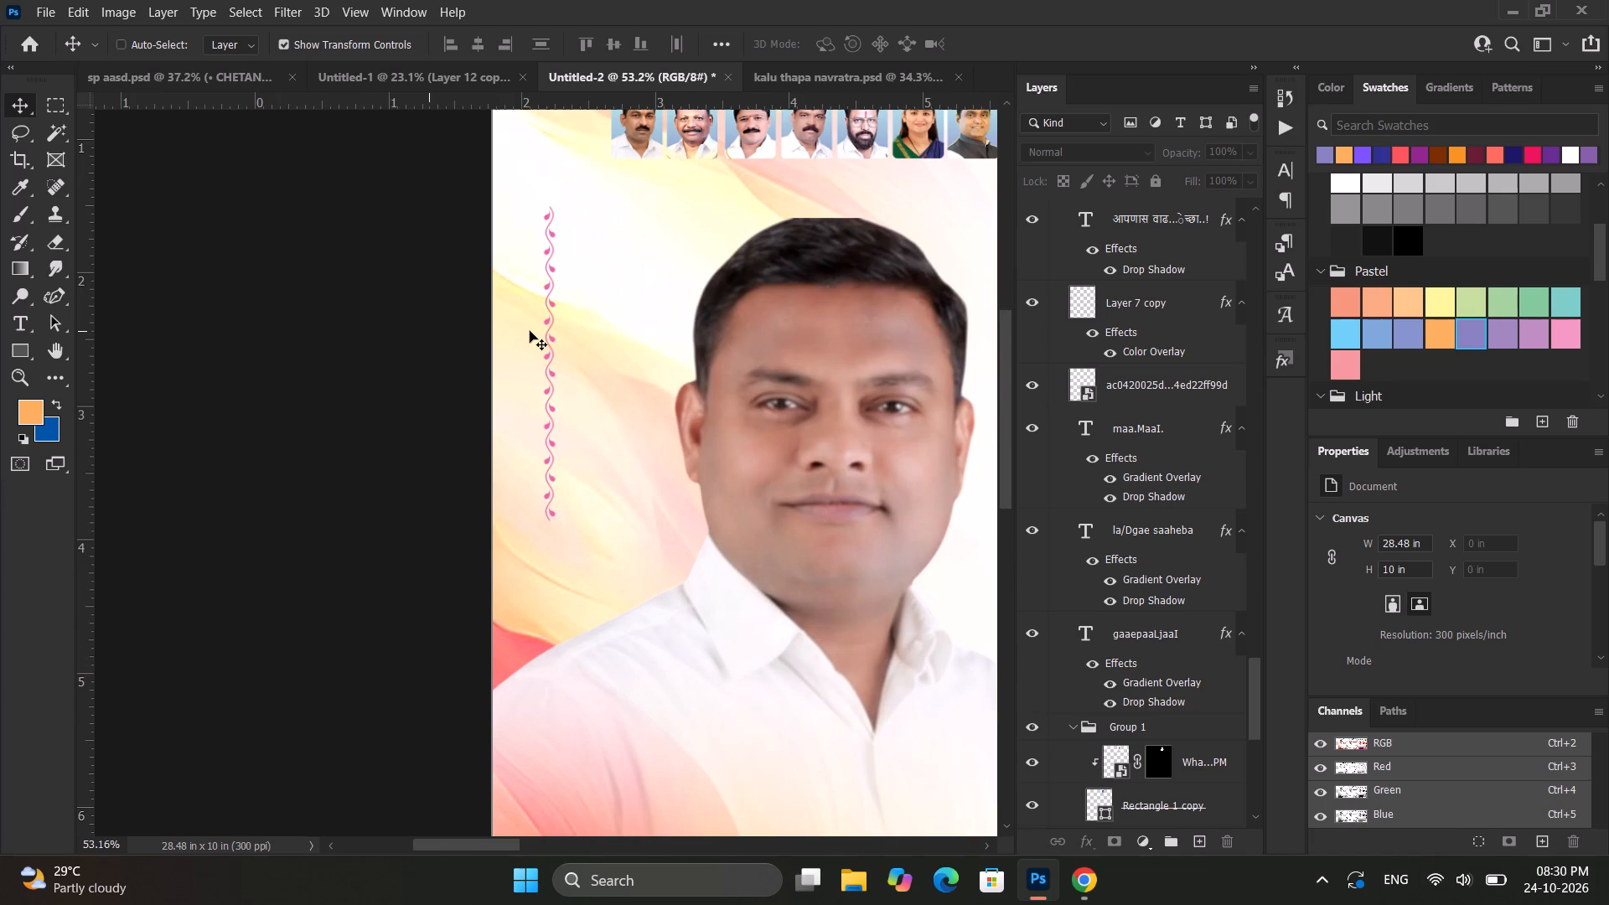
scroll(530, 331, "down", 20, "ctrl")
scroll(530, 331, "down", 5, "ctrl")
scroll(567, 376, "up", 3, "alt")
scroll(589, 399, "up", 1)
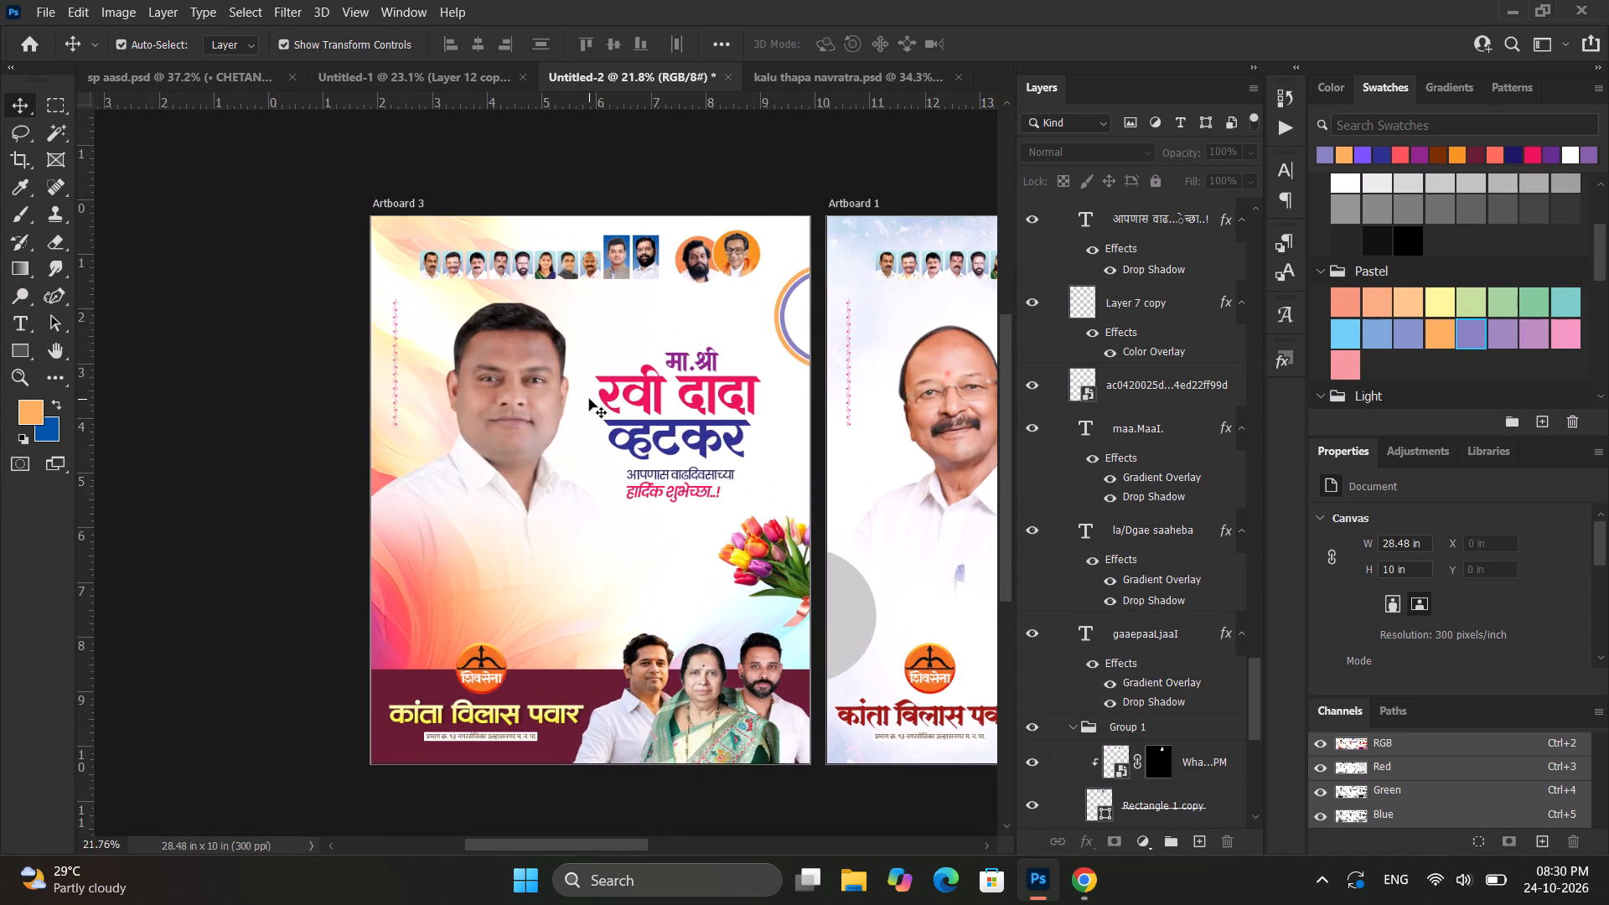
scroll(589, 399, "up", 3)
scroll(636, 414, "down", 9, "ctrl")
scroll(596, 453, "up", 3, "alt")
scroll(596, 453, "down", 3)
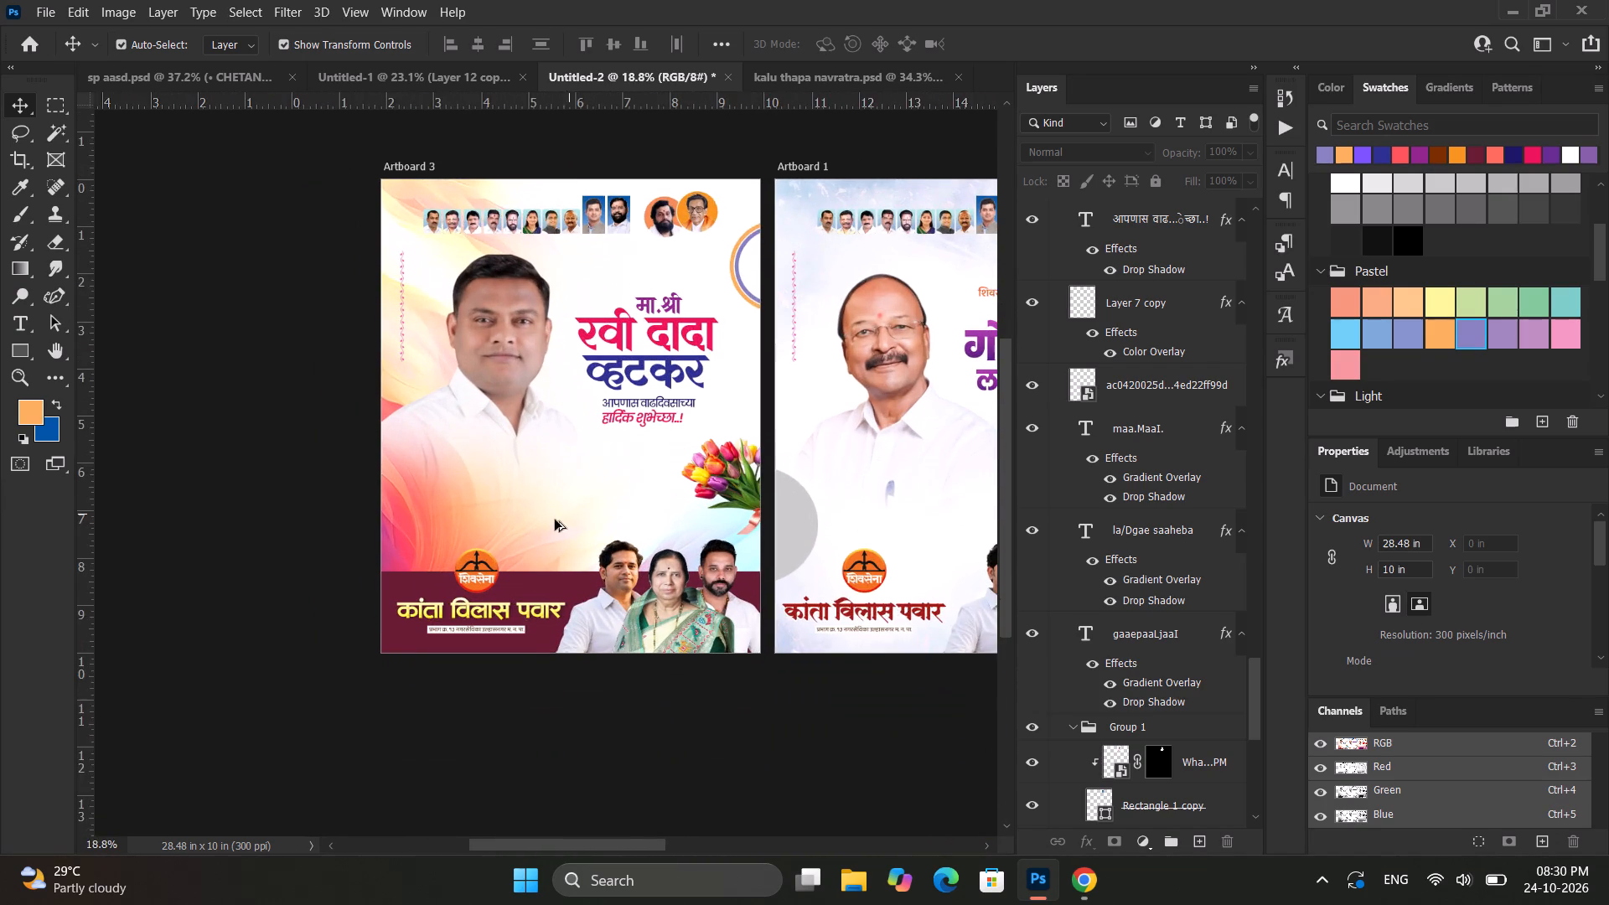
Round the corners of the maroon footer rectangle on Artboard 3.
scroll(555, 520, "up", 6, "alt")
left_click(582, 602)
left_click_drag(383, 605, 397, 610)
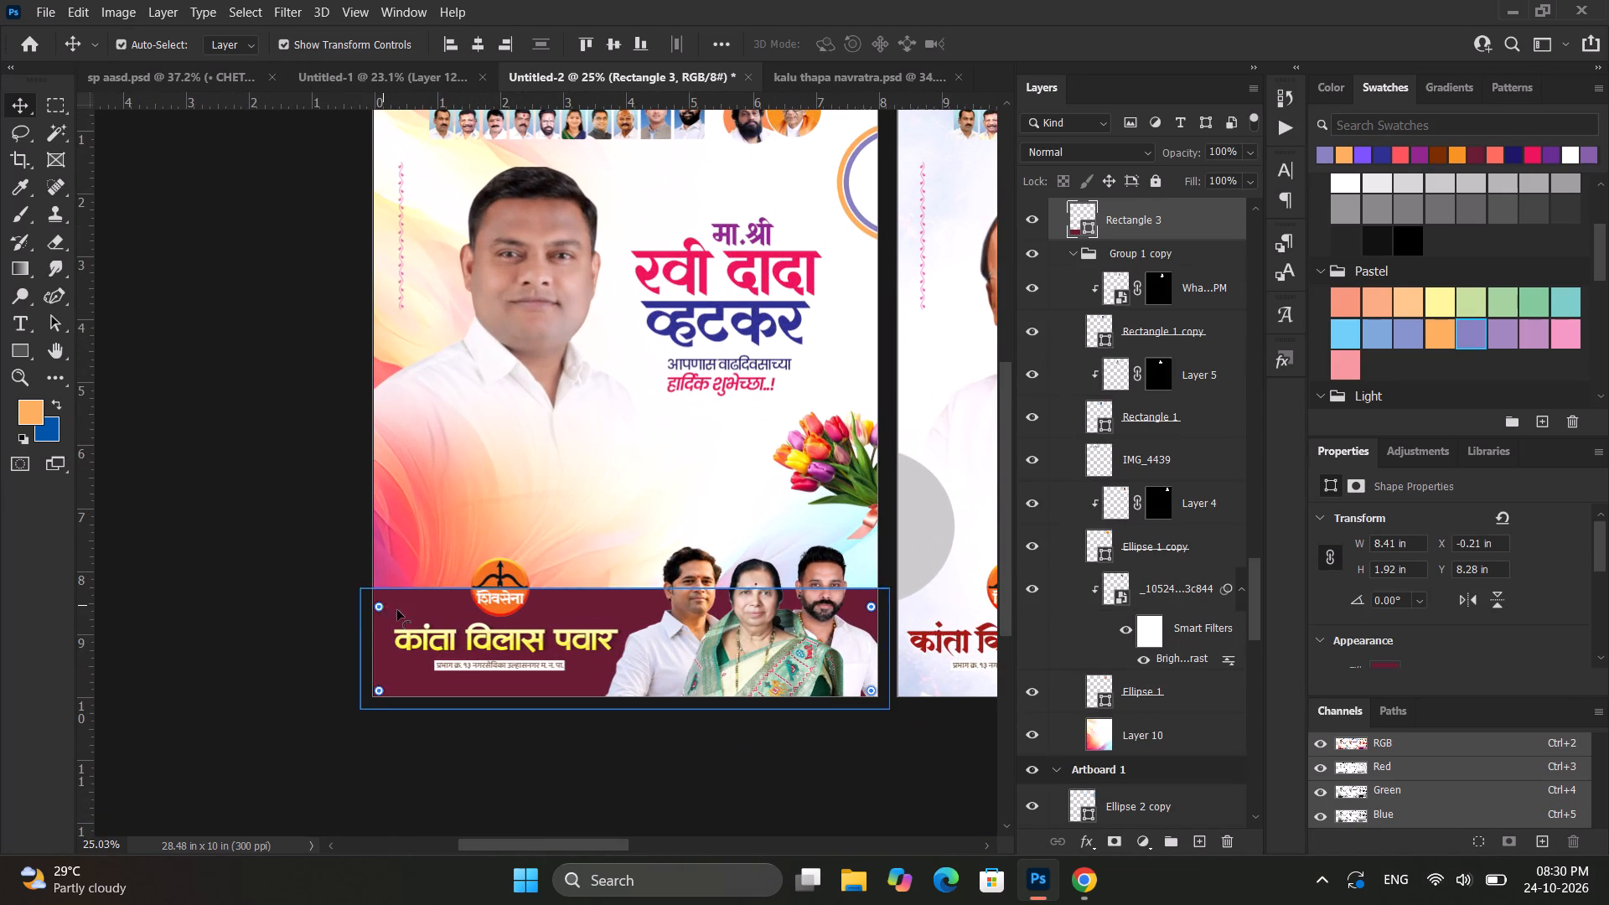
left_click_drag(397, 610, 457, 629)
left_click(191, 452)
Narrow the maroon footer rectangle from its right side to about 5.23 in wide, ending behind the group photo.
left_click(603, 603)
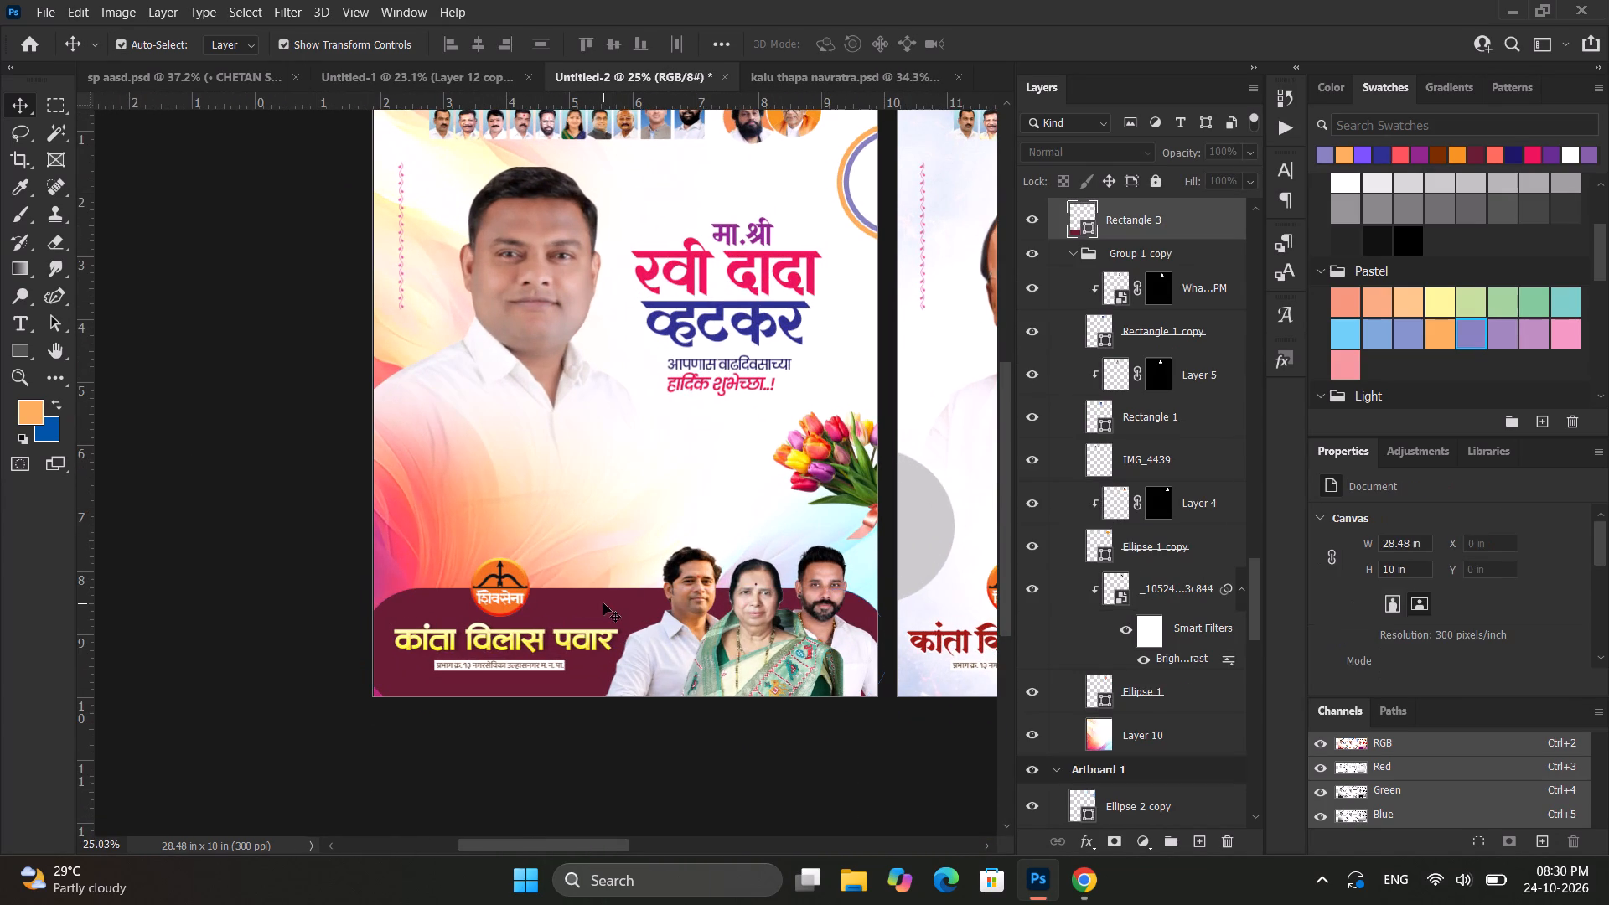
left_click_drag(883, 645, 767, 630, "shift")
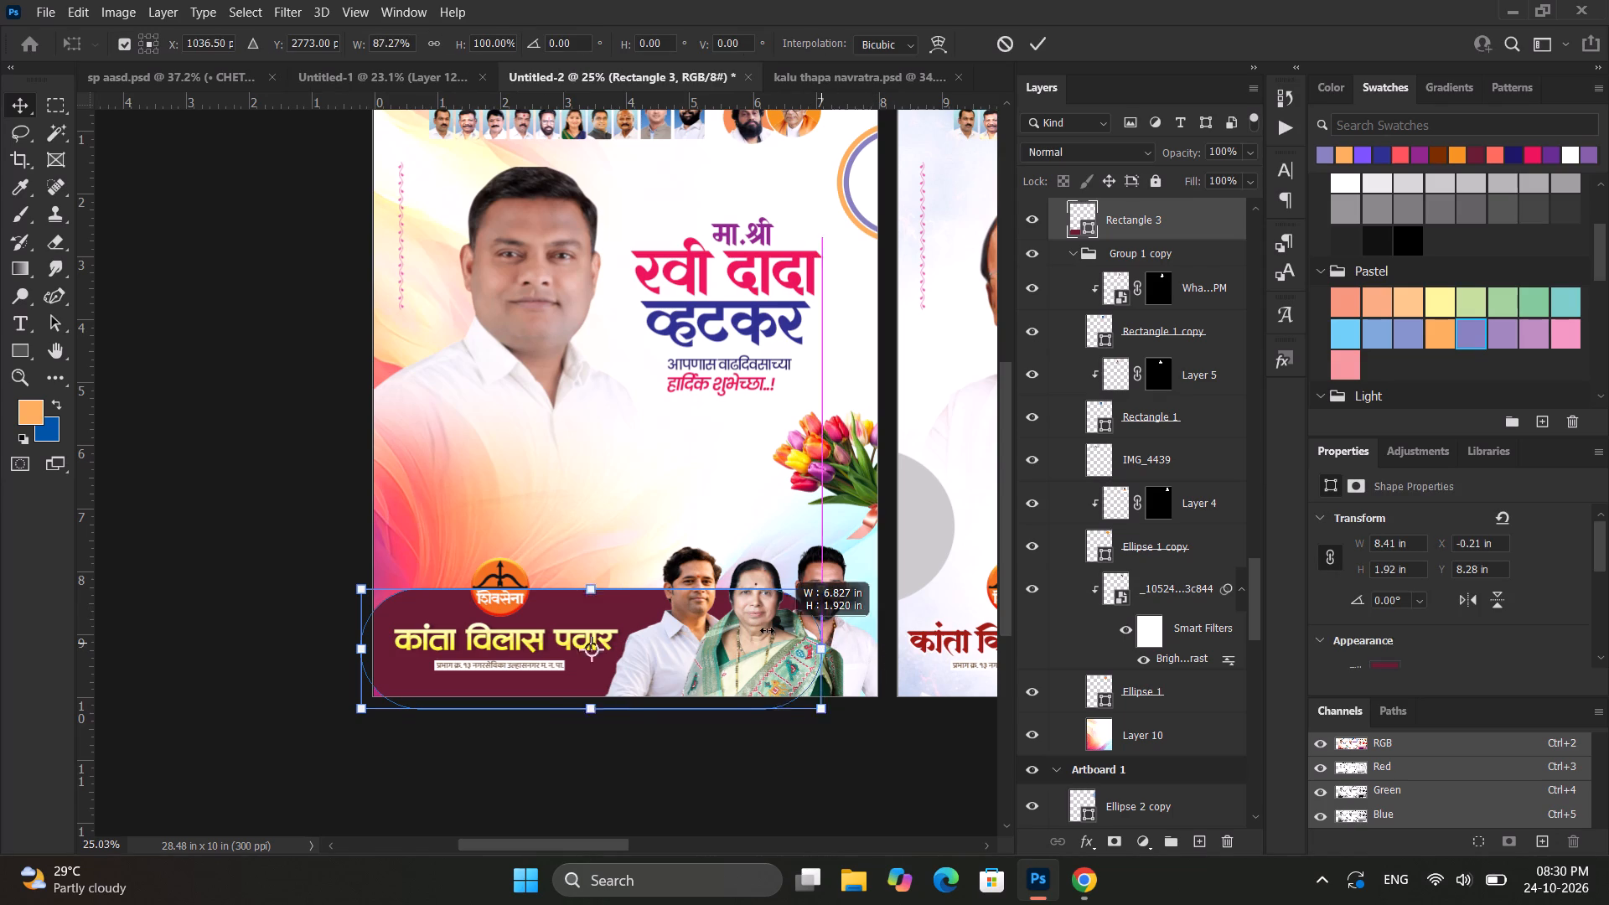
left_click_drag(767, 630, 686, 604, "shift")
left_click(177, 394)
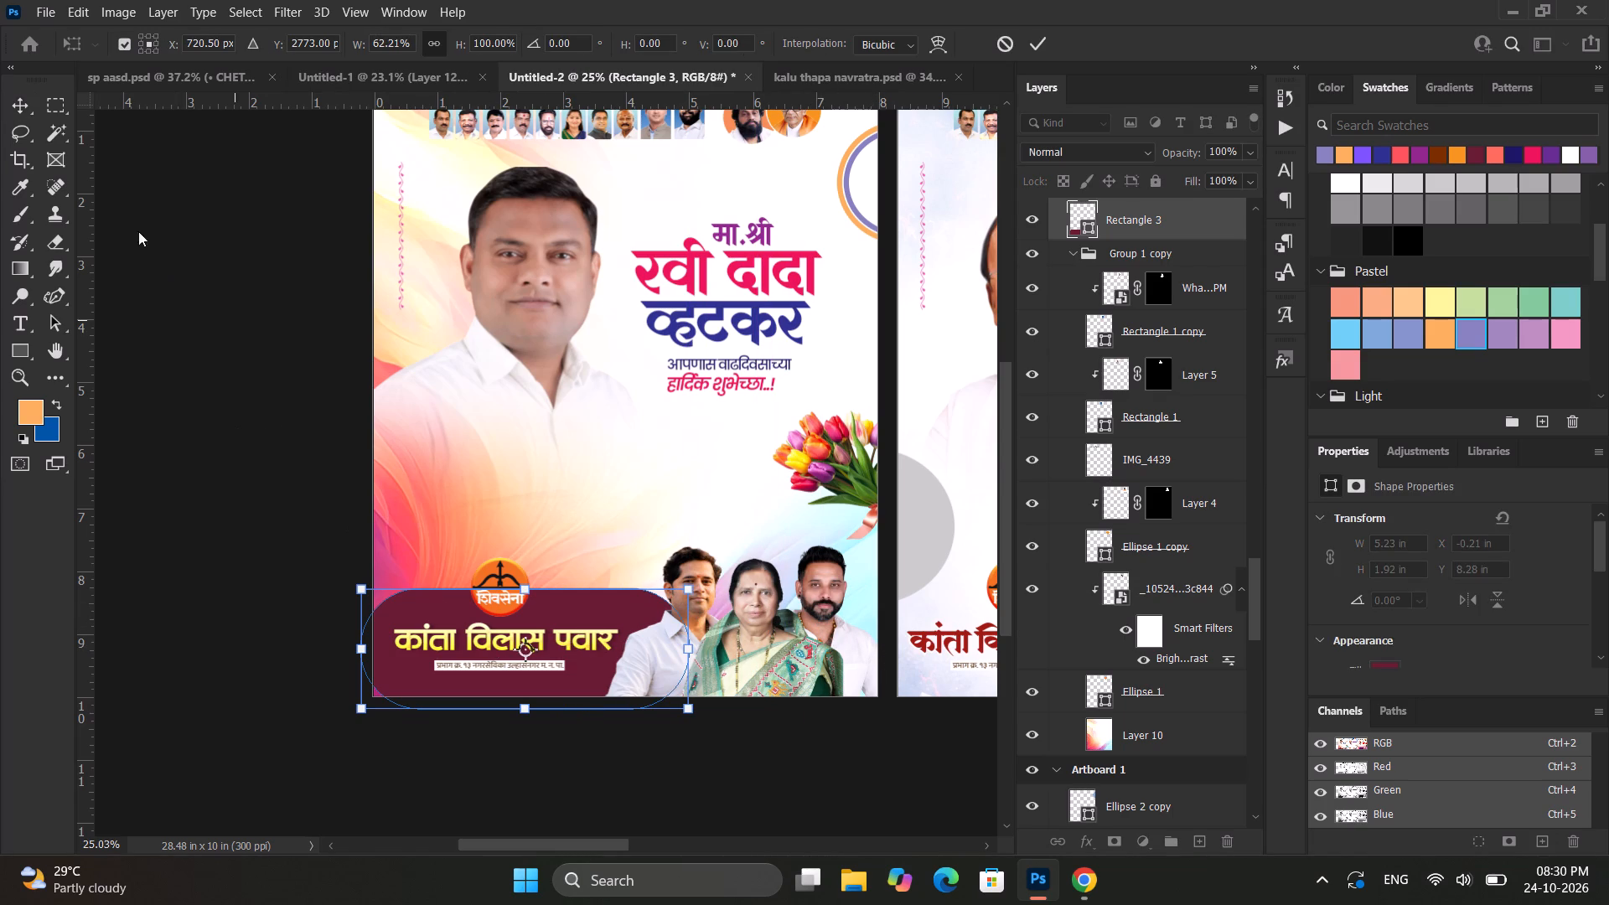
left_click(24, 109)
left_click(541, 74)
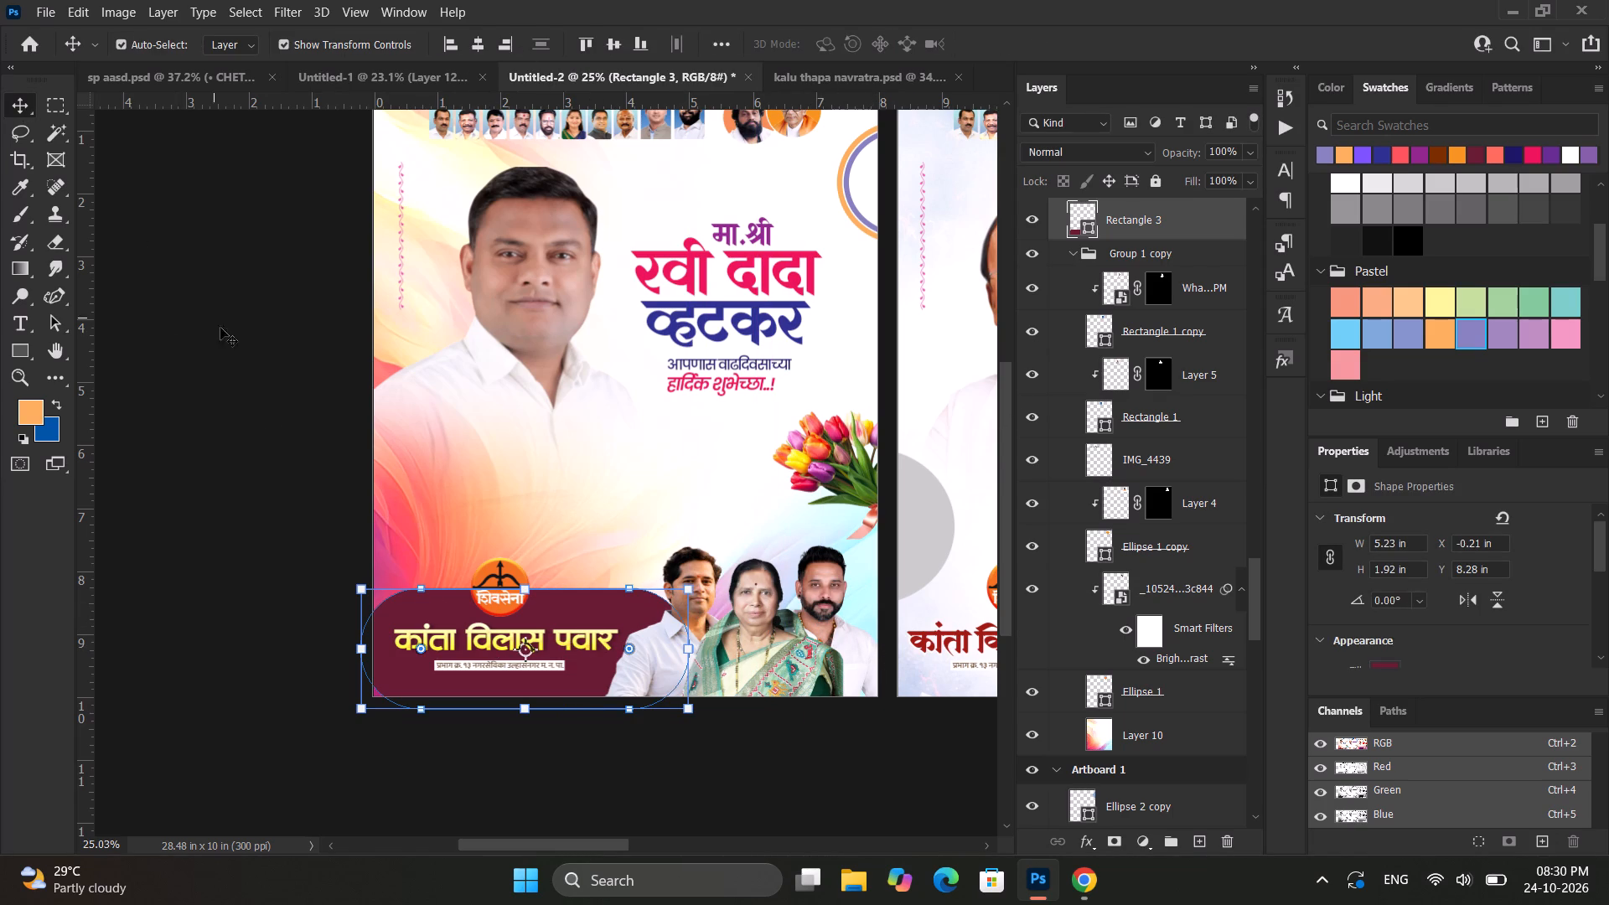
left_click_drag(237, 340, 247, 344)
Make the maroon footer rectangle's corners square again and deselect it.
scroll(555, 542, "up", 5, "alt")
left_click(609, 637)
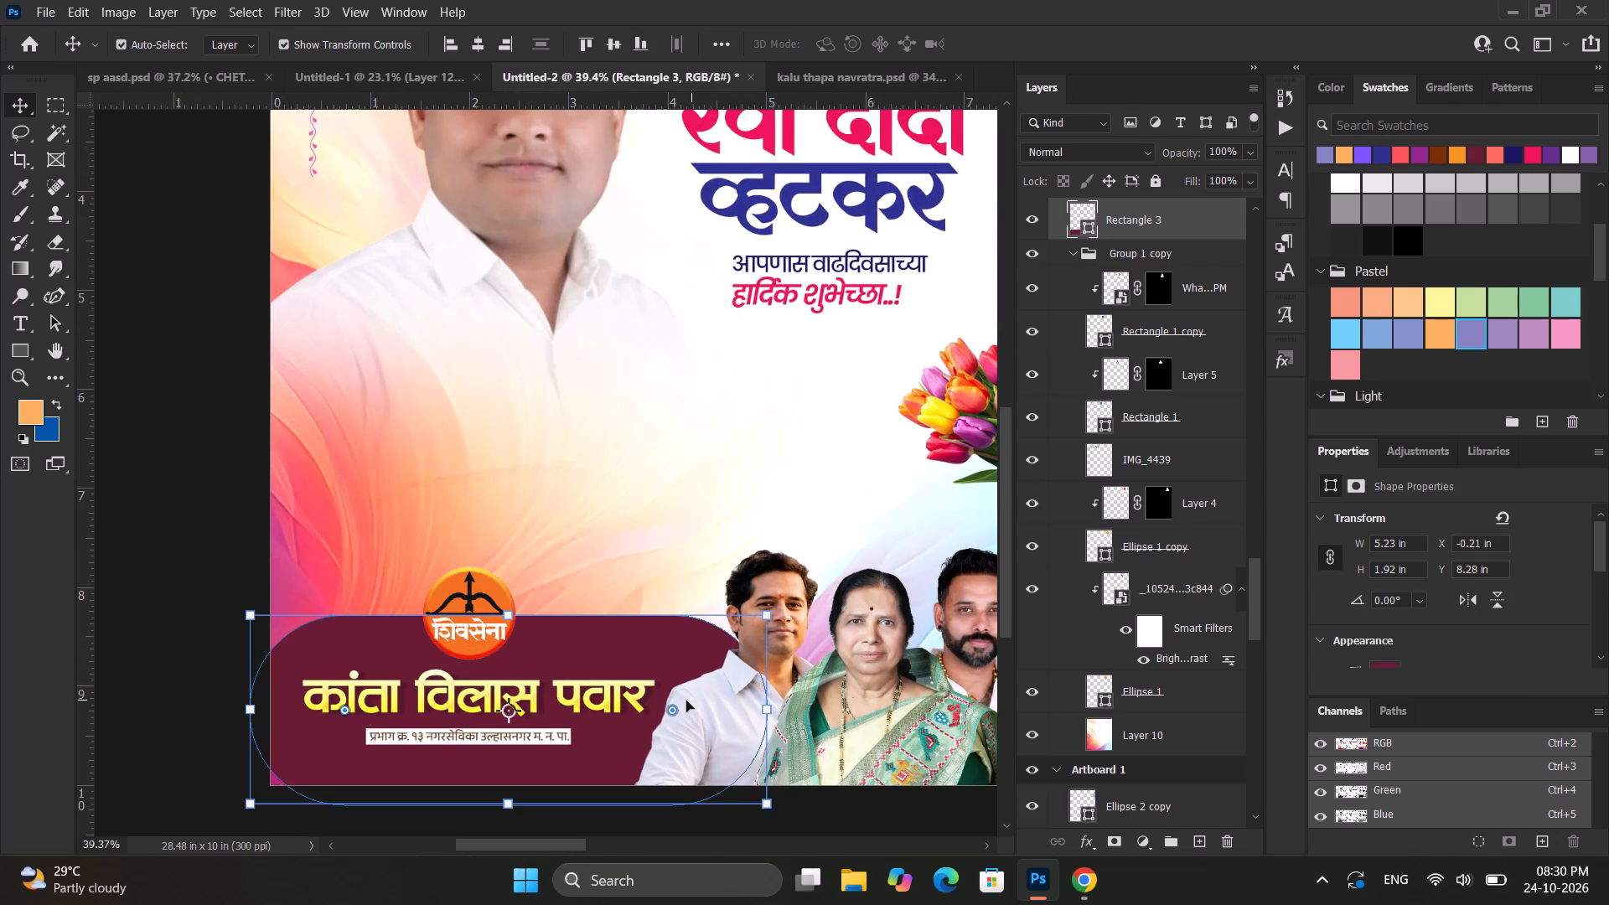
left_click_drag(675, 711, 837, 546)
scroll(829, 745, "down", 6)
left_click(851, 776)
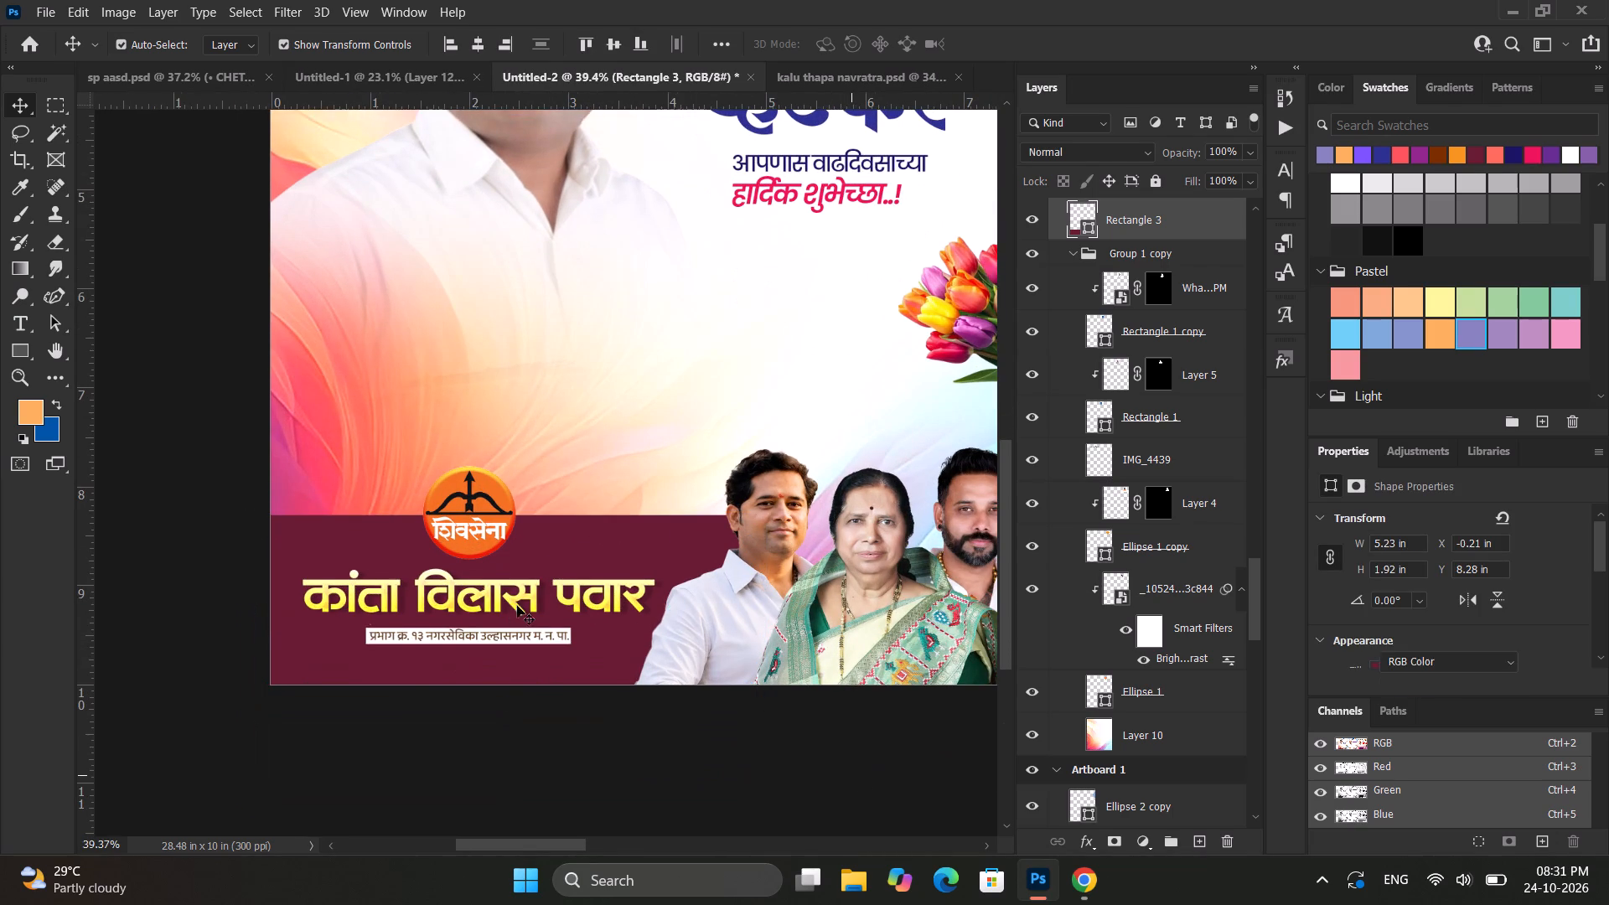
Draw a purple rectangle about 1.17 by 0.49 in over the lower half of the party logo, starting at the footer's top edge.
scroll(371, 536, "up", 4, "alt")
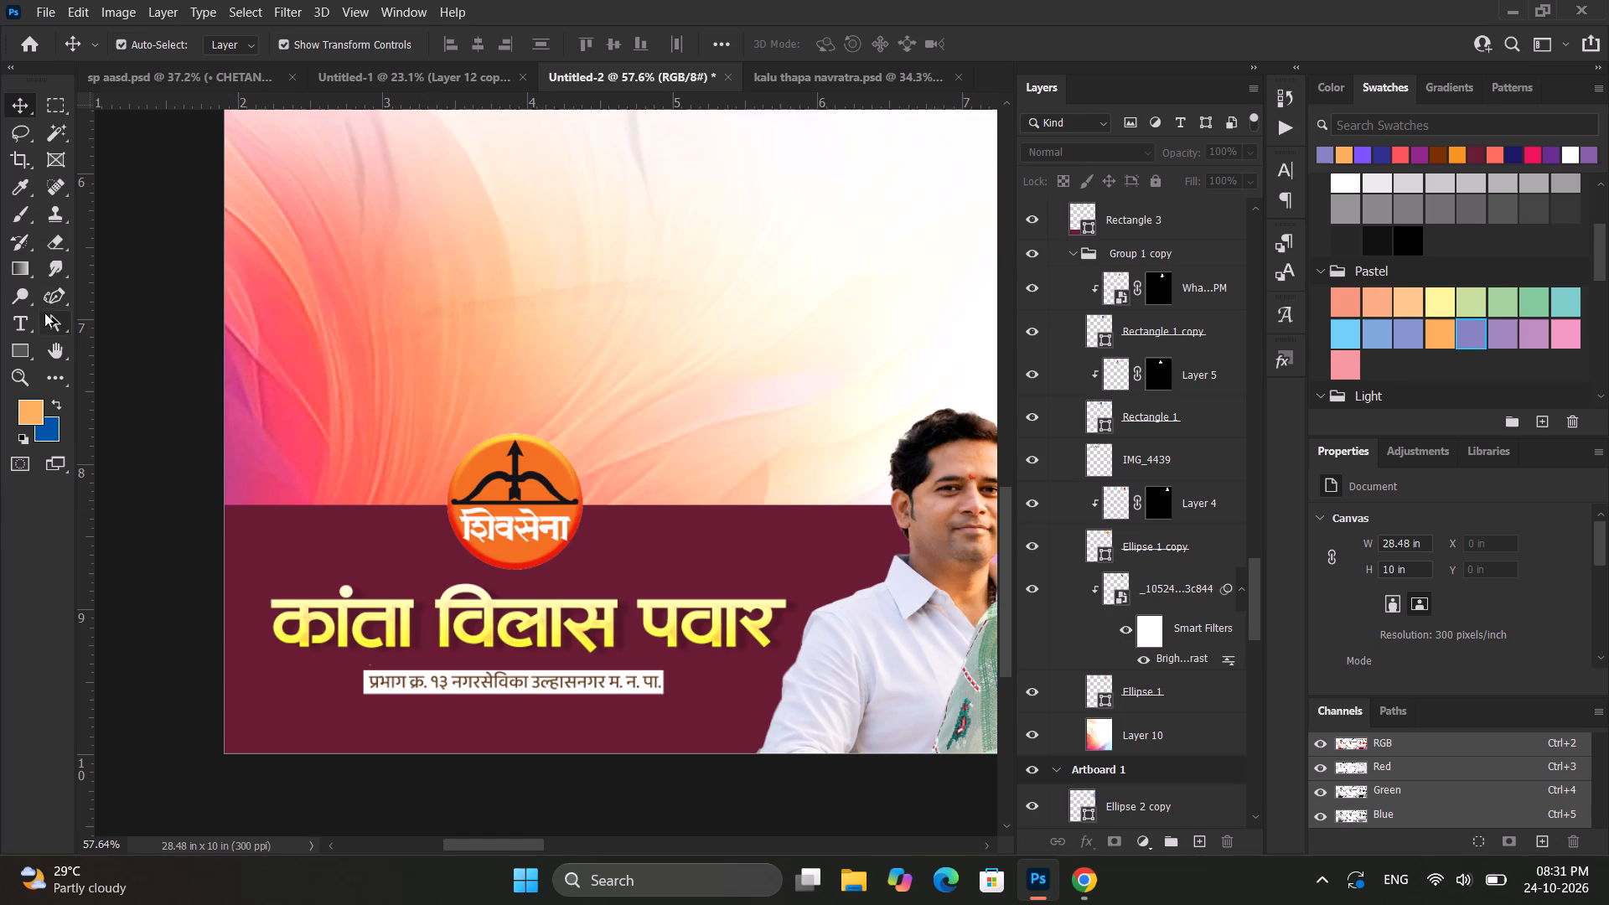
left_click(22, 354)
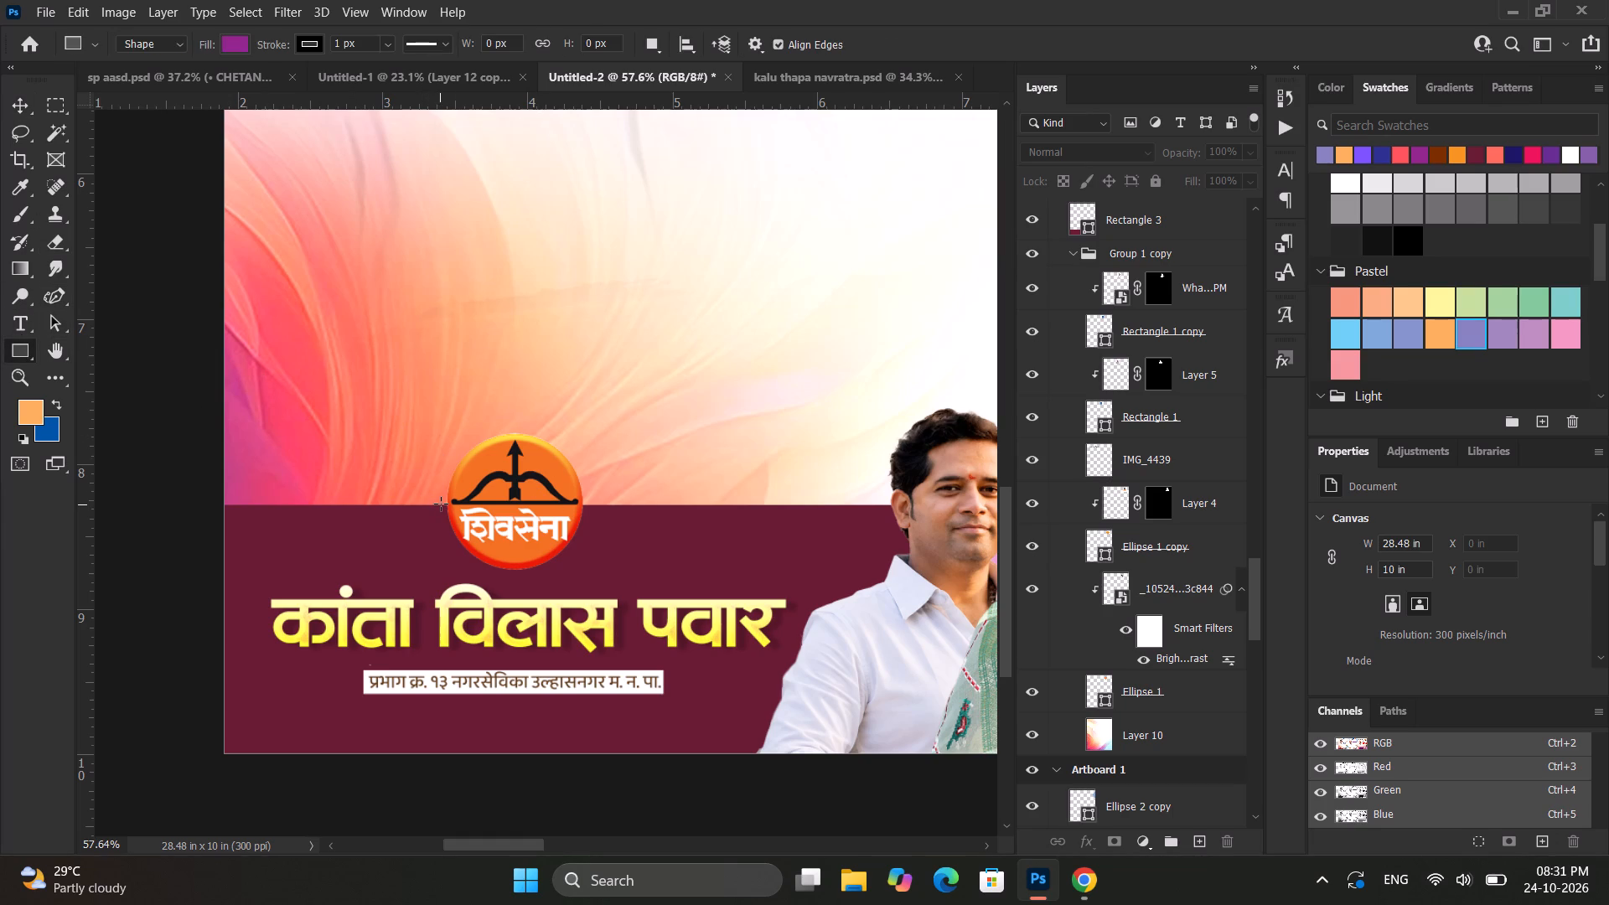
left_click_drag(429, 503, 587, 566)
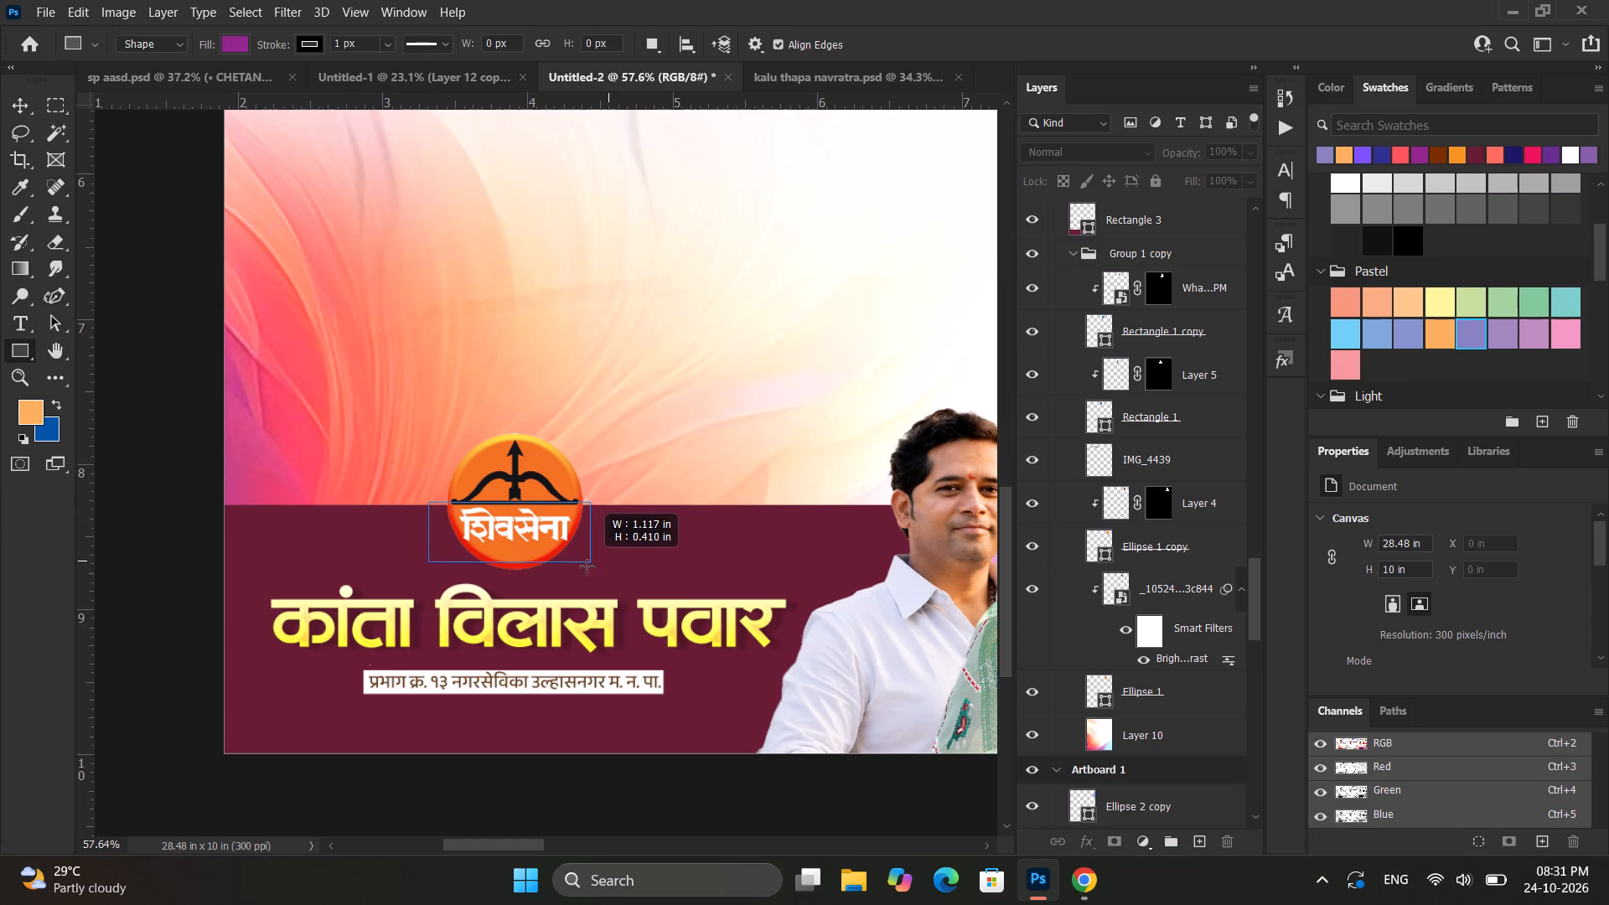
left_click_drag(587, 566, 598, 572)
Move the purple rectangle's layer down the stack until it sits just above the maroon footer rectangle, behind the party logo.
left_click_drag(1165, 222, 1175, 495)
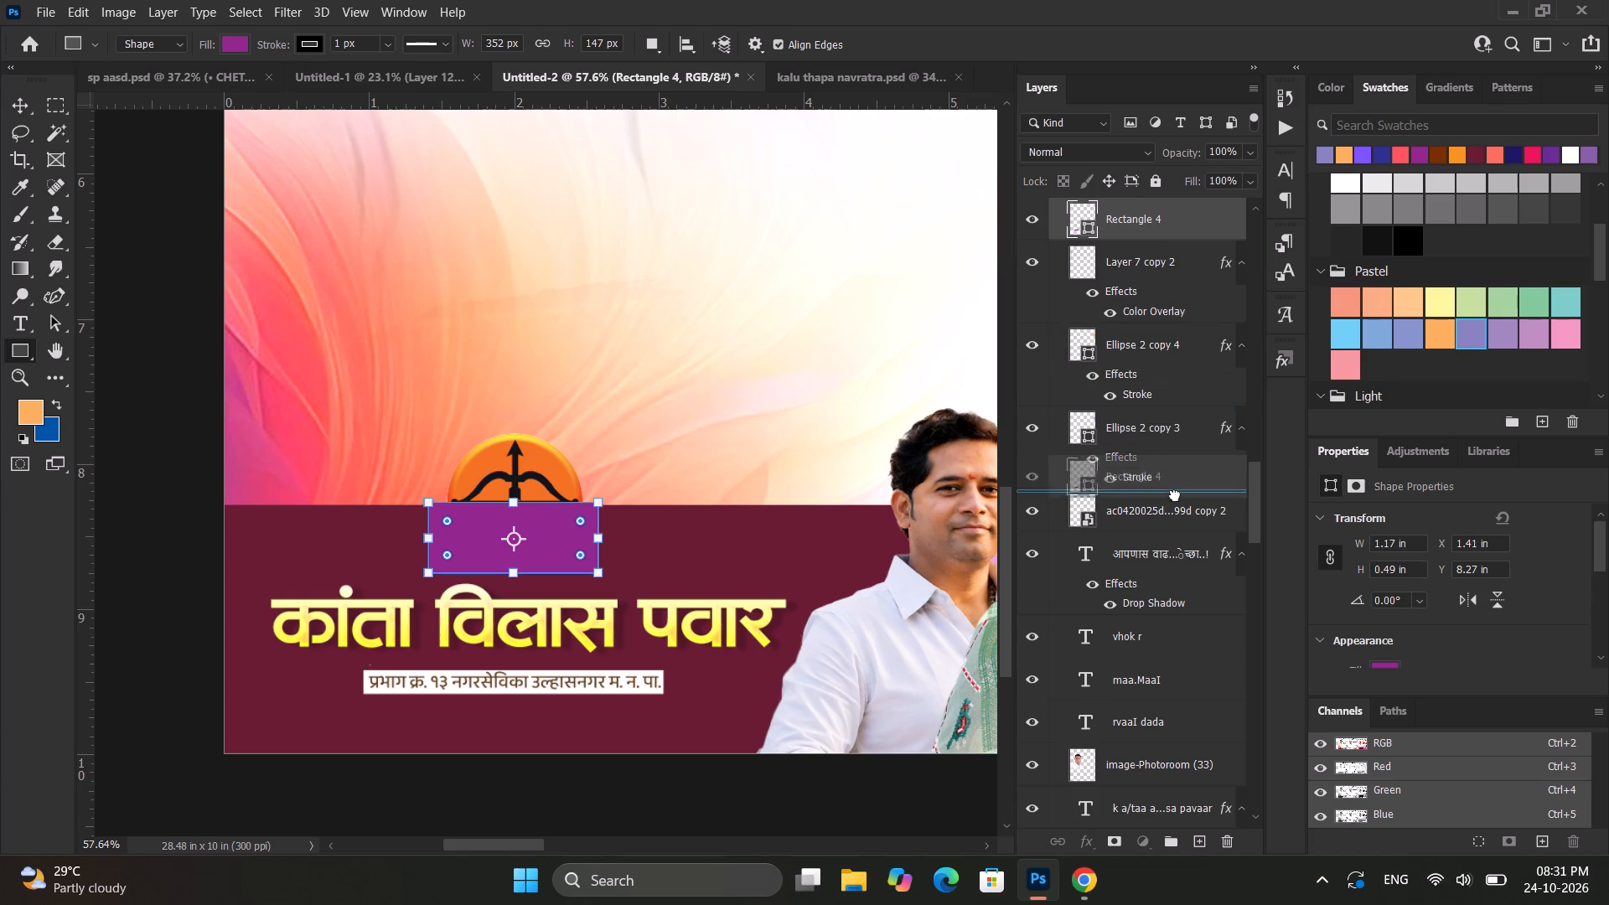
left_click_drag(1175, 495, 1172, 718)
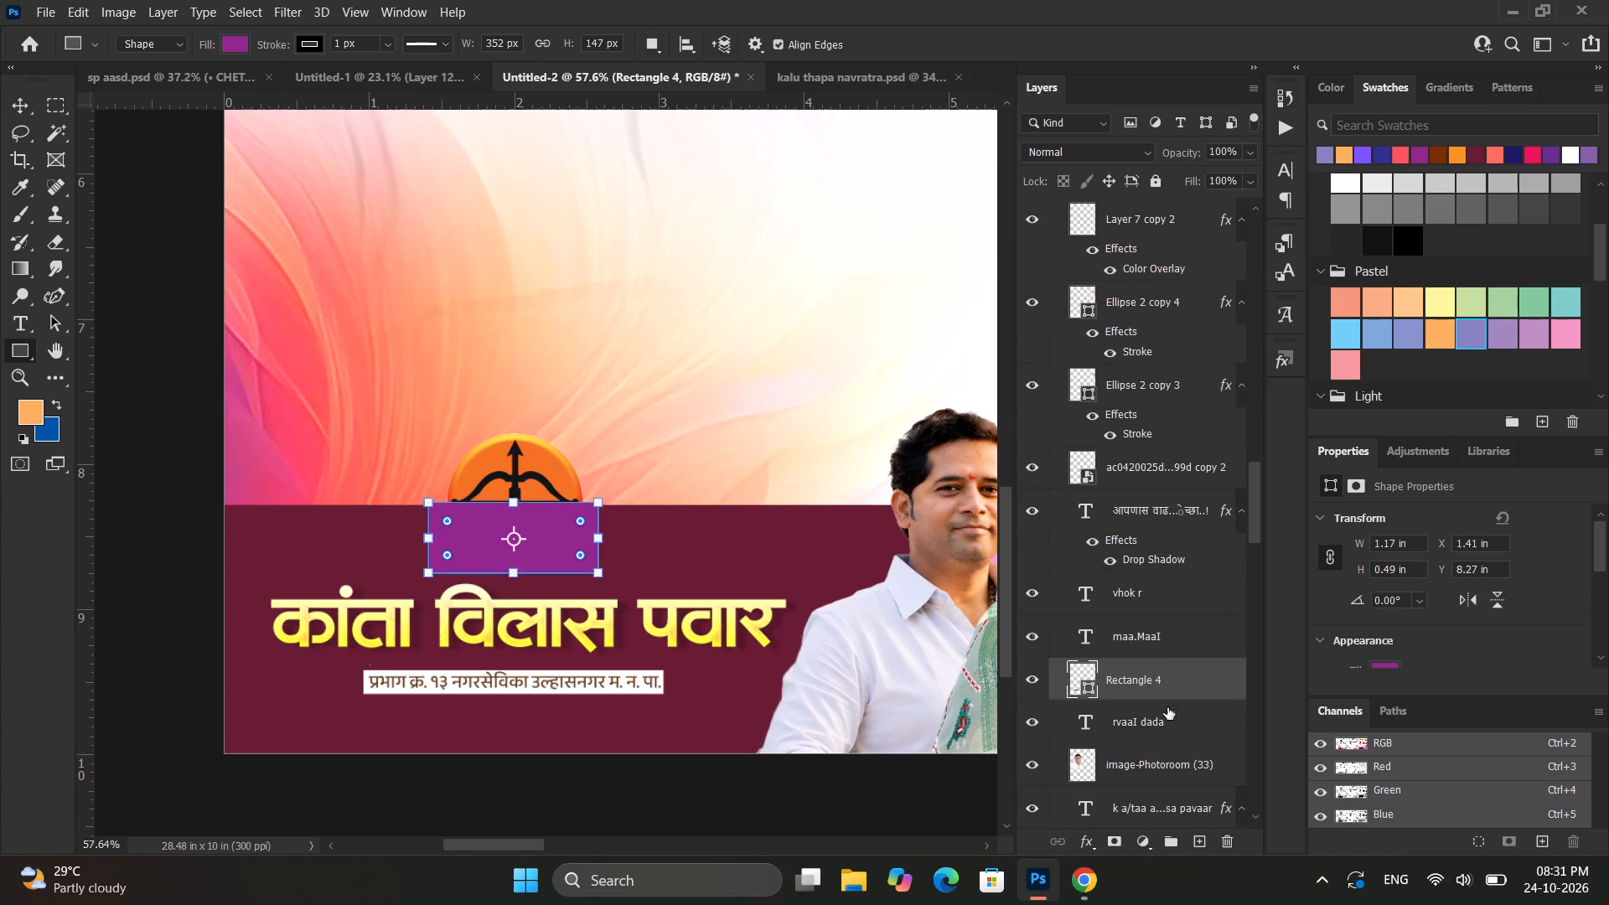
scroll(1143, 603, "down", 6)
scroll(1187, 489, "down", 4)
left_click_drag(1191, 380, 1188, 458)
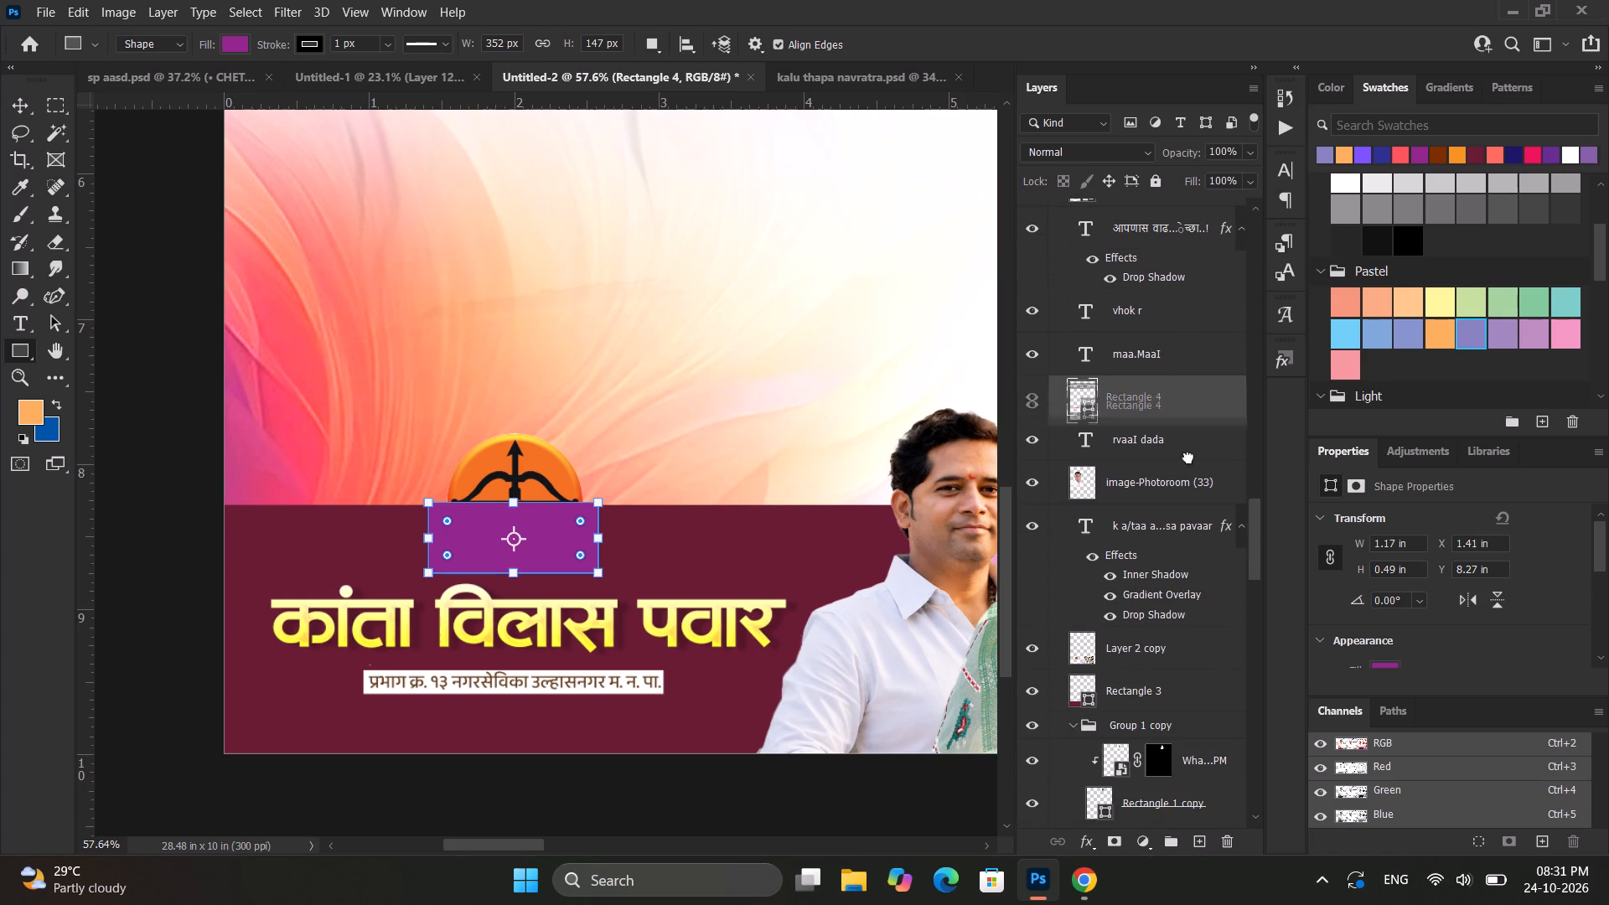
left_click_drag(1188, 458, 1181, 659)
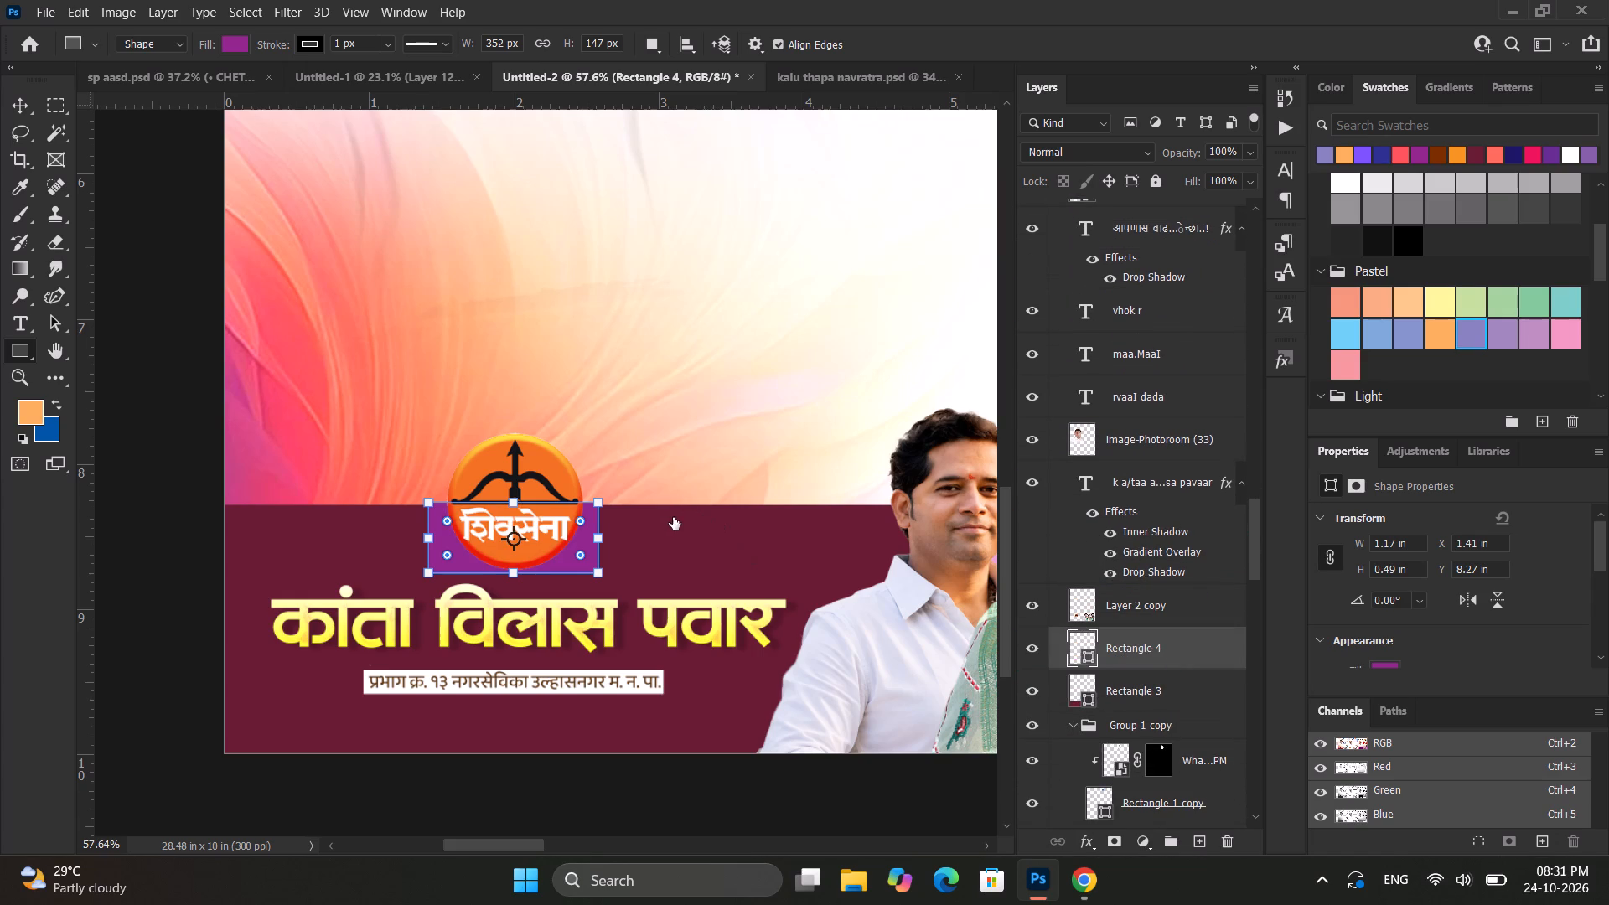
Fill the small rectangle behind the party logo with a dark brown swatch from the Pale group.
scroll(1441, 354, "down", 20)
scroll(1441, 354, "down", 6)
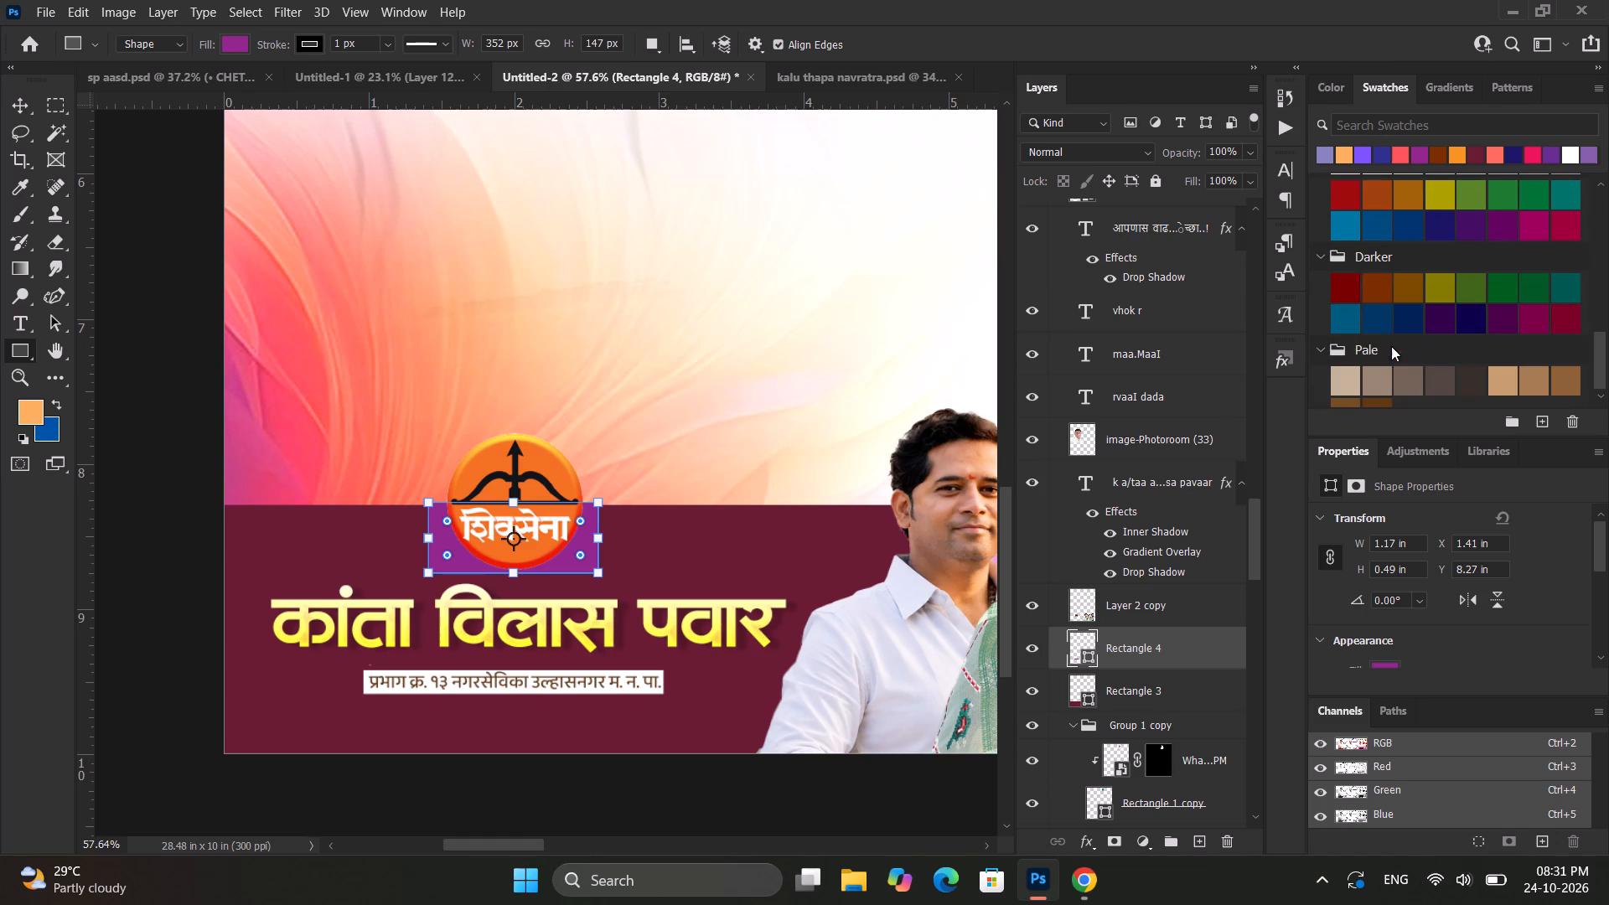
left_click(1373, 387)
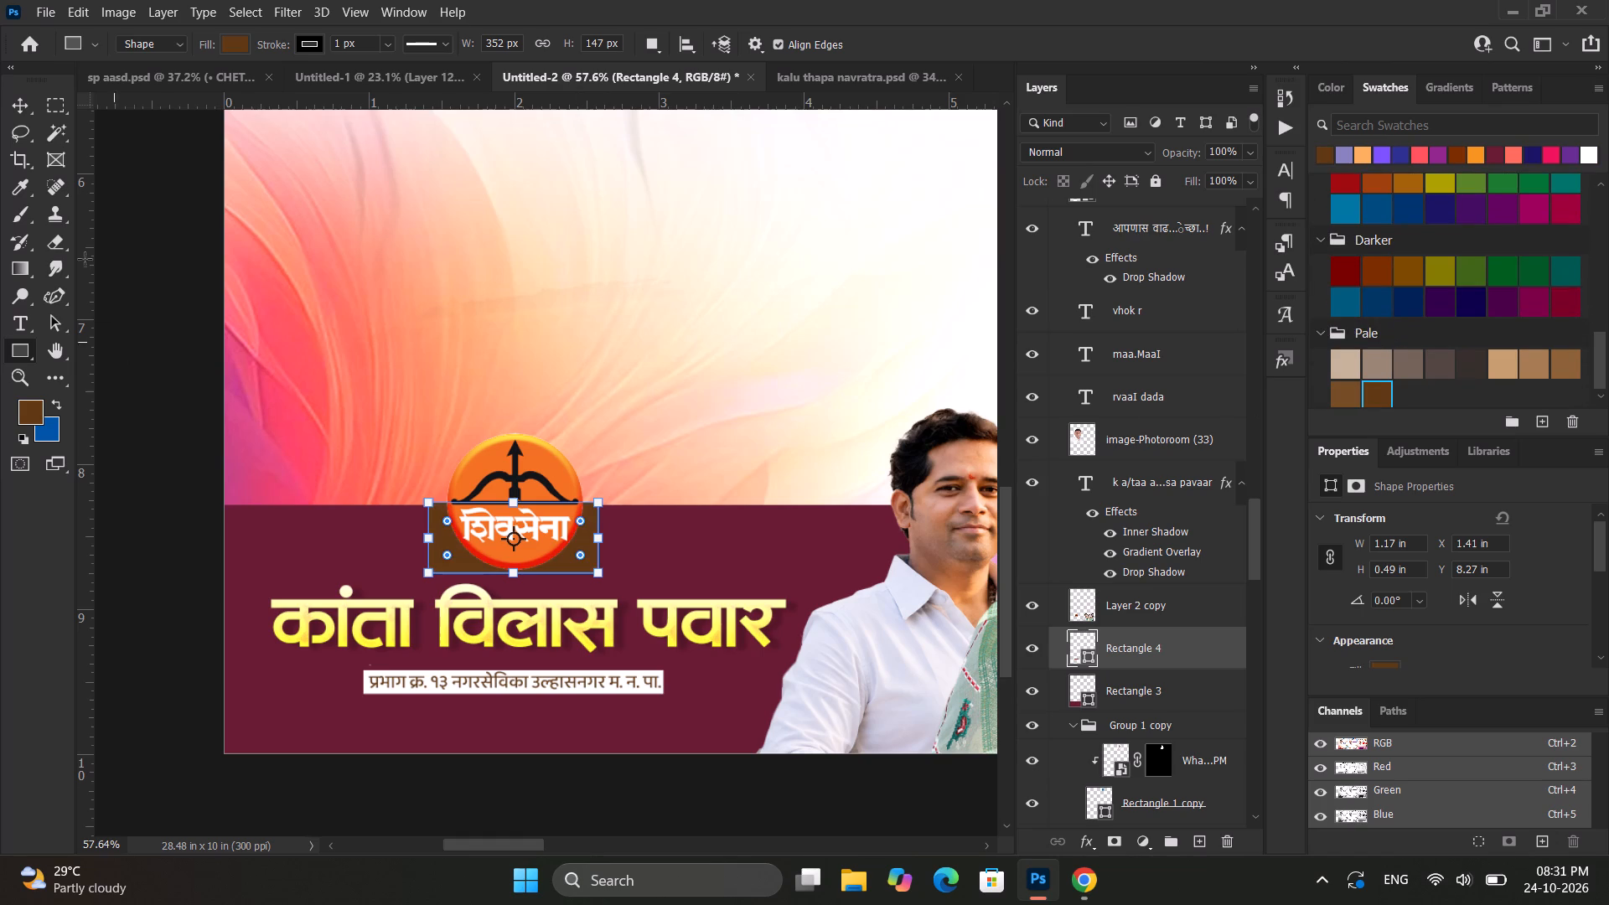
Remove the stroke from the small rectangle behind the logo and deselect it.
left_click(308, 44)
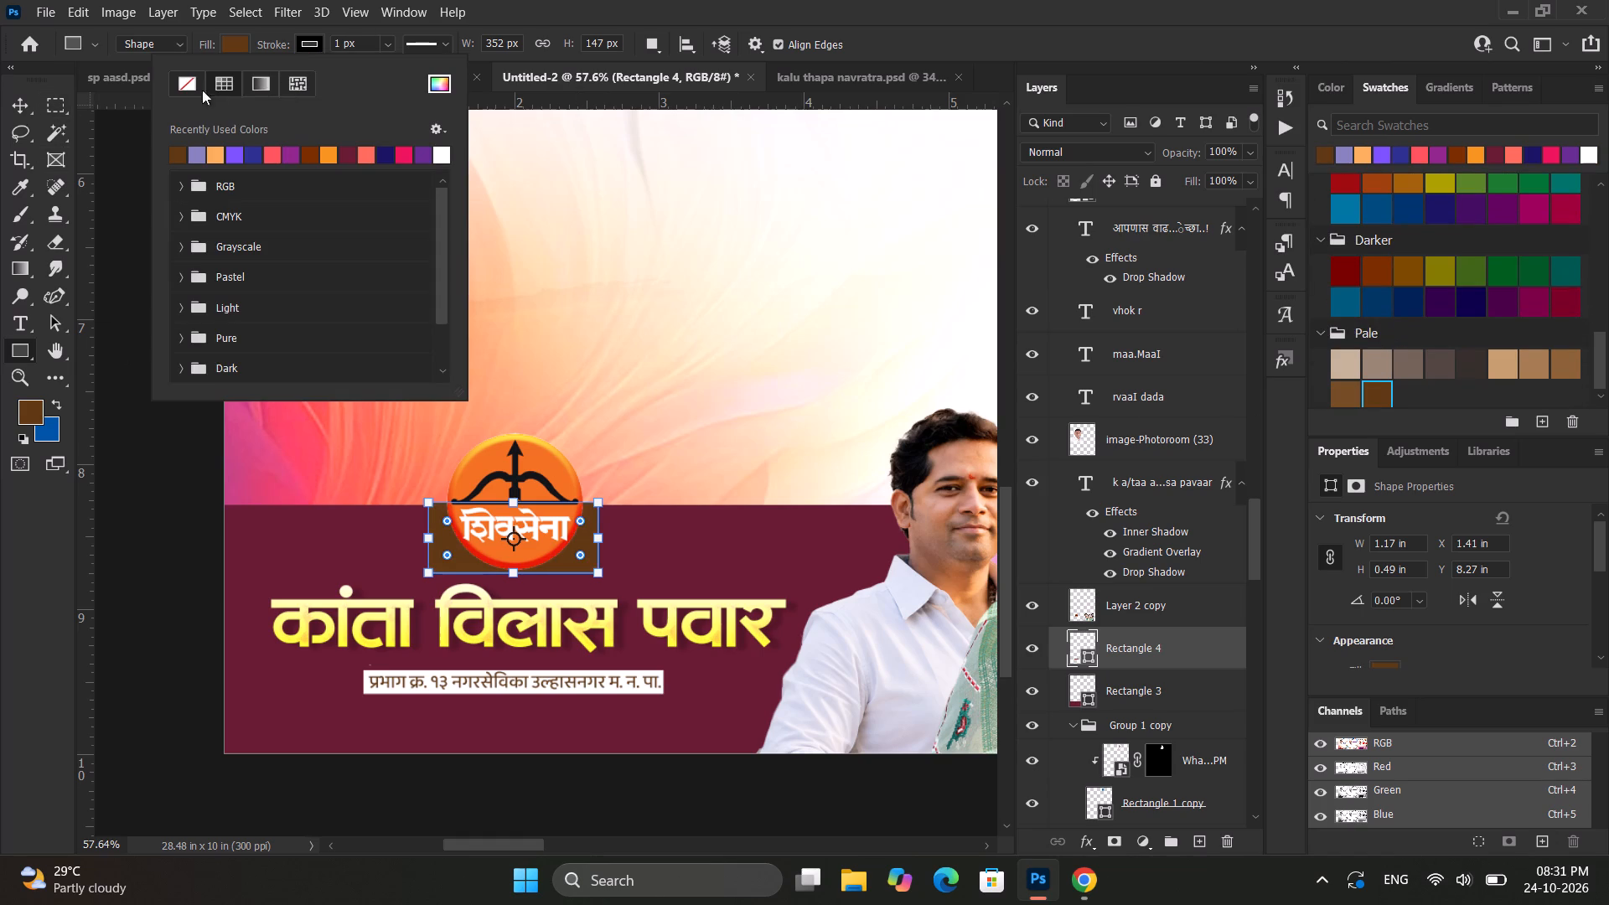
left_click(189, 78)
left_click(15, 110)
left_click(142, 238)
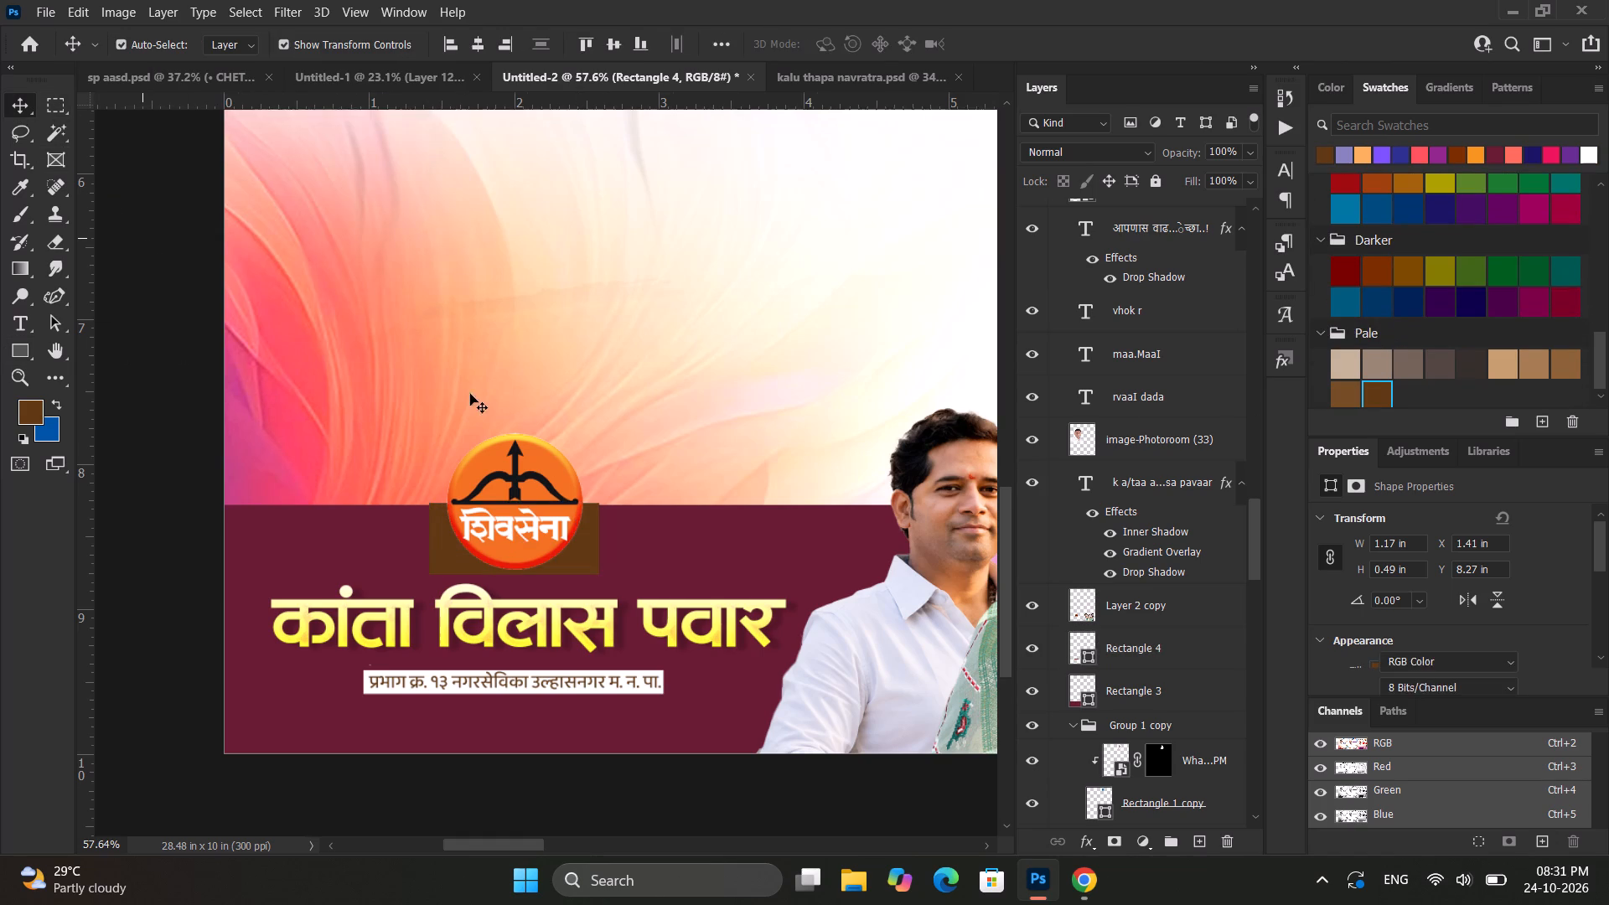
Nudge the small rectangle down to about Y 8.28 in so its top edge lines up with the maroon footer's top edge.
scroll(543, 413, "up", 12, "alt")
scroll(380, 556, "down", 7)
left_click(298, 561)
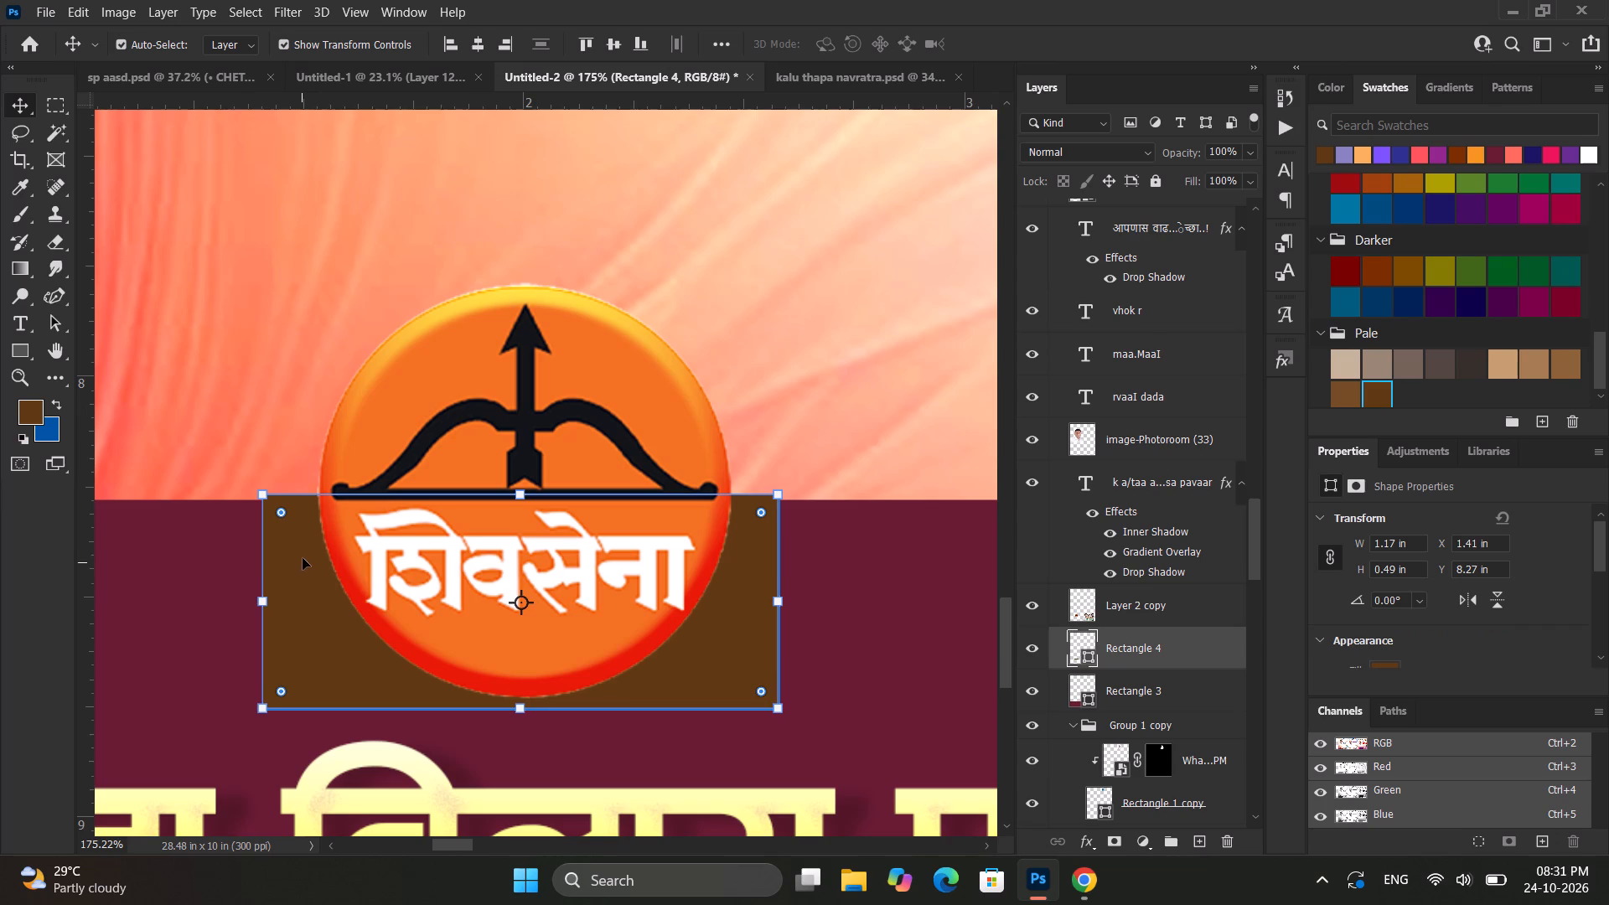
key("Down")
key("Down")
key("Down")
left_click(260, 382)
left_click(279, 525)
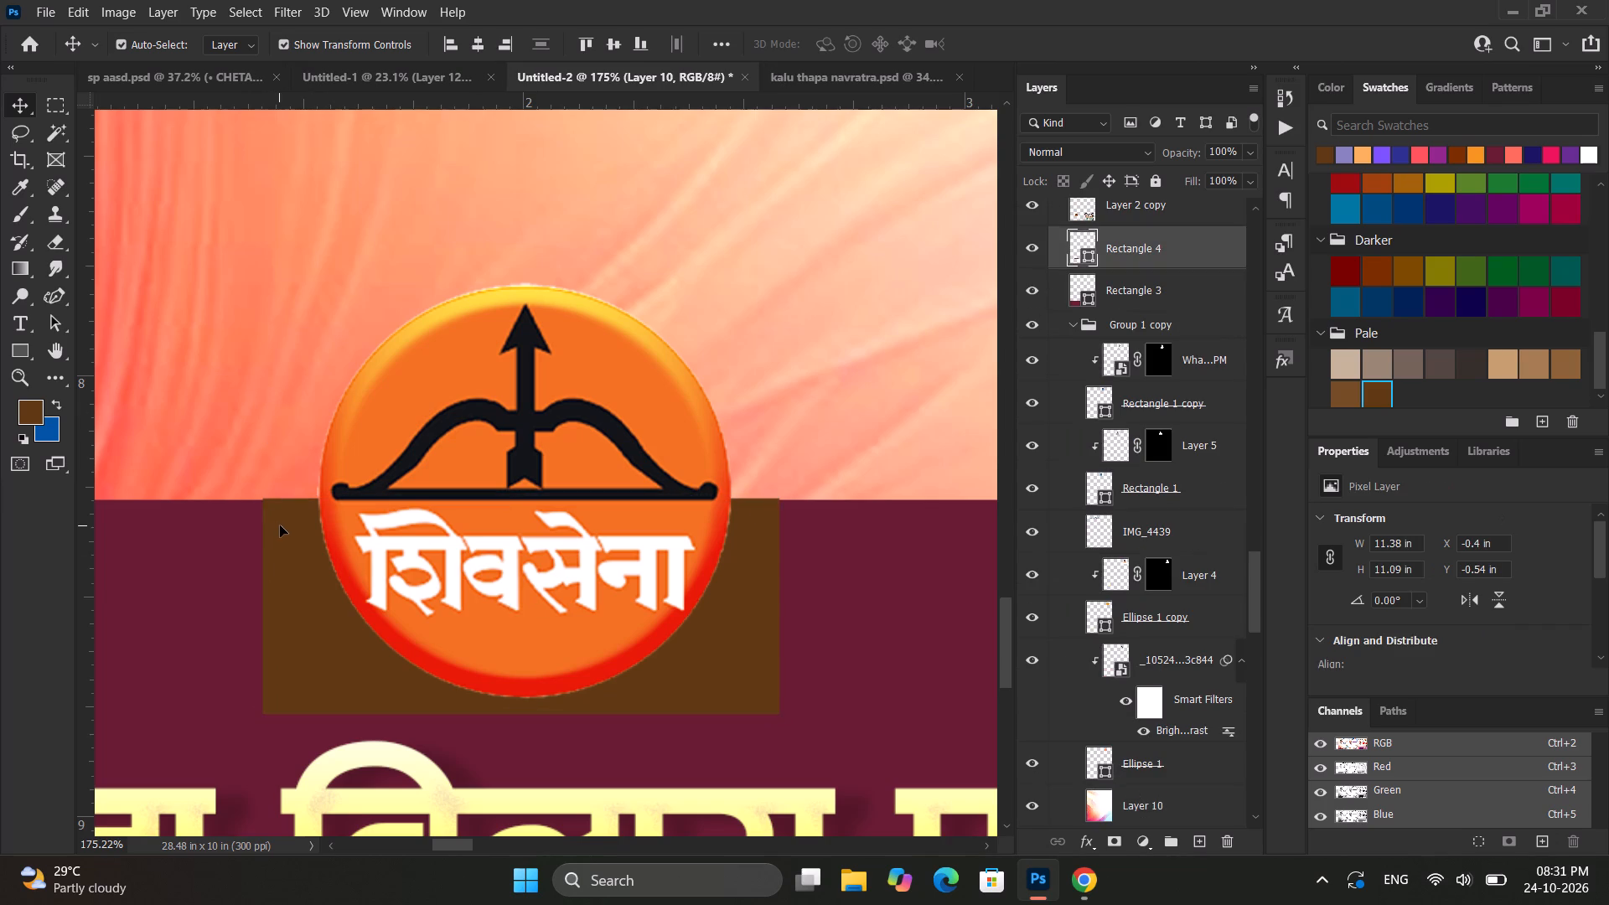
key("Down")
left_click(304, 333)
scroll(318, 430, "down", 6)
left_click(293, 497)
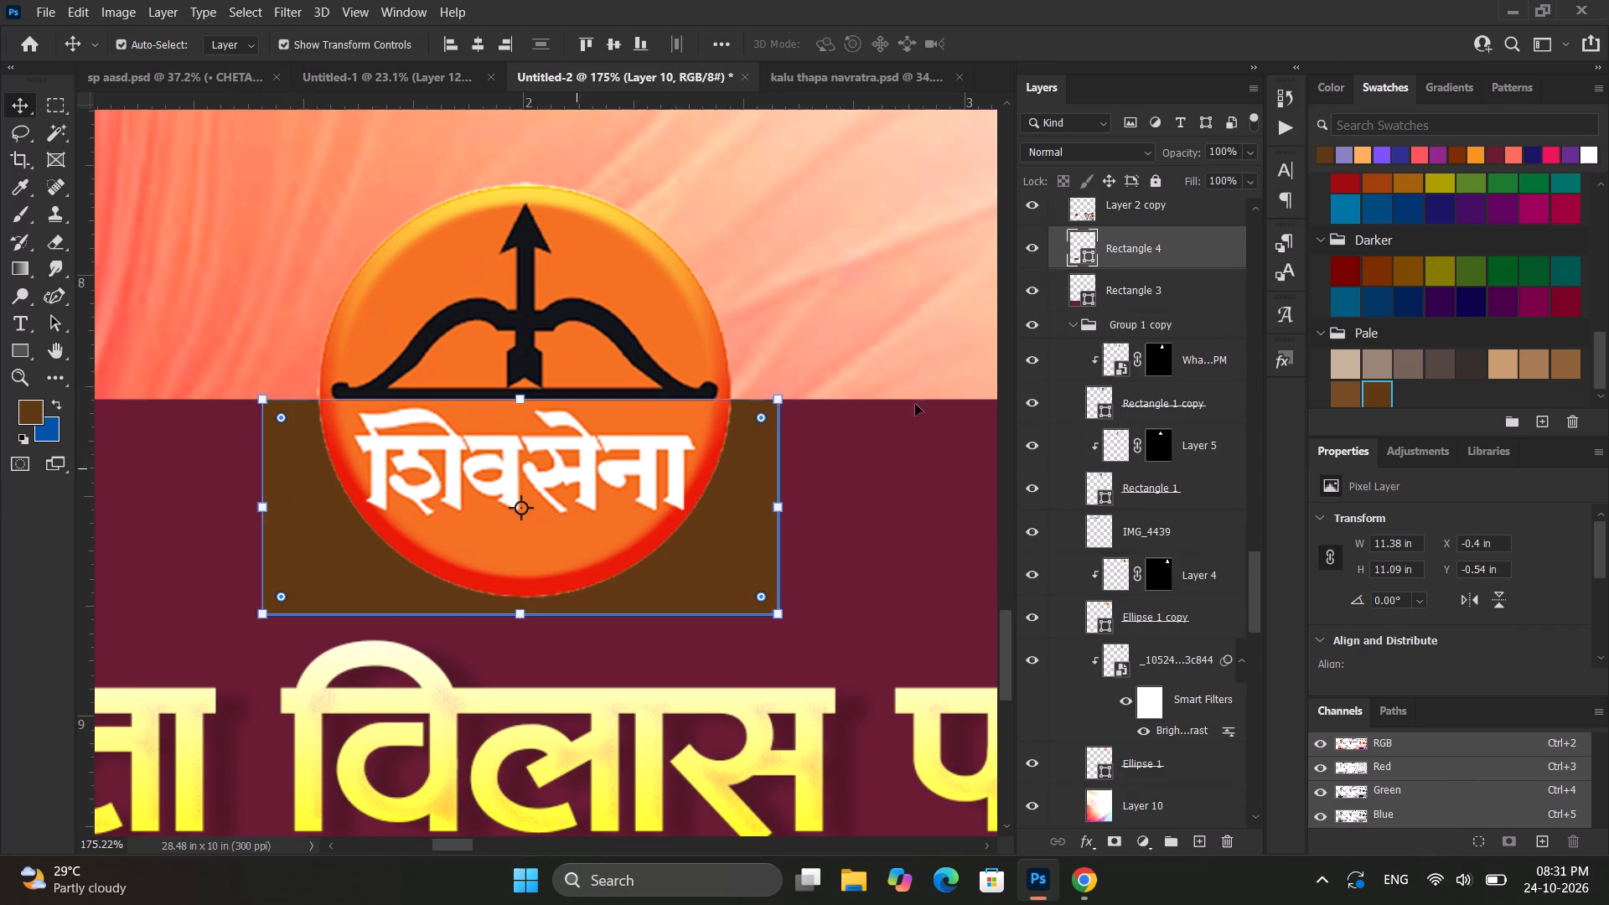
Change the small rectangle's fill to the pale yellow swatch from the Pastel group, after trying light beige.
scroll(1406, 316, "up", 3)
scroll(1477, 375, "down", 4)
left_click(1343, 361)
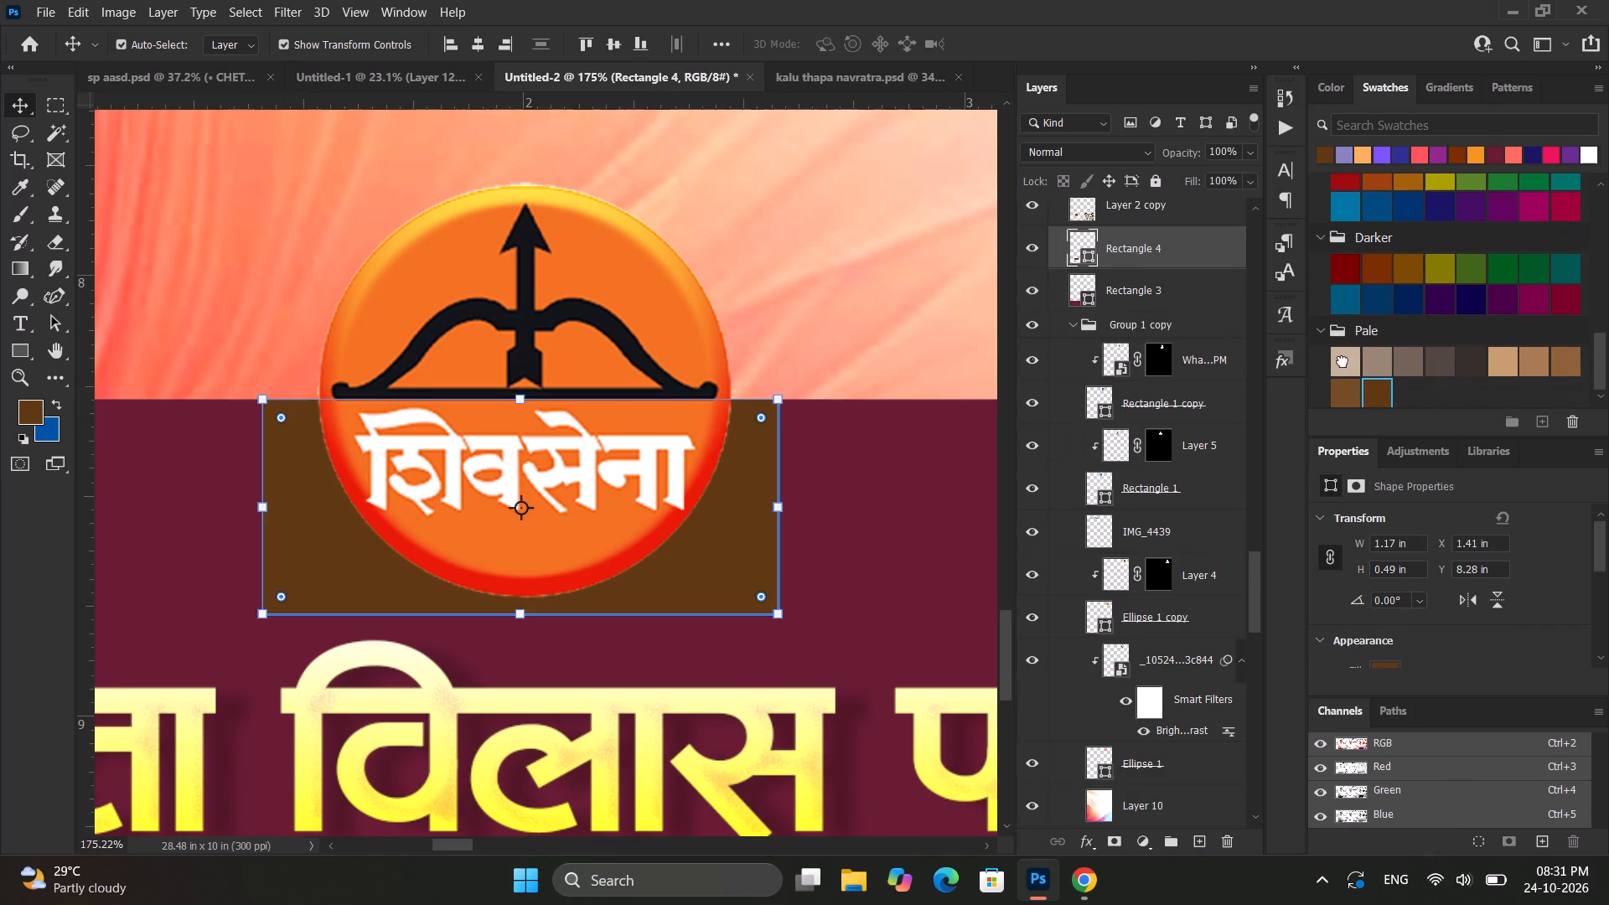
scroll(1346, 239, "up", 17)
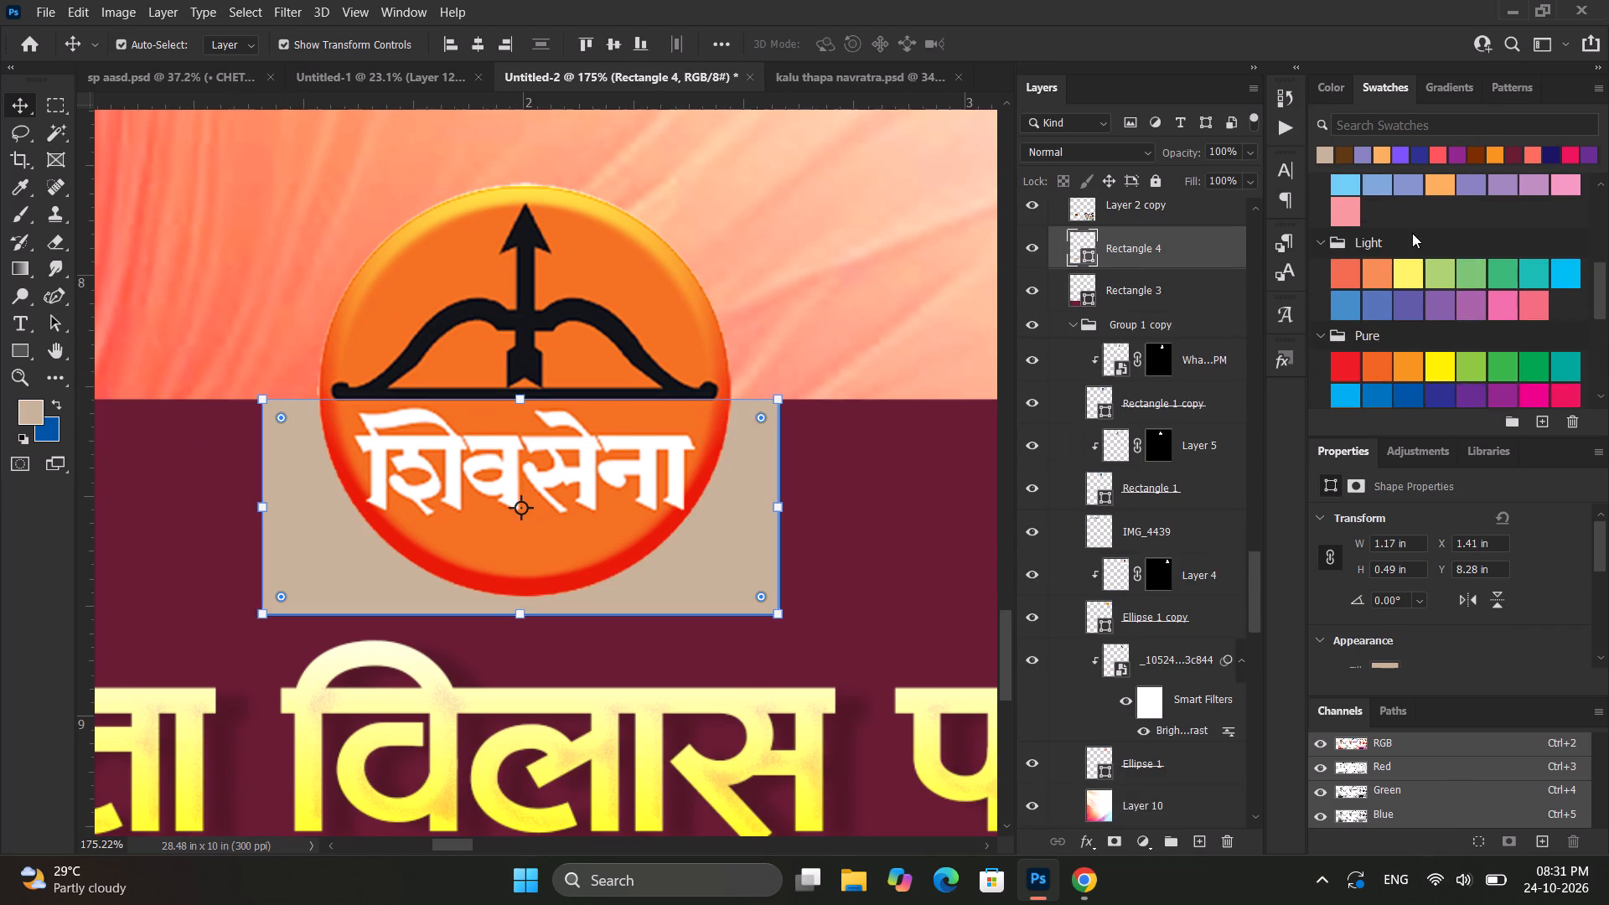
scroll(1436, 244, "up", 5)
left_click(1443, 234)
left_click(870, 285)
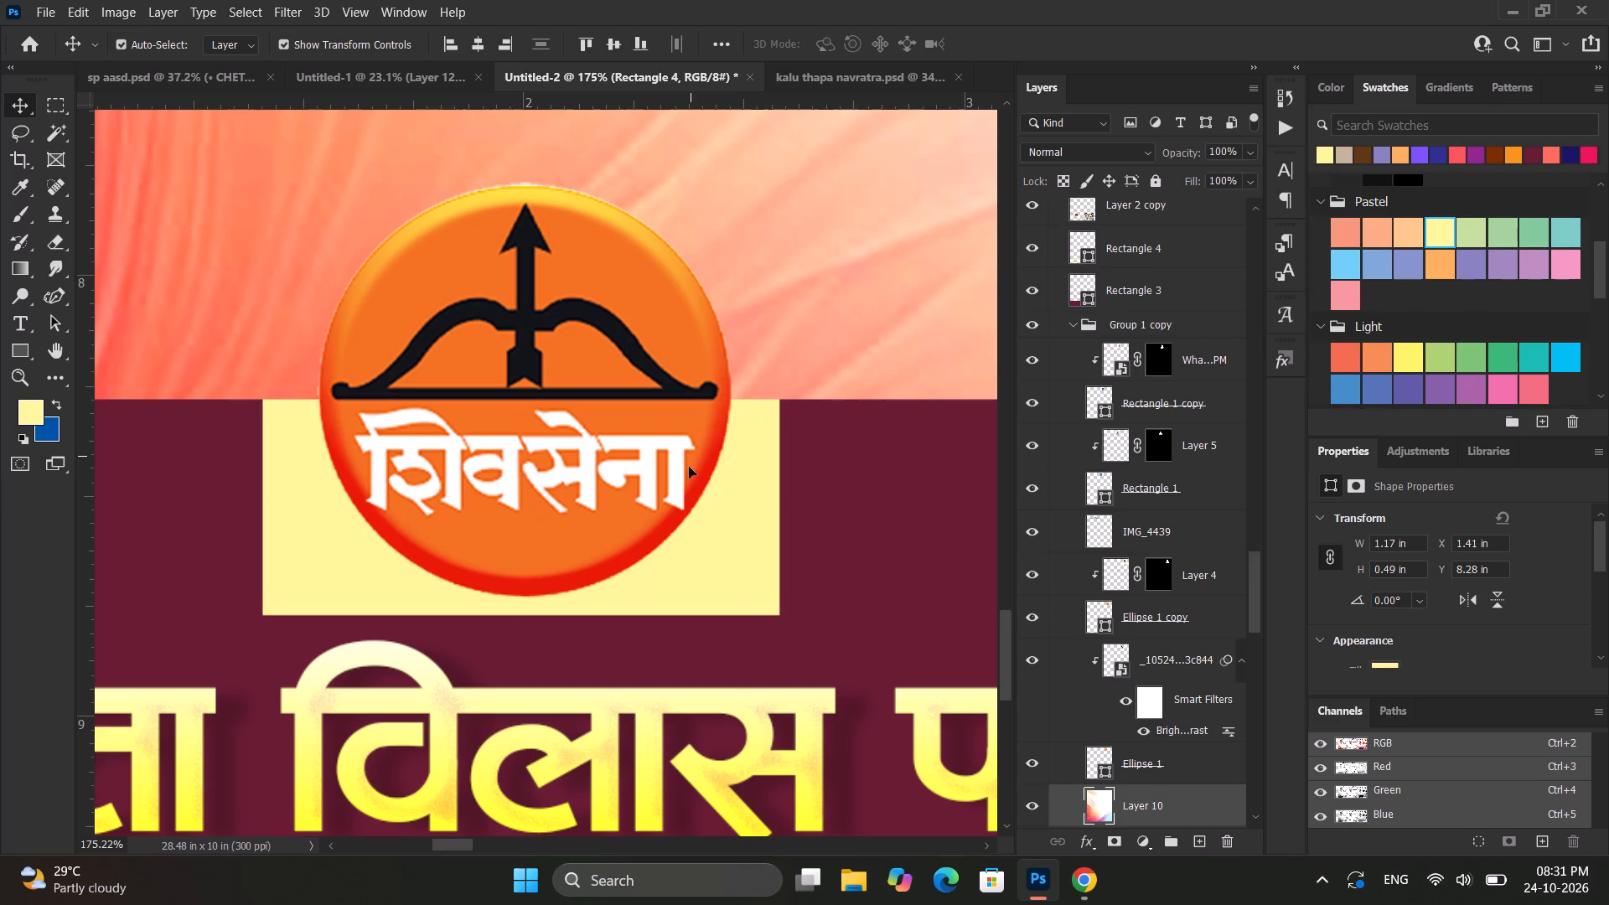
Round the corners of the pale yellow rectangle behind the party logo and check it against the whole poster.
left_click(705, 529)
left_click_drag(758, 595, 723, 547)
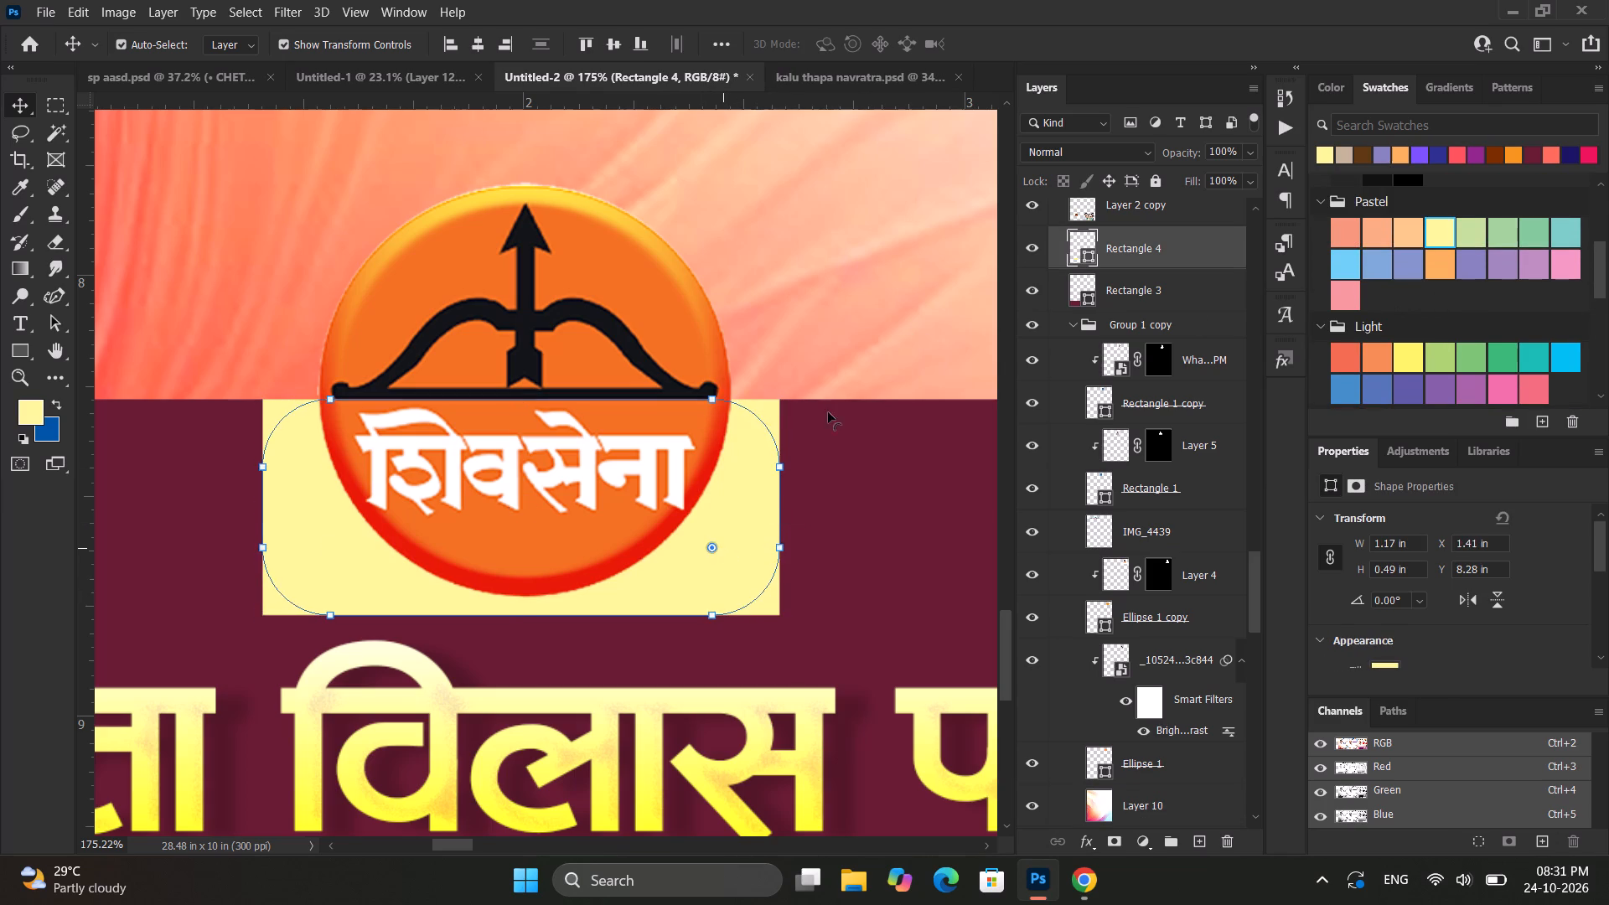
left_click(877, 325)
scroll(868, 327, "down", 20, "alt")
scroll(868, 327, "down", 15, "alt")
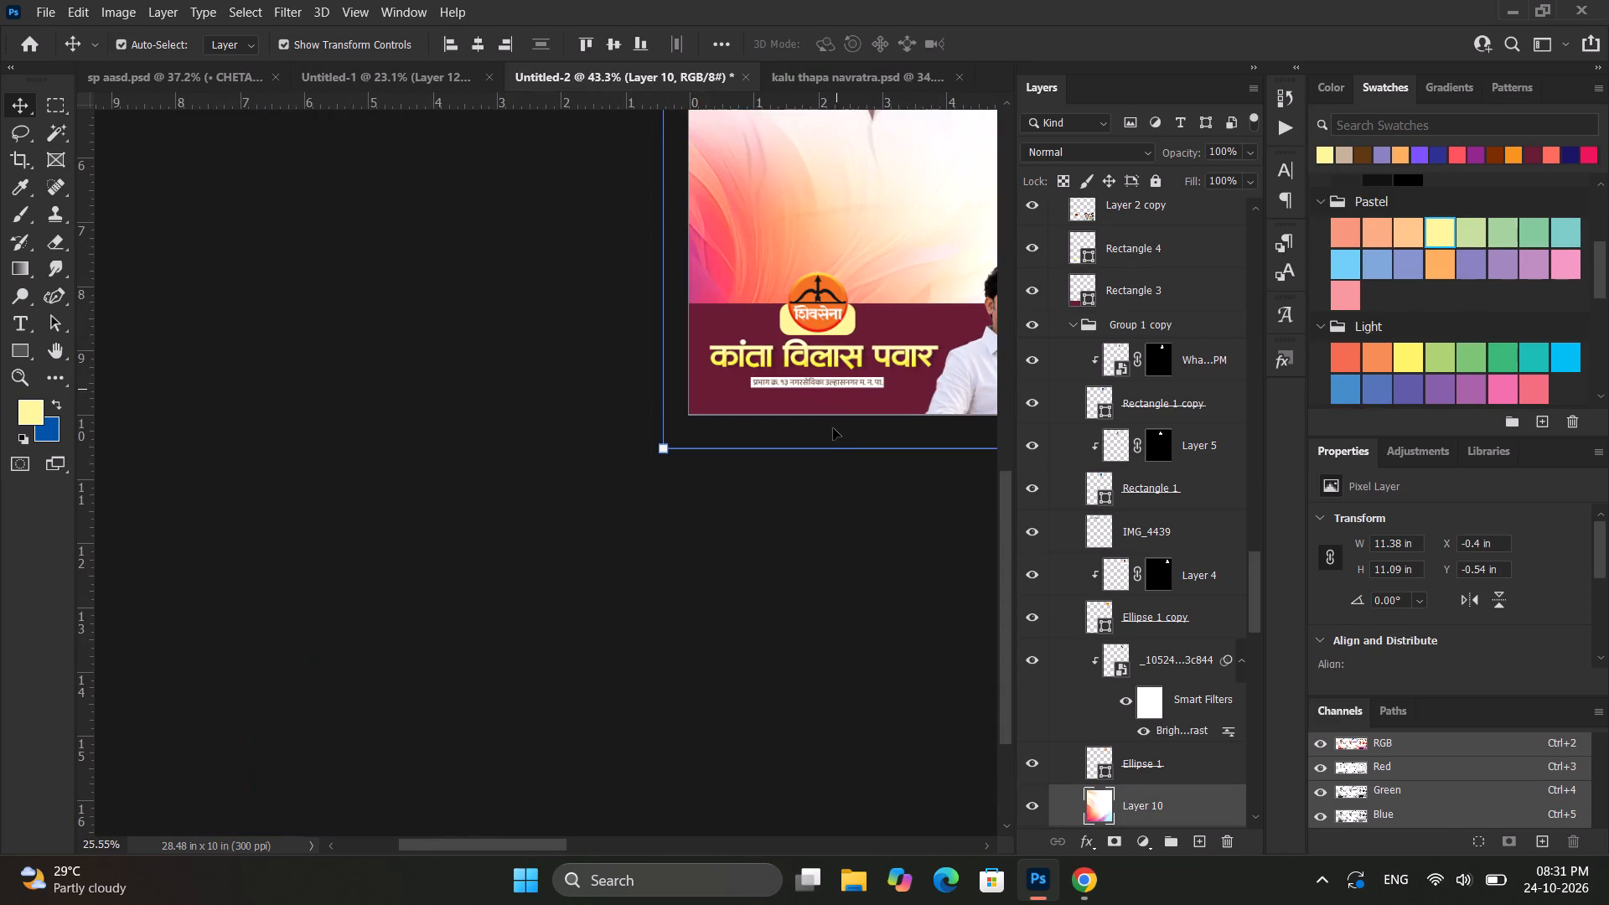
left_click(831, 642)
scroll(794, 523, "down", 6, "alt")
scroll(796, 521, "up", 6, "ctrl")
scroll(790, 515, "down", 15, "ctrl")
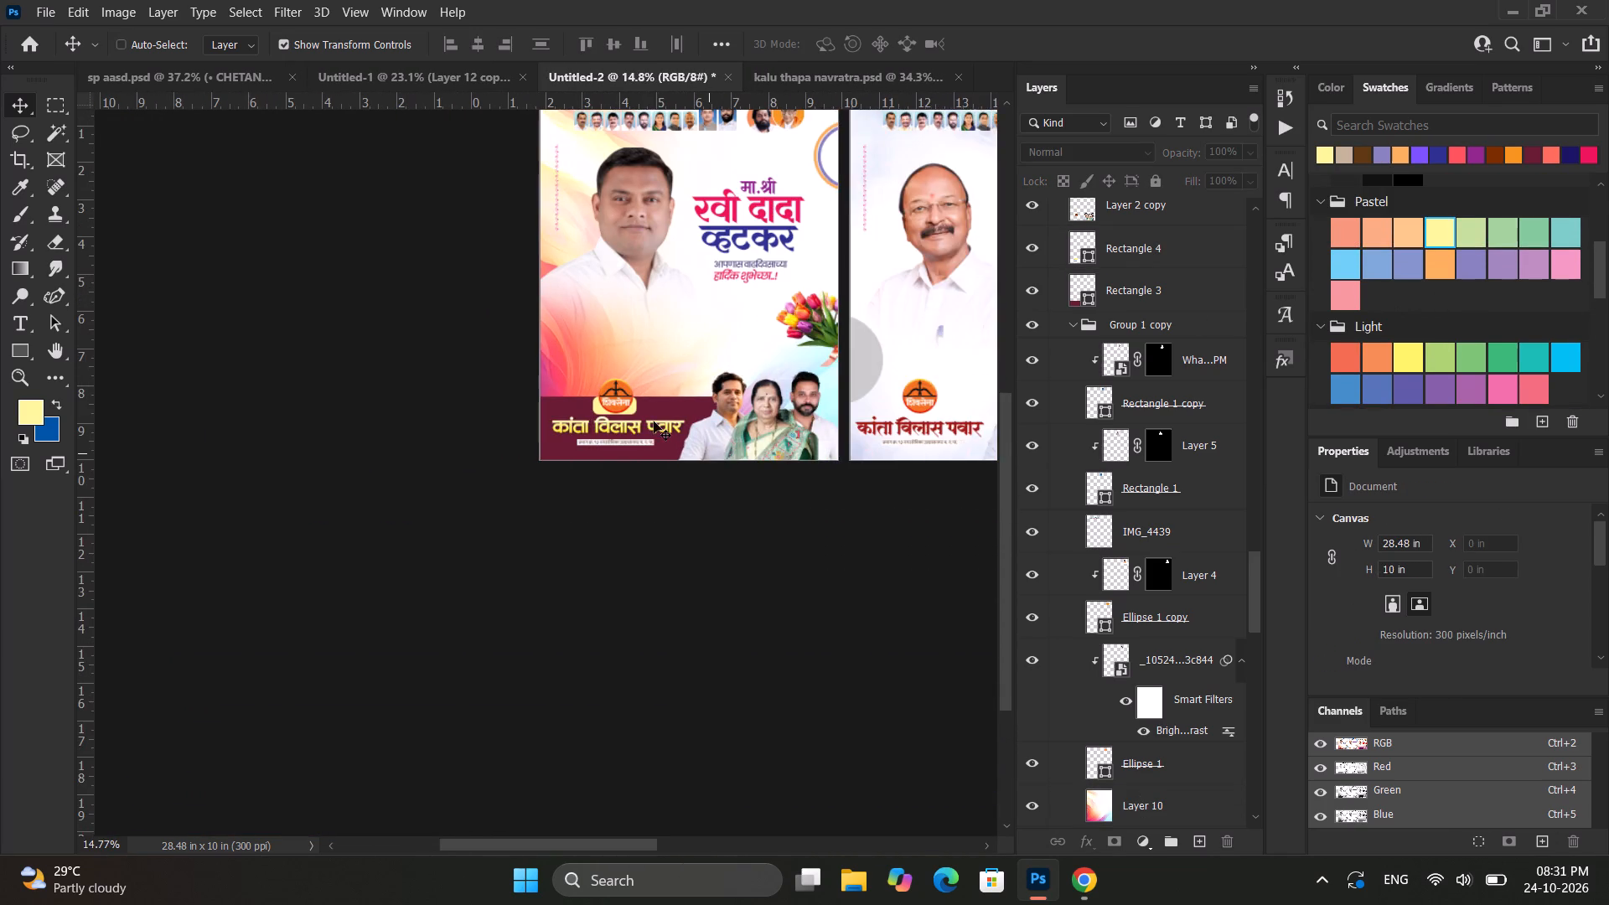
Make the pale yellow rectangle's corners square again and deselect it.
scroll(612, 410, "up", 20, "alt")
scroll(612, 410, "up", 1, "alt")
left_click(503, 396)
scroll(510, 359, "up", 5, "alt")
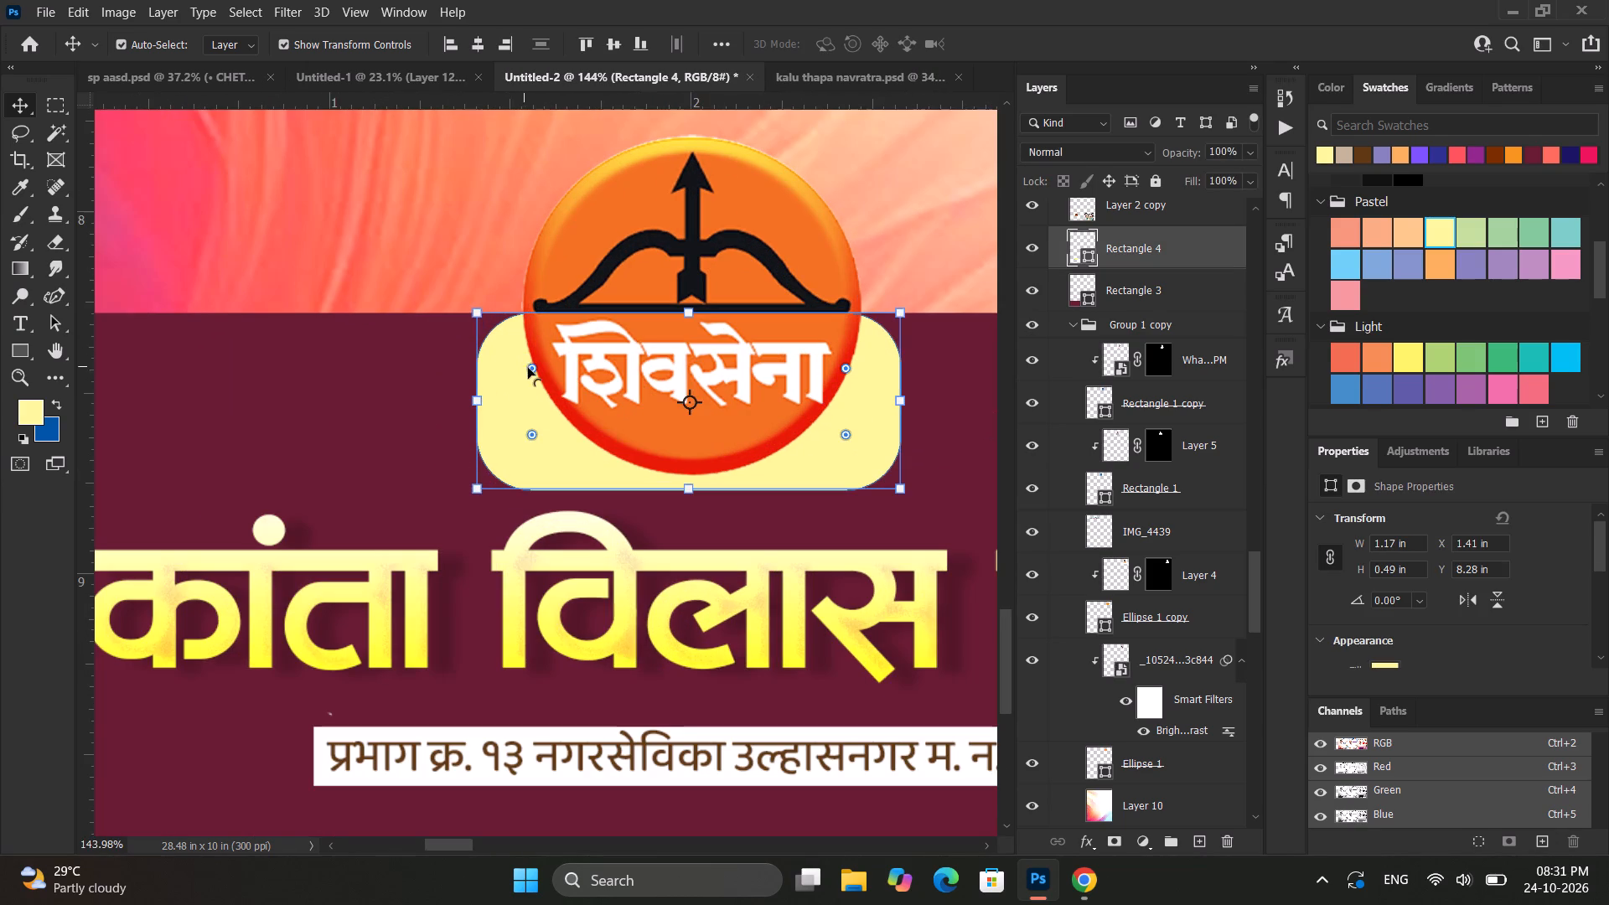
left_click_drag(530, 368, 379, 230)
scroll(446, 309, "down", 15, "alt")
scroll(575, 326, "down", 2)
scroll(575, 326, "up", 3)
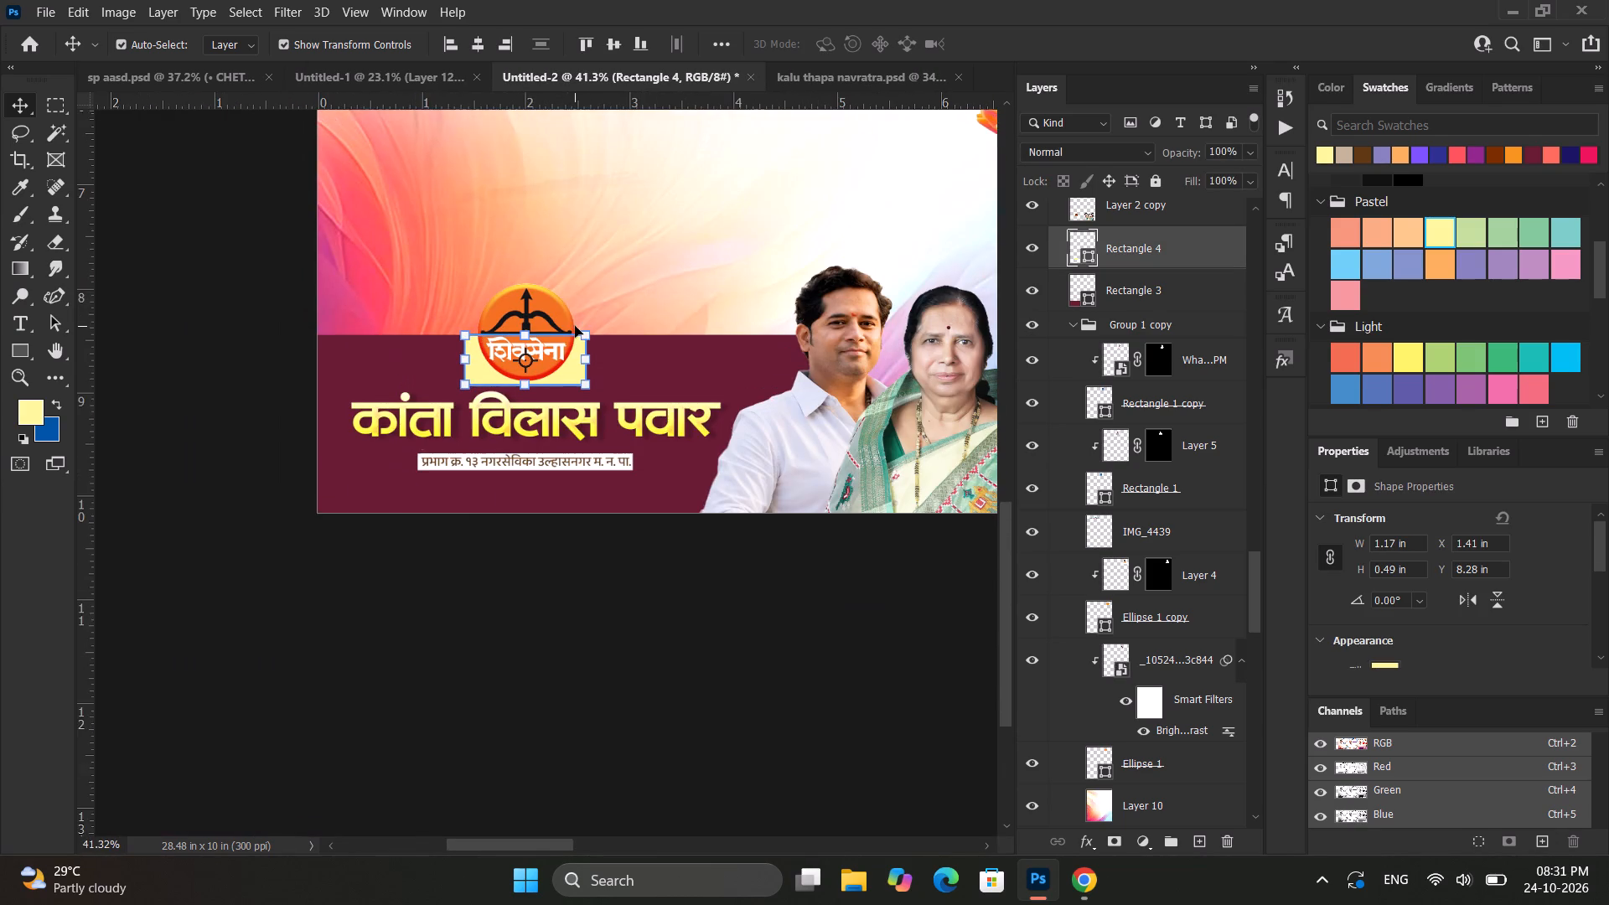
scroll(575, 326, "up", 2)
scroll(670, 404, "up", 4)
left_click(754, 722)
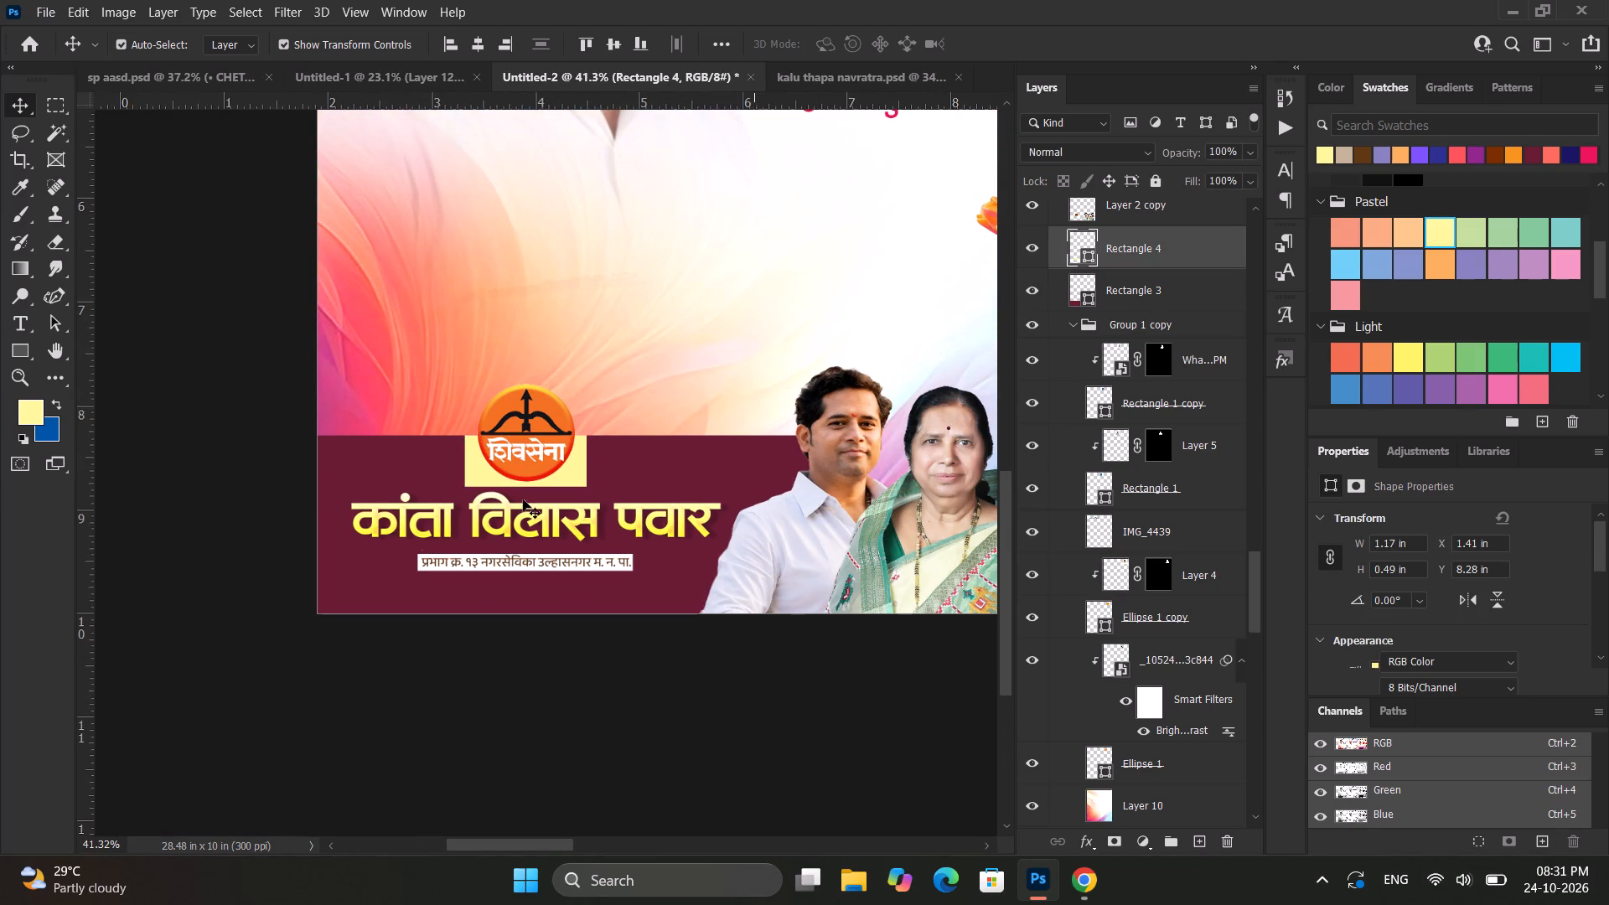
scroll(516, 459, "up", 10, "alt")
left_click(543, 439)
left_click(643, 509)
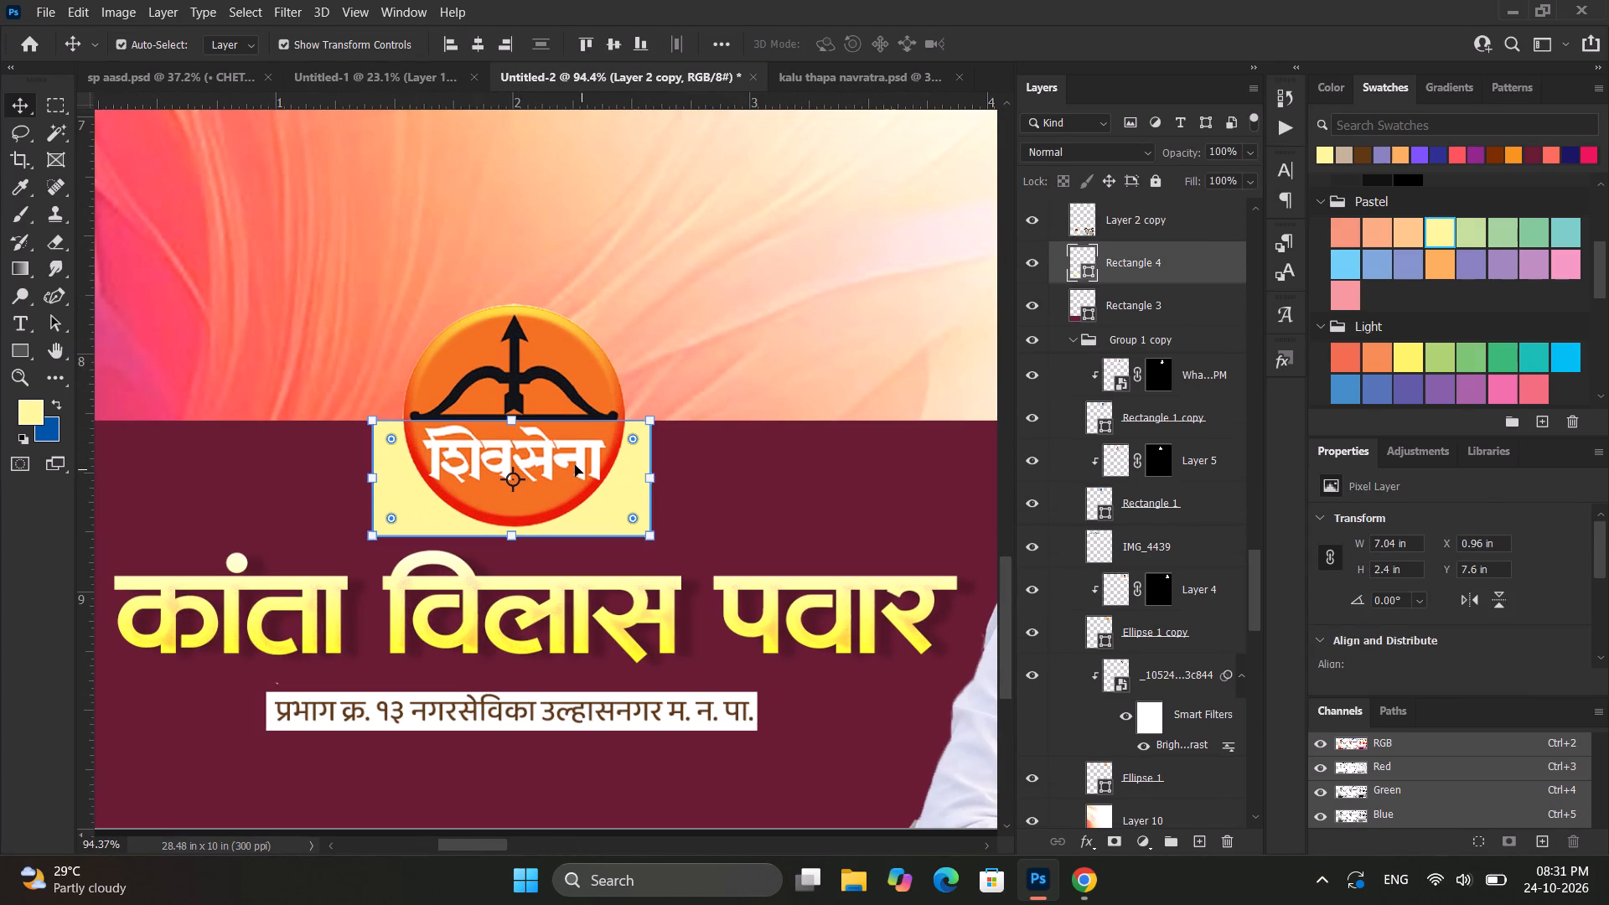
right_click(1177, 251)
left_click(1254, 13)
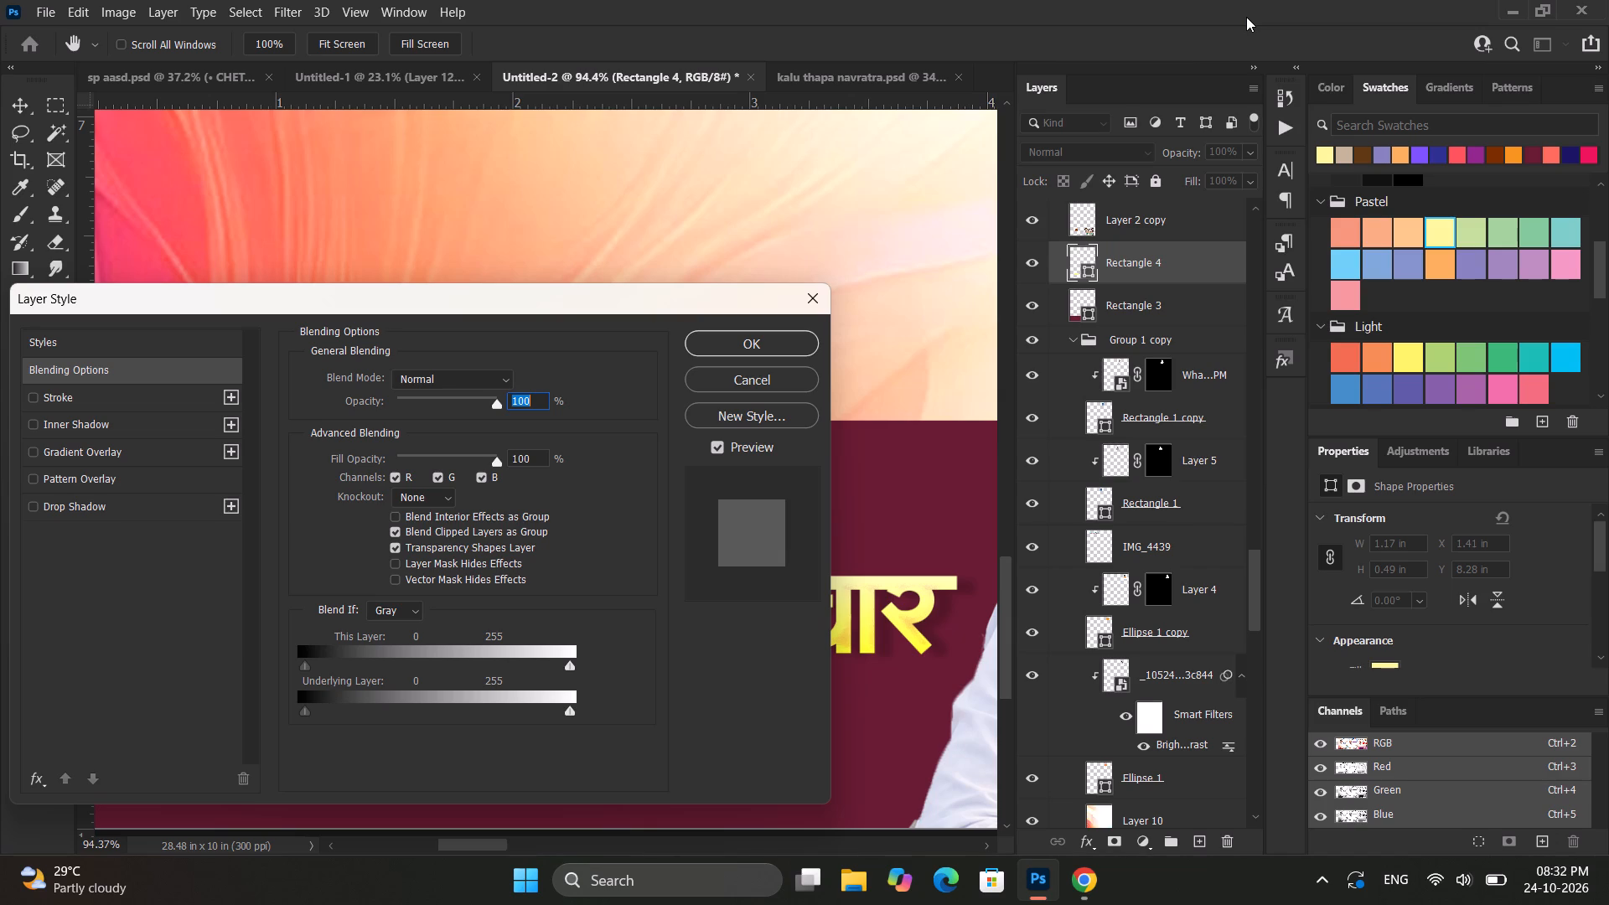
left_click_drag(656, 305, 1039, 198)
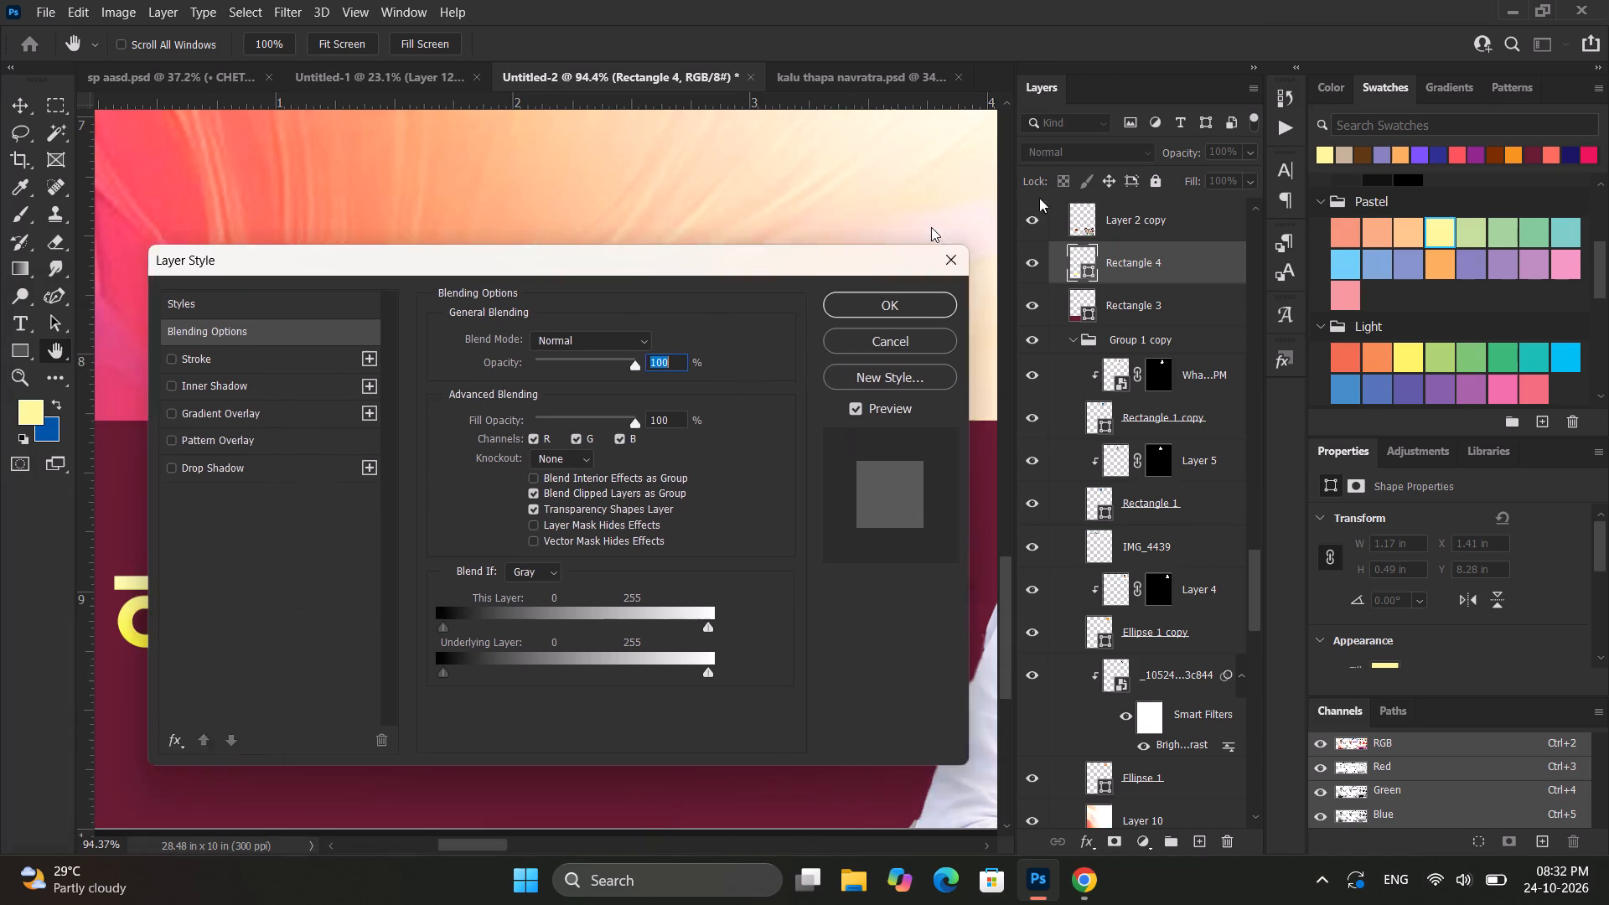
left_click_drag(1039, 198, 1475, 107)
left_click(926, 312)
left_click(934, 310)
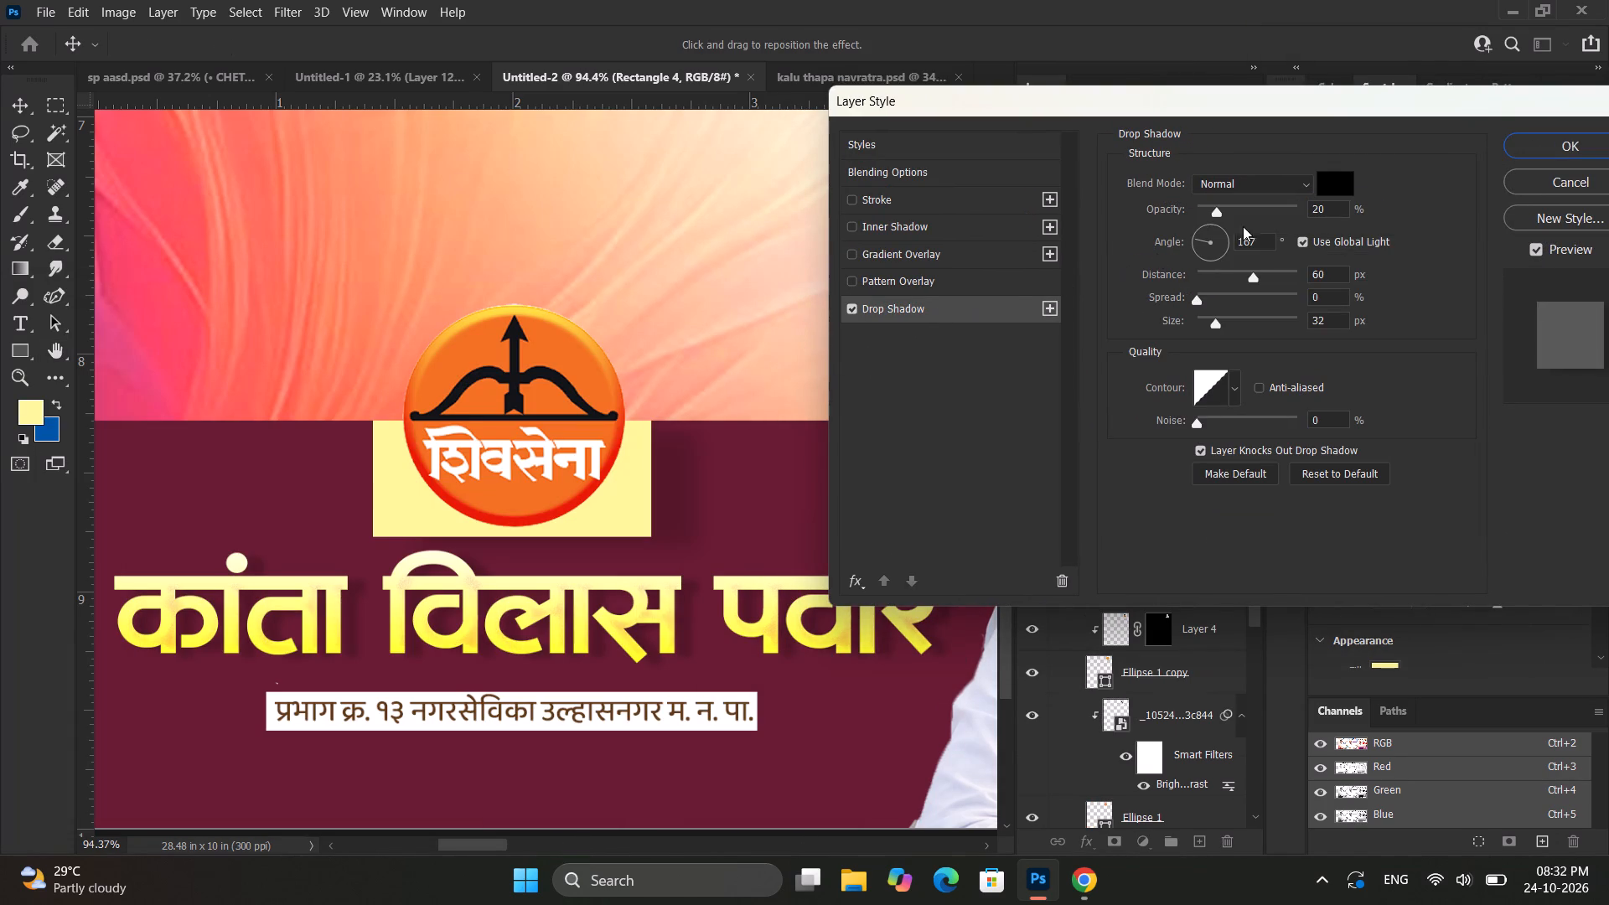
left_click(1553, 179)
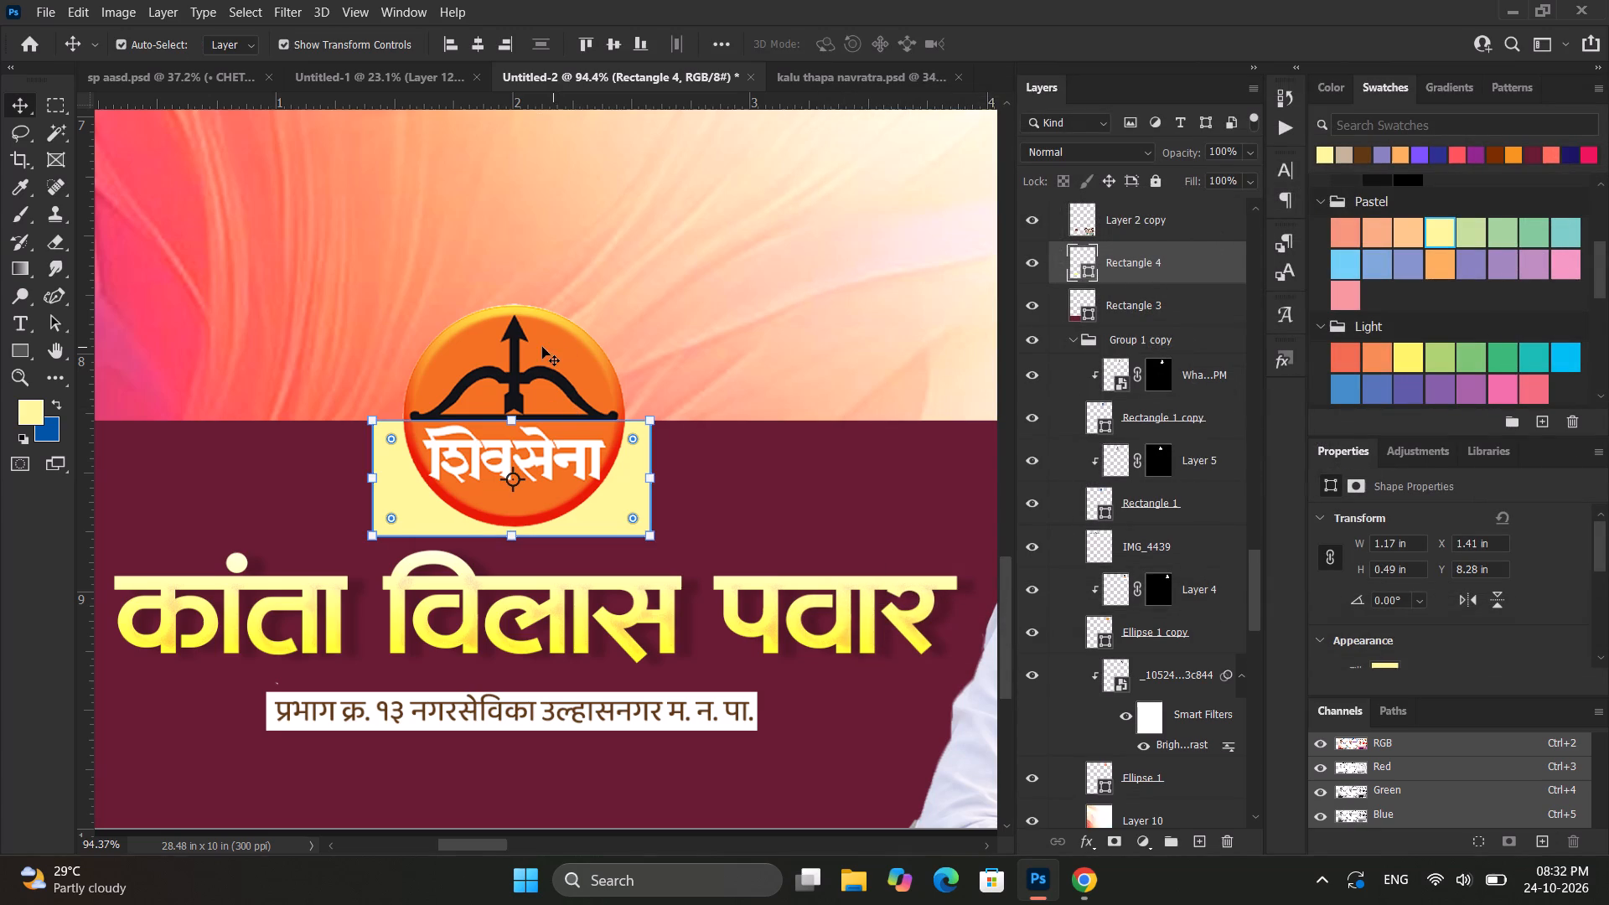
Add a drop shadow to the party logo and group photo layer with 50% opacity, 9 px distance and 7 px size.
left_click(542, 347)
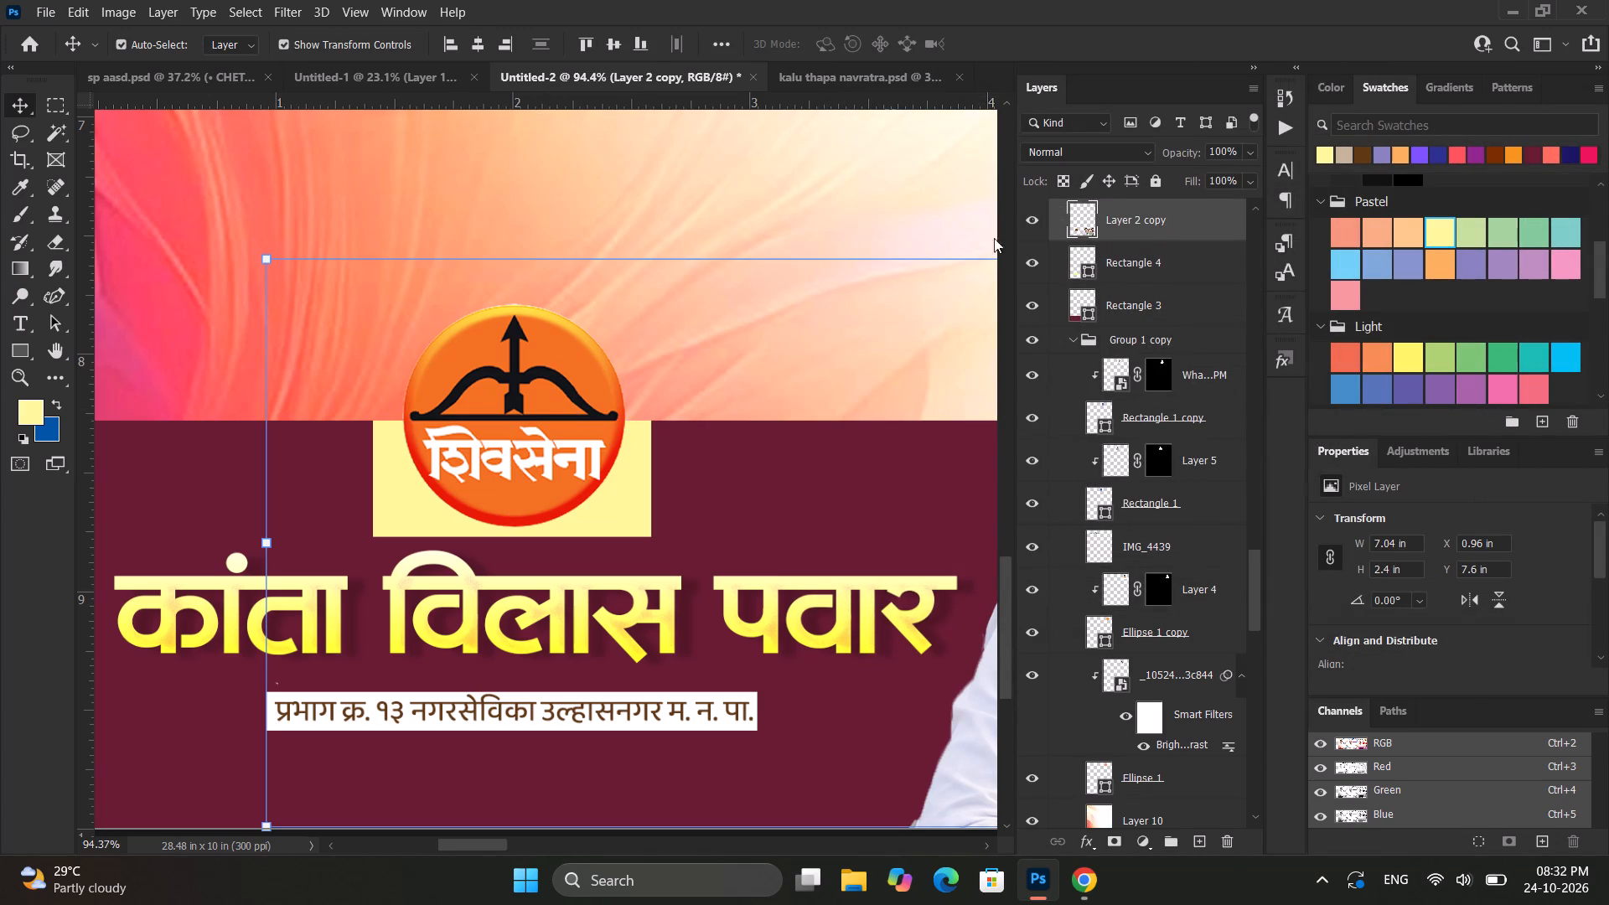
right_click(1168, 218)
left_click(1221, 15)
left_click(820, 312)
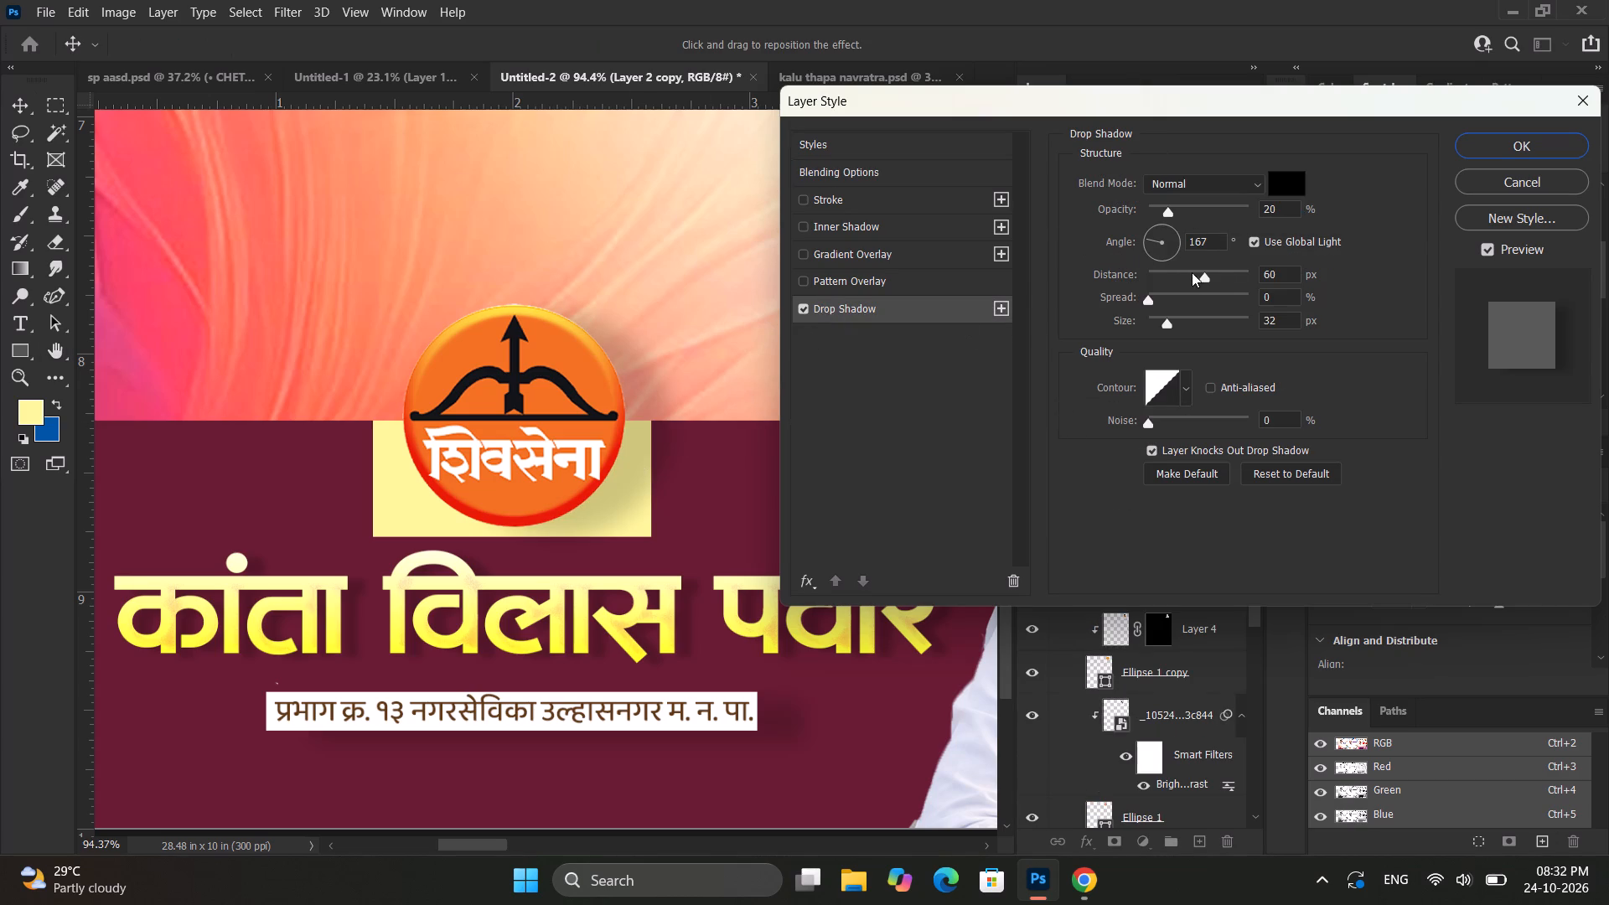
left_click_drag(1202, 271, 1158, 287)
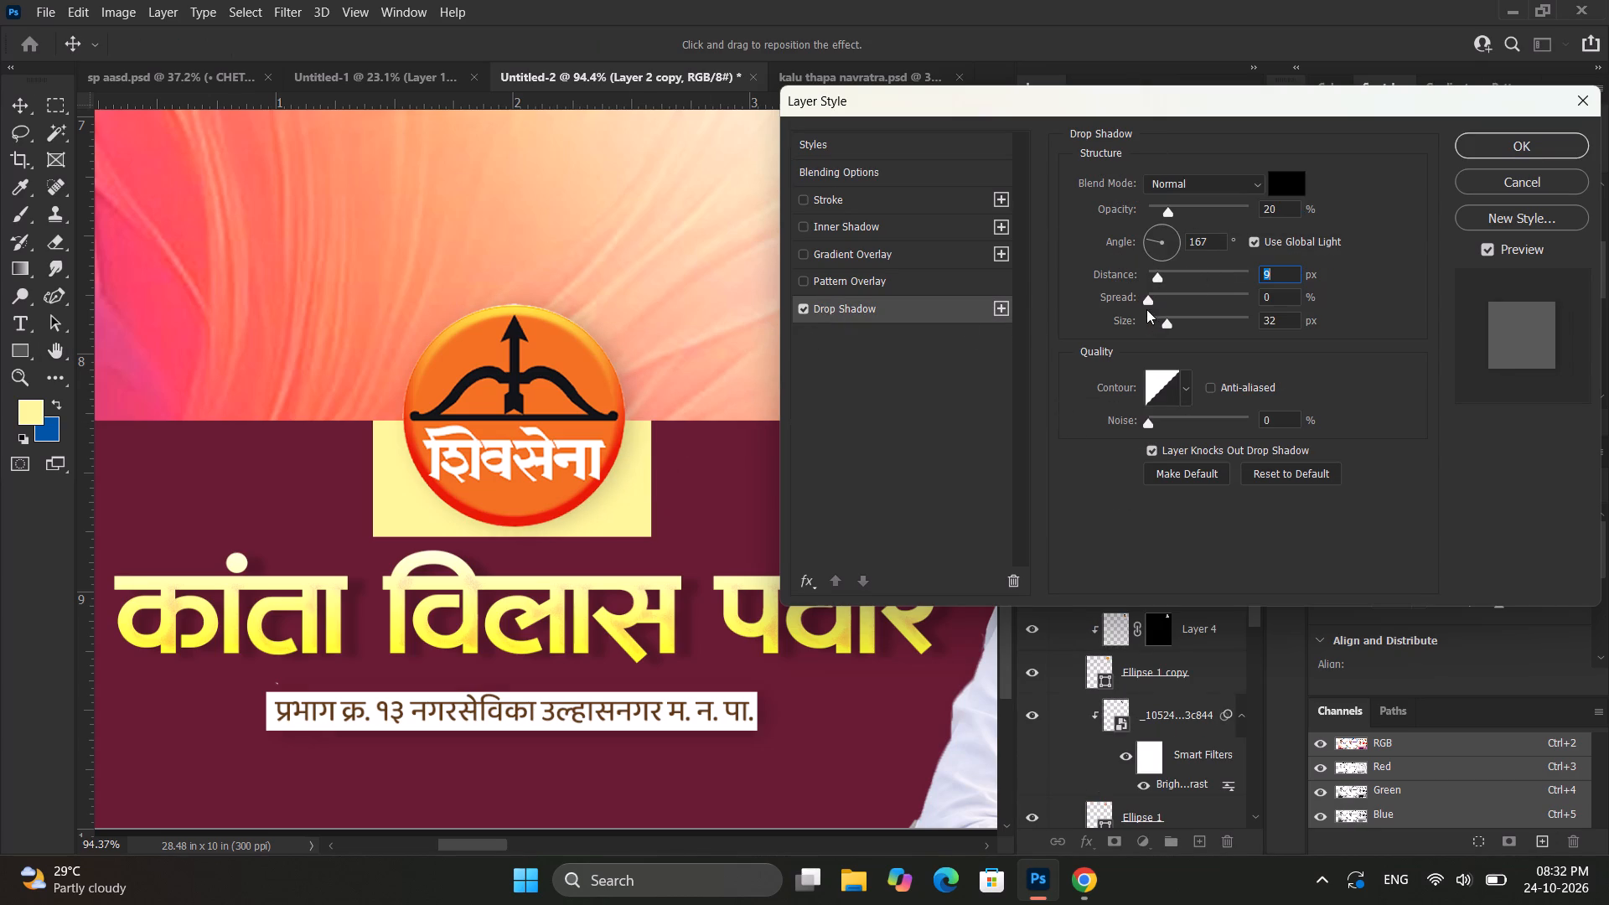
left_click_drag(1174, 212, 1199, 211)
left_click(1158, 327)
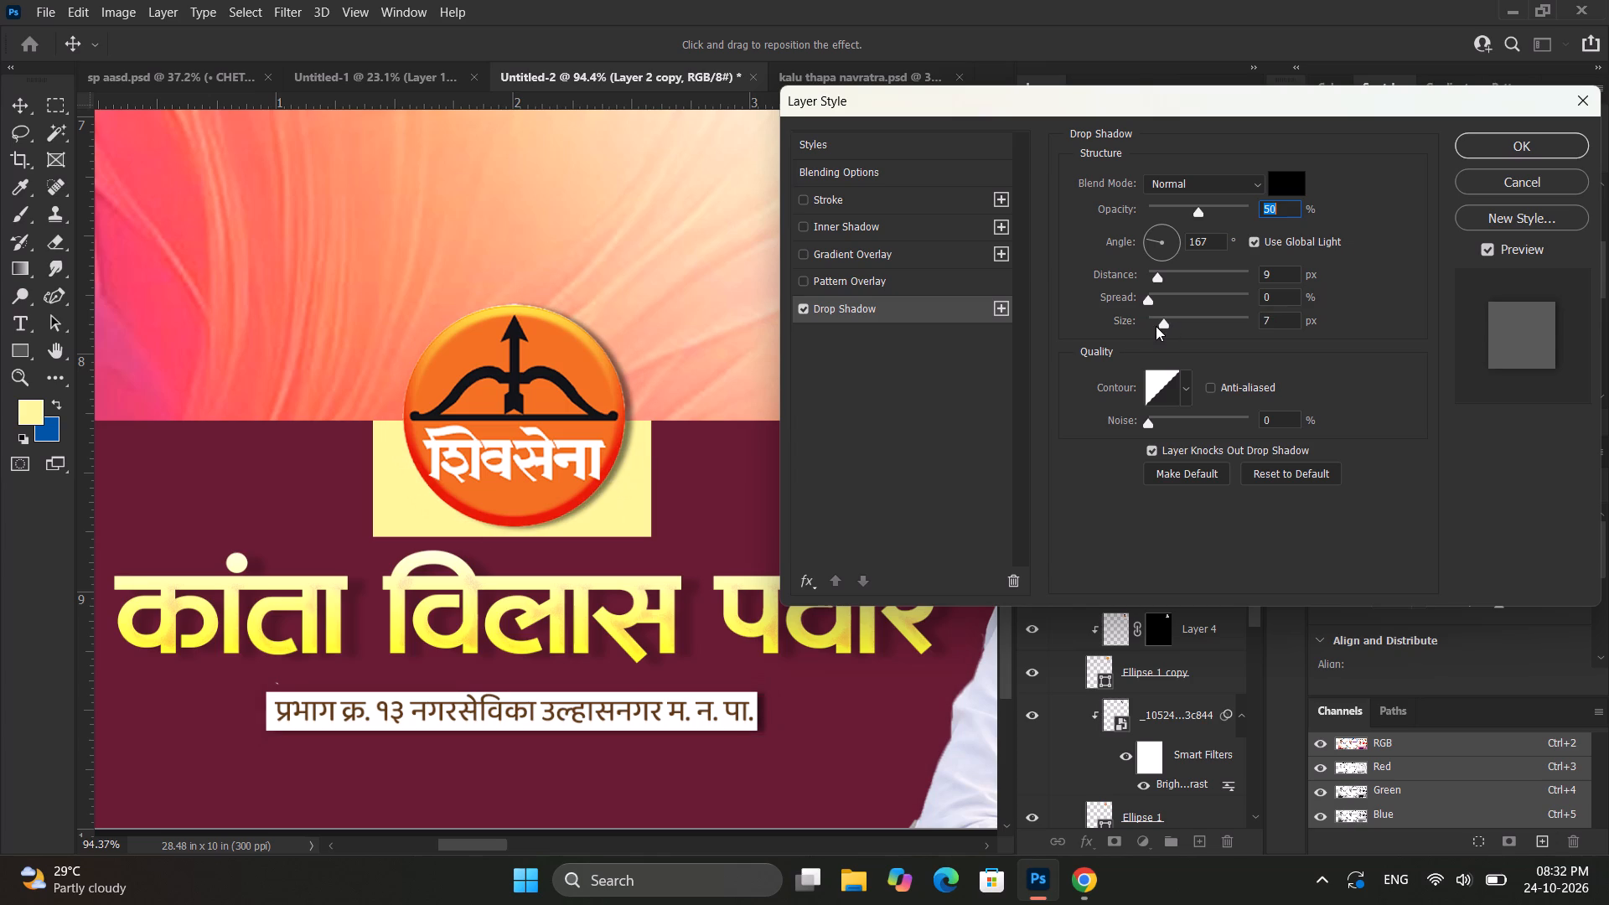
left_click(1541, 146)
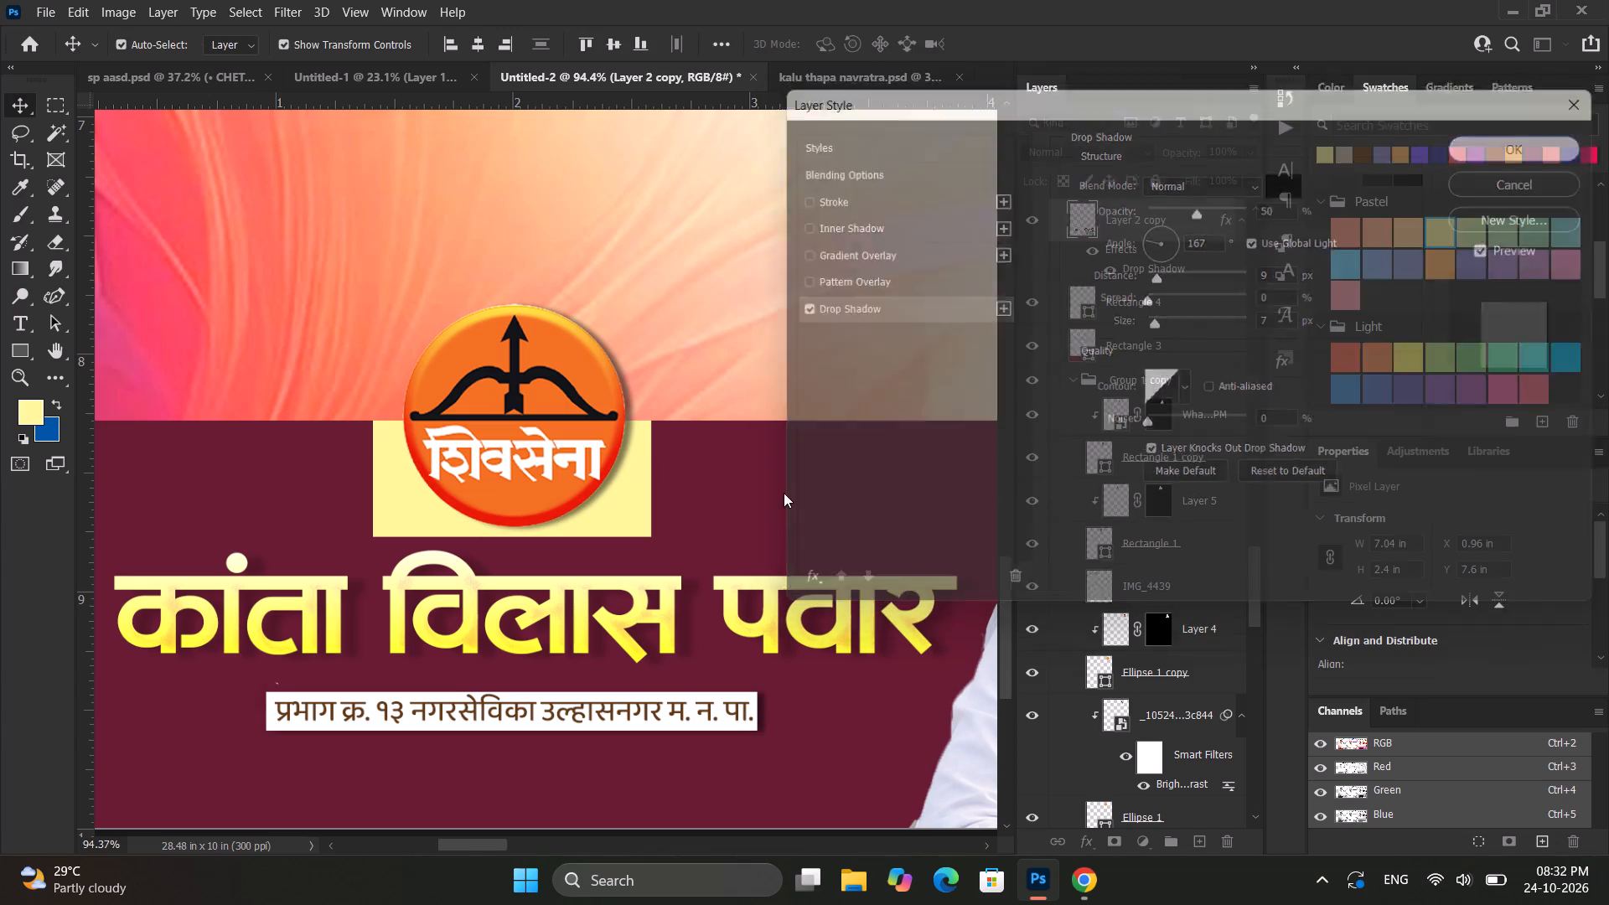
Round the corners of the pale yellow rectangle behind the party logo to a radius of about 0.2 in.
scroll(682, 538, "down", 7)
scroll(654, 576, "down", 17)
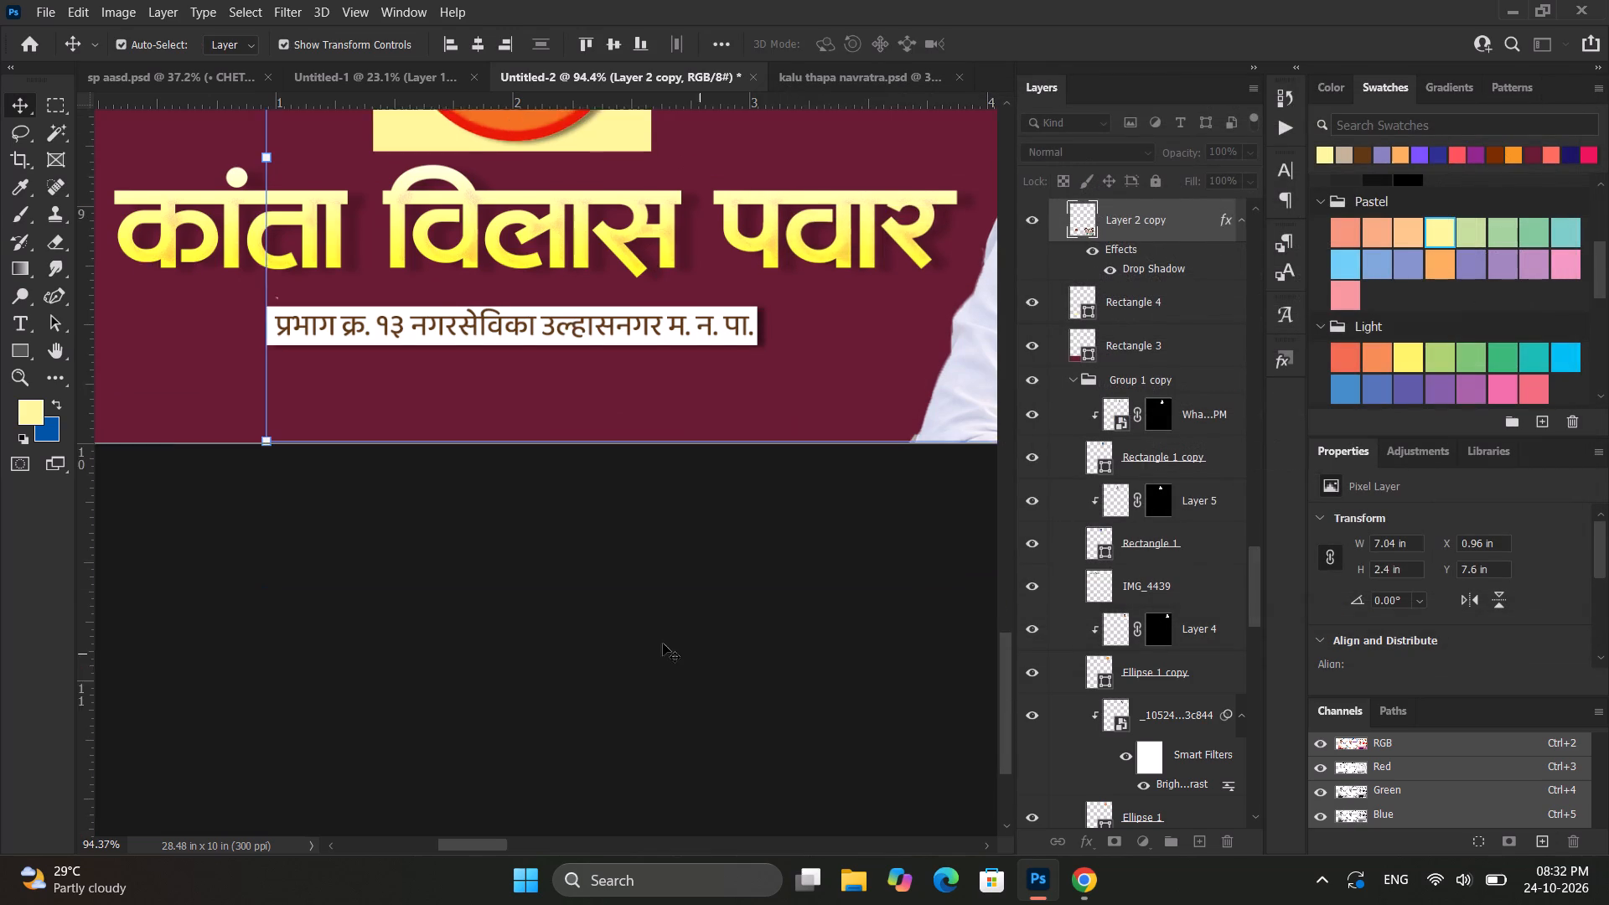
scroll(466, 626, "down", 8, "alt")
left_click(475, 678)
scroll(494, 665, "down", 10, "alt")
scroll(543, 673, "up", 1, "alt")
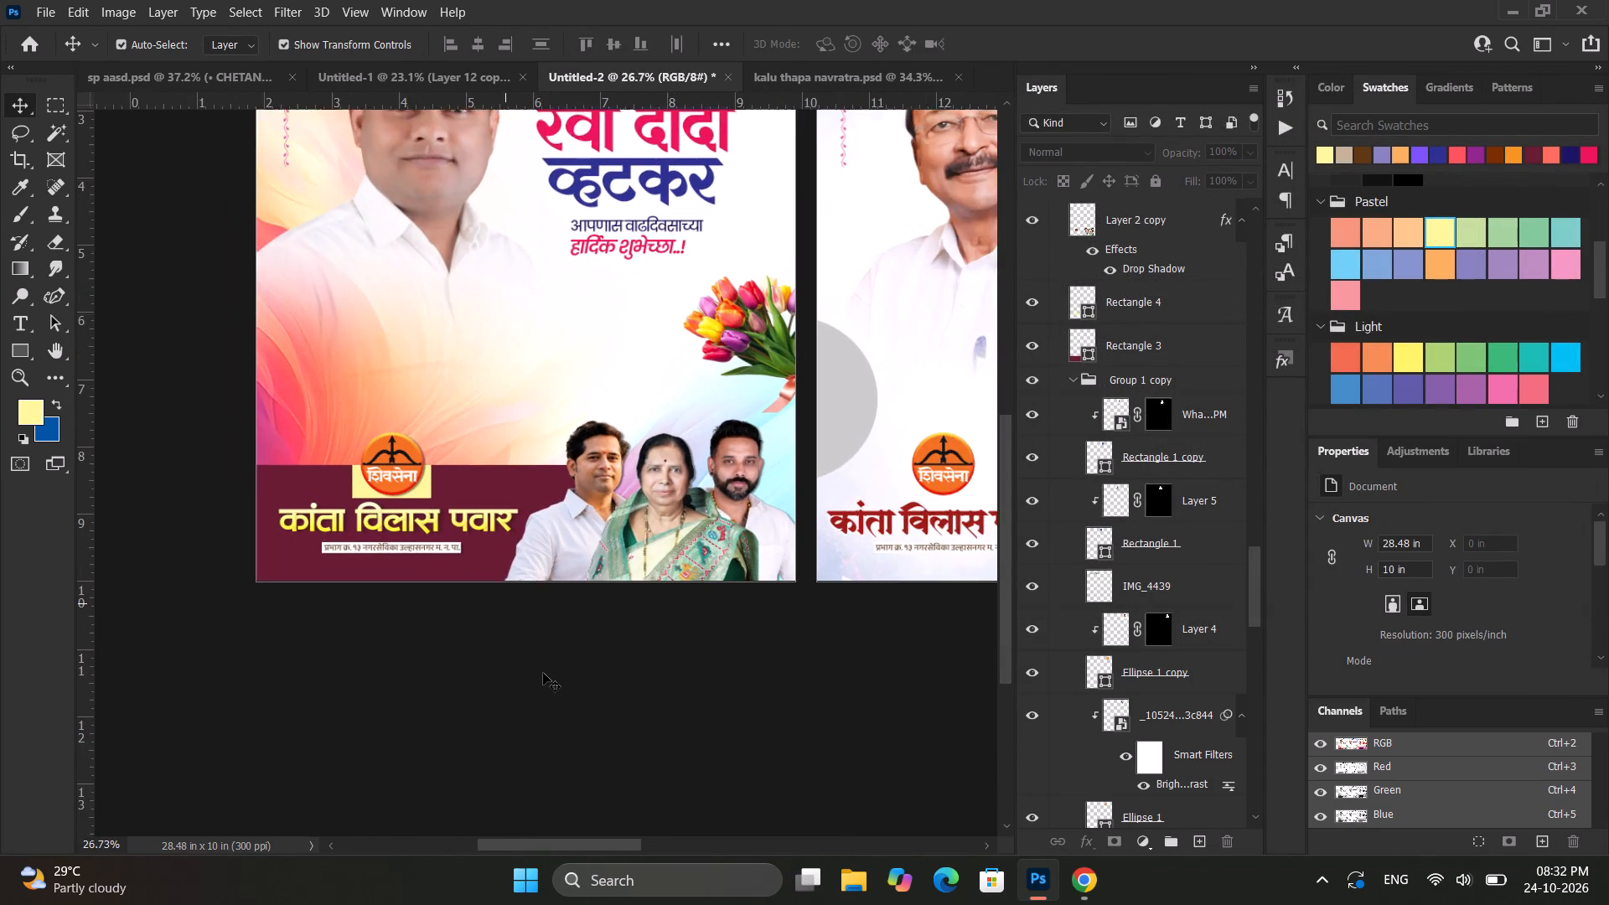
scroll(543, 673, "up", 1, "alt")
scroll(369, 593, "up", 20)
scroll(369, 593, "up", 1)
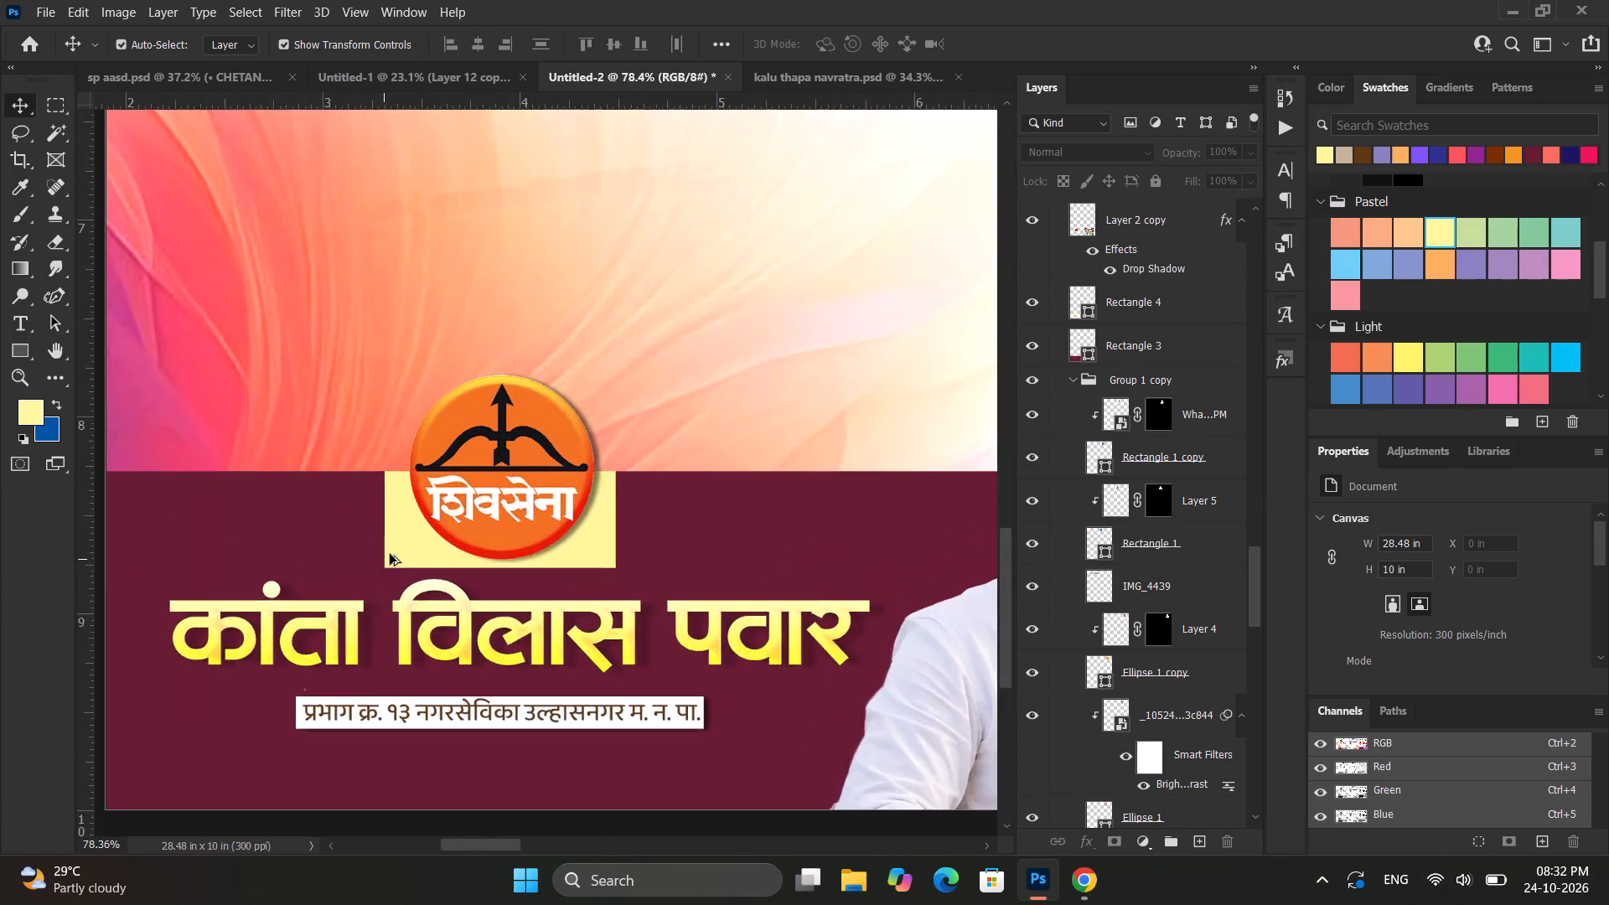
scroll(390, 554, "up", 3)
left_click(386, 549)
left_click_drag(400, 560, 441, 521)
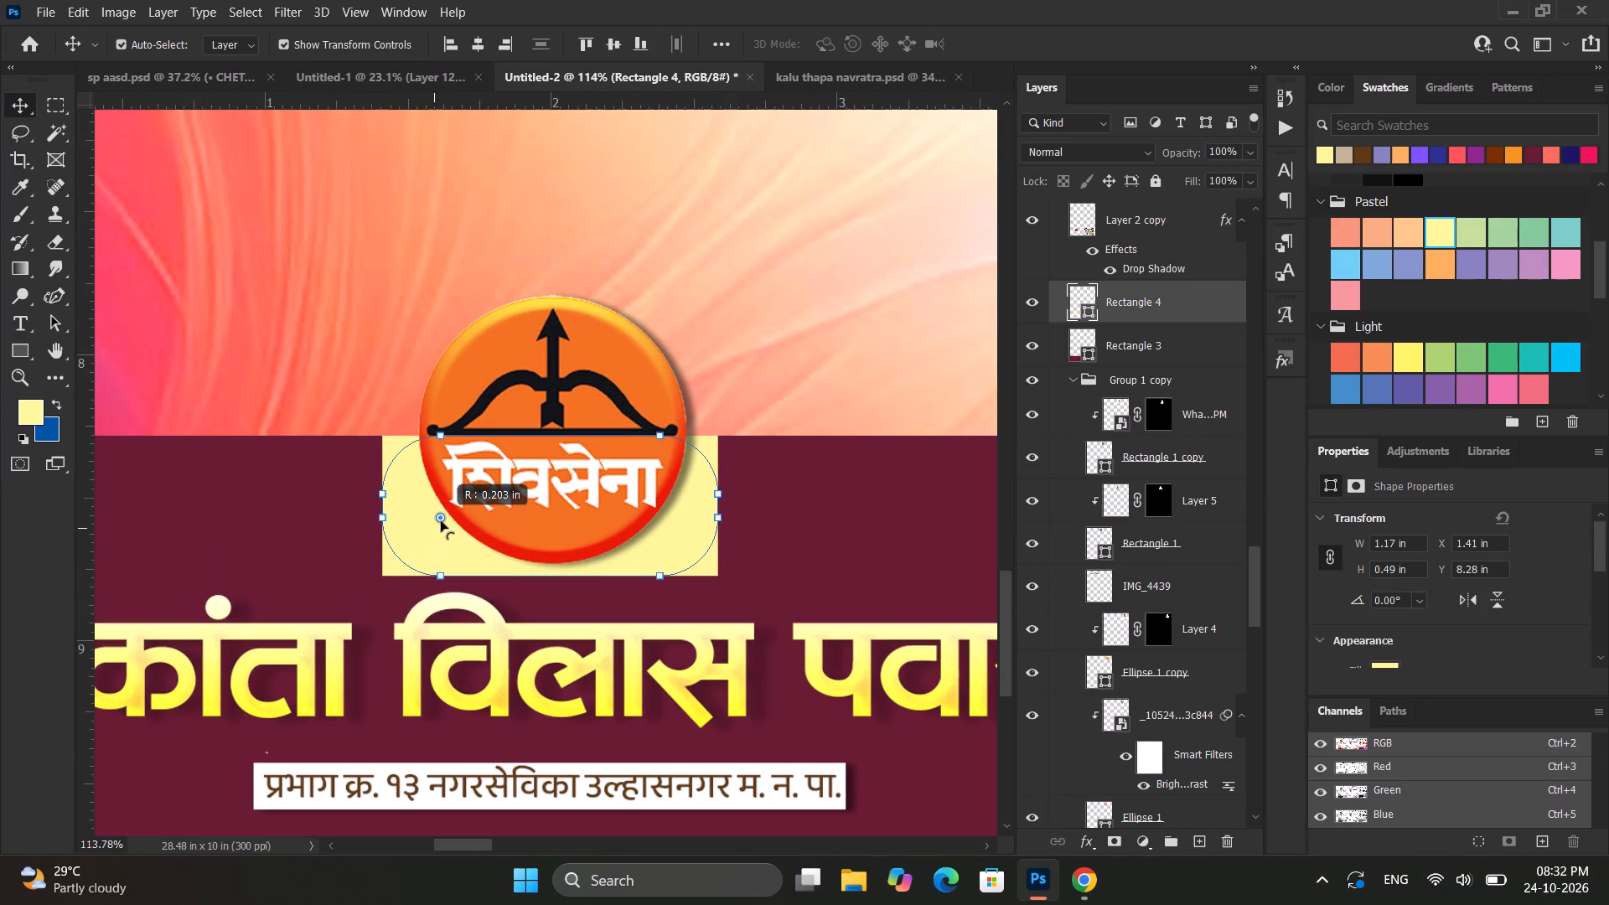
Give the pale yellow rectangle behind the party logo 0.17 in rounded bottom corners and square top corners with 0 in radius.
left_click_drag(441, 521, 432, 528)
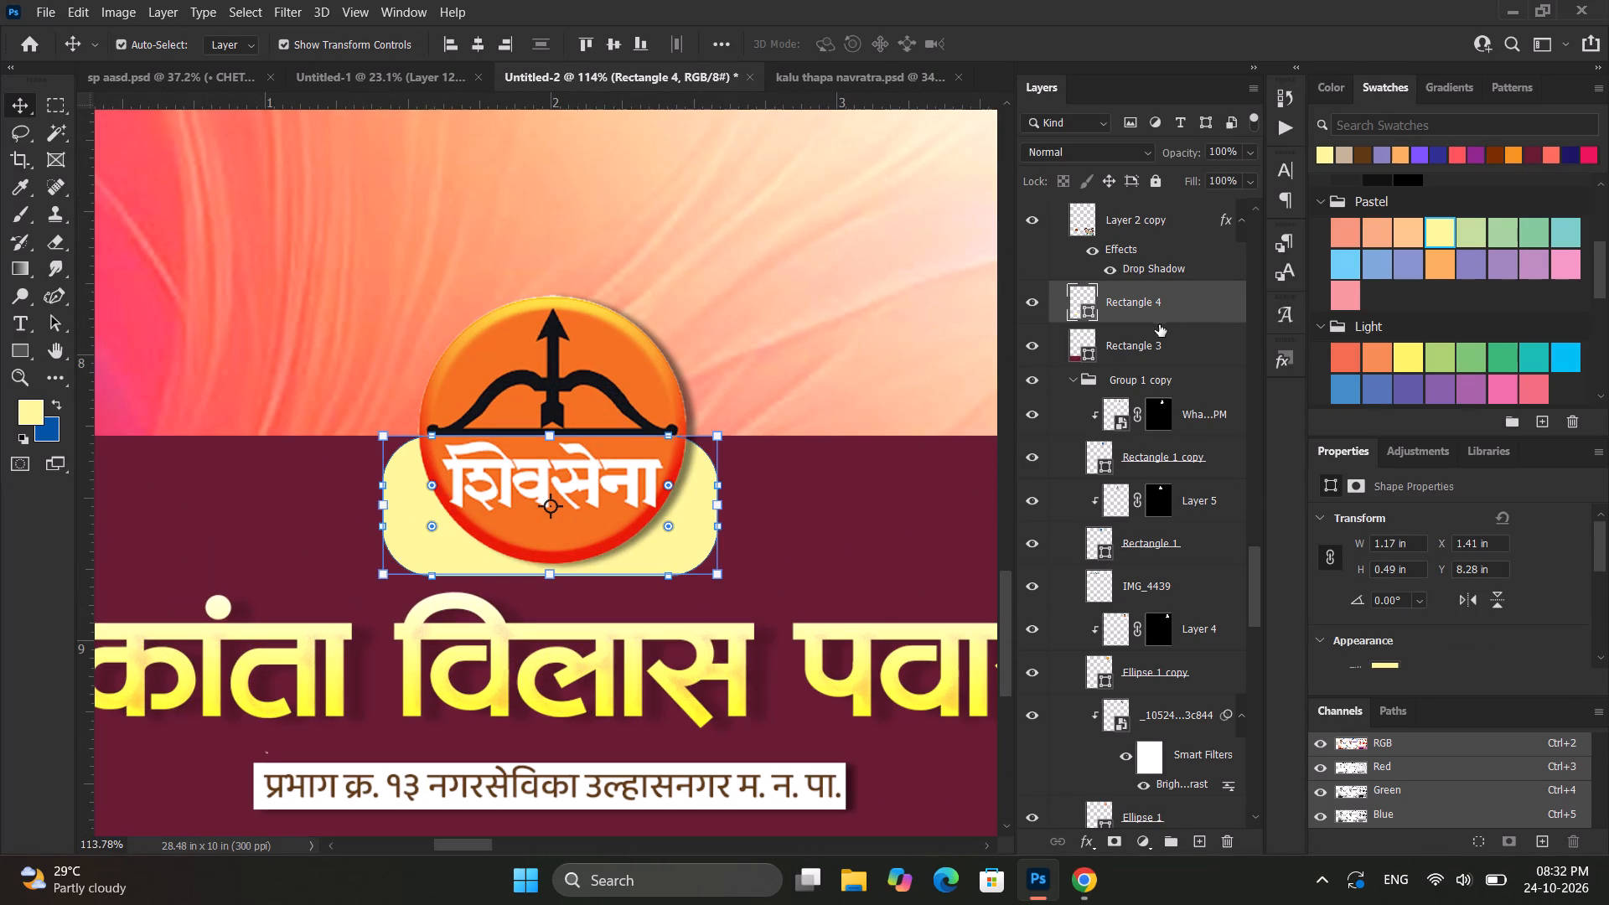
scroll(1441, 566, "down", 11)
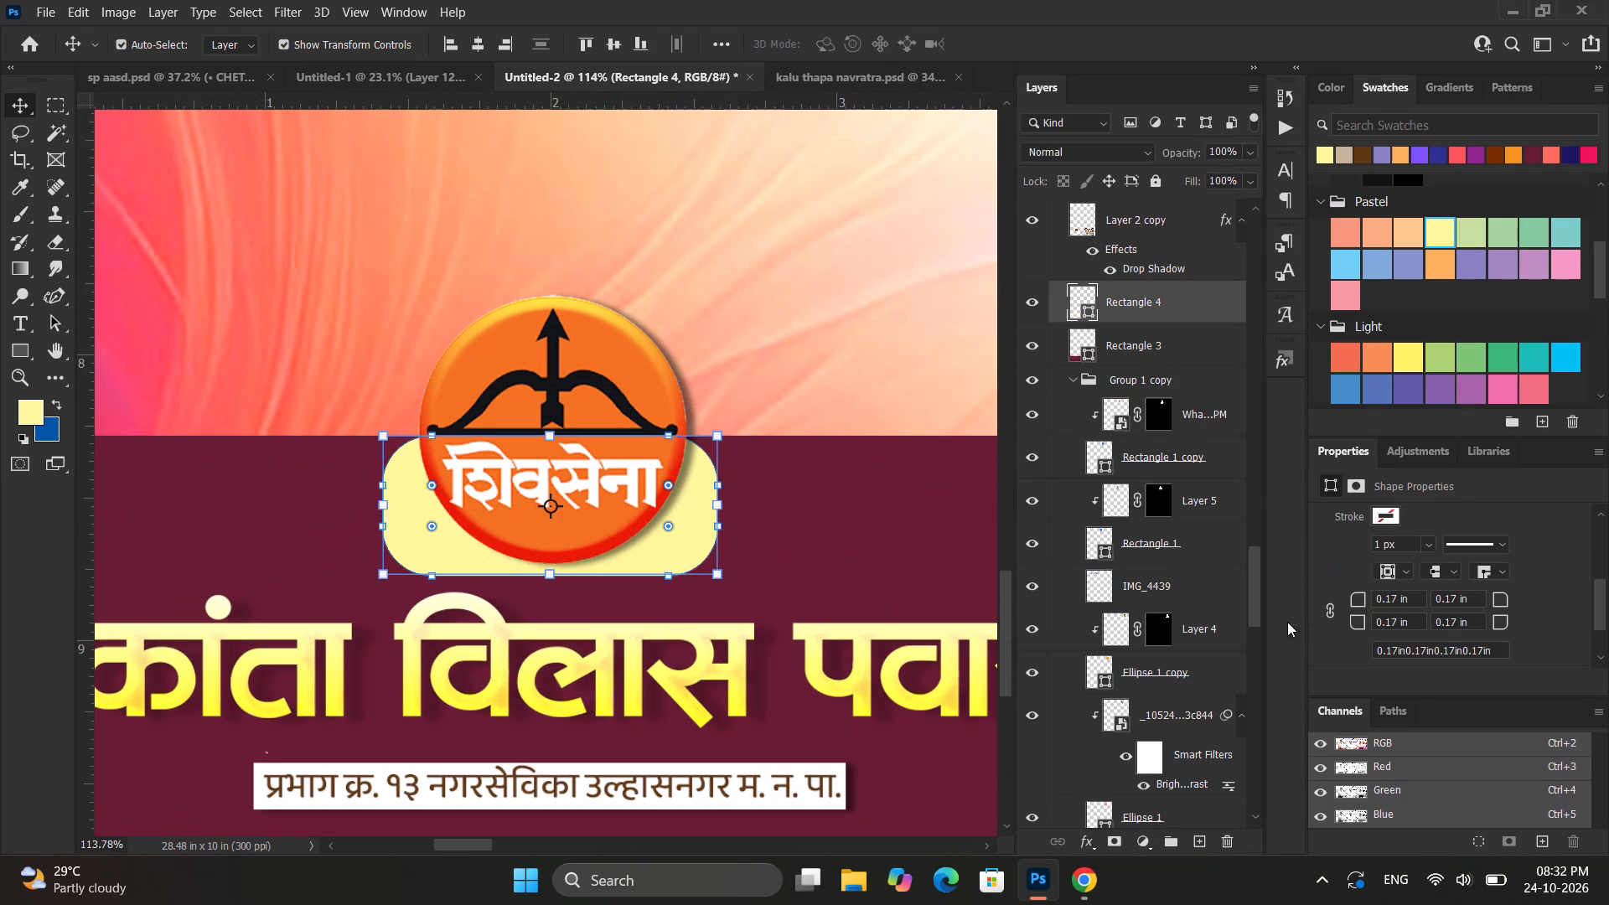
left_click(1389, 588)
double_click(1386, 594)
key("0")
key("Return")
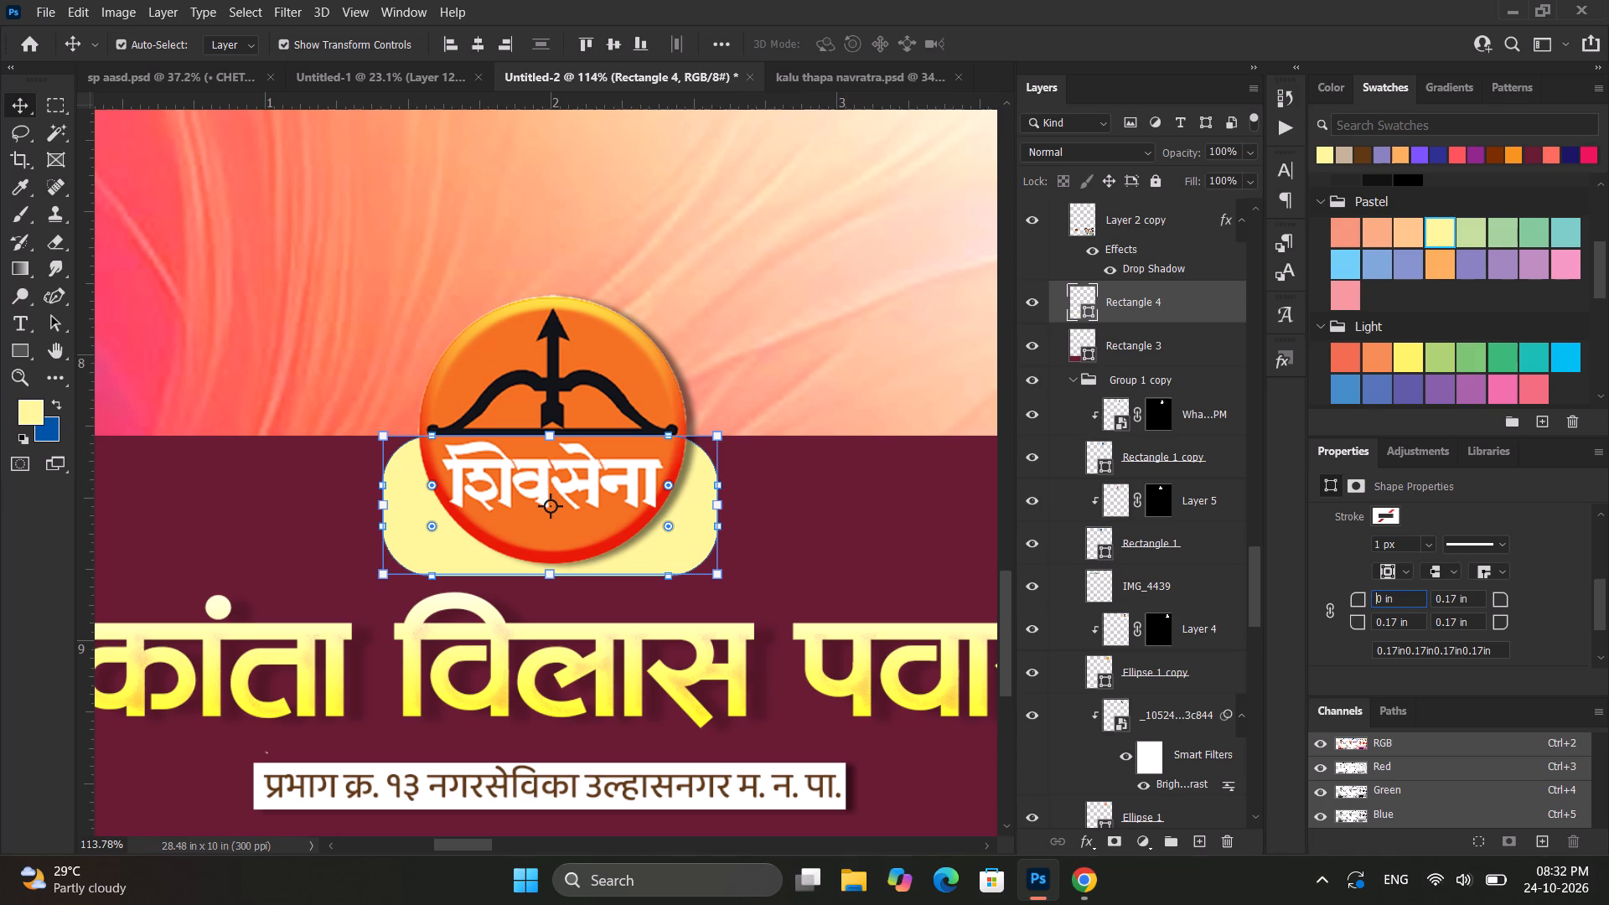
double_click(1446, 597)
double_click(1442, 600)
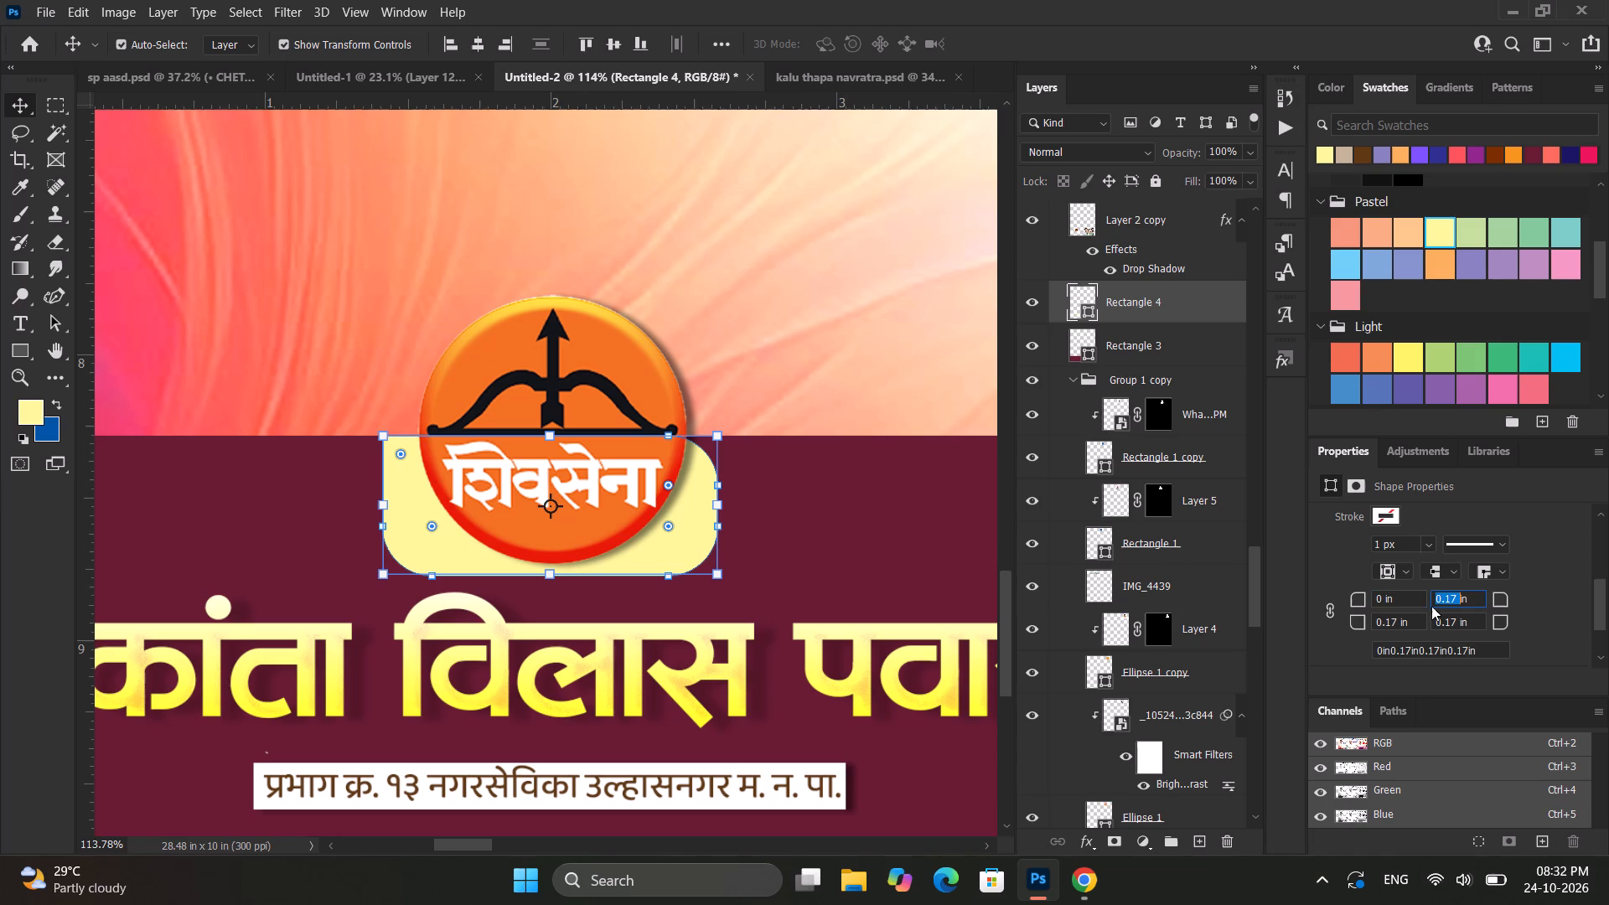
key("0")
key("Return")
scroll(652, 648, "down", 15)
left_click(726, 802)
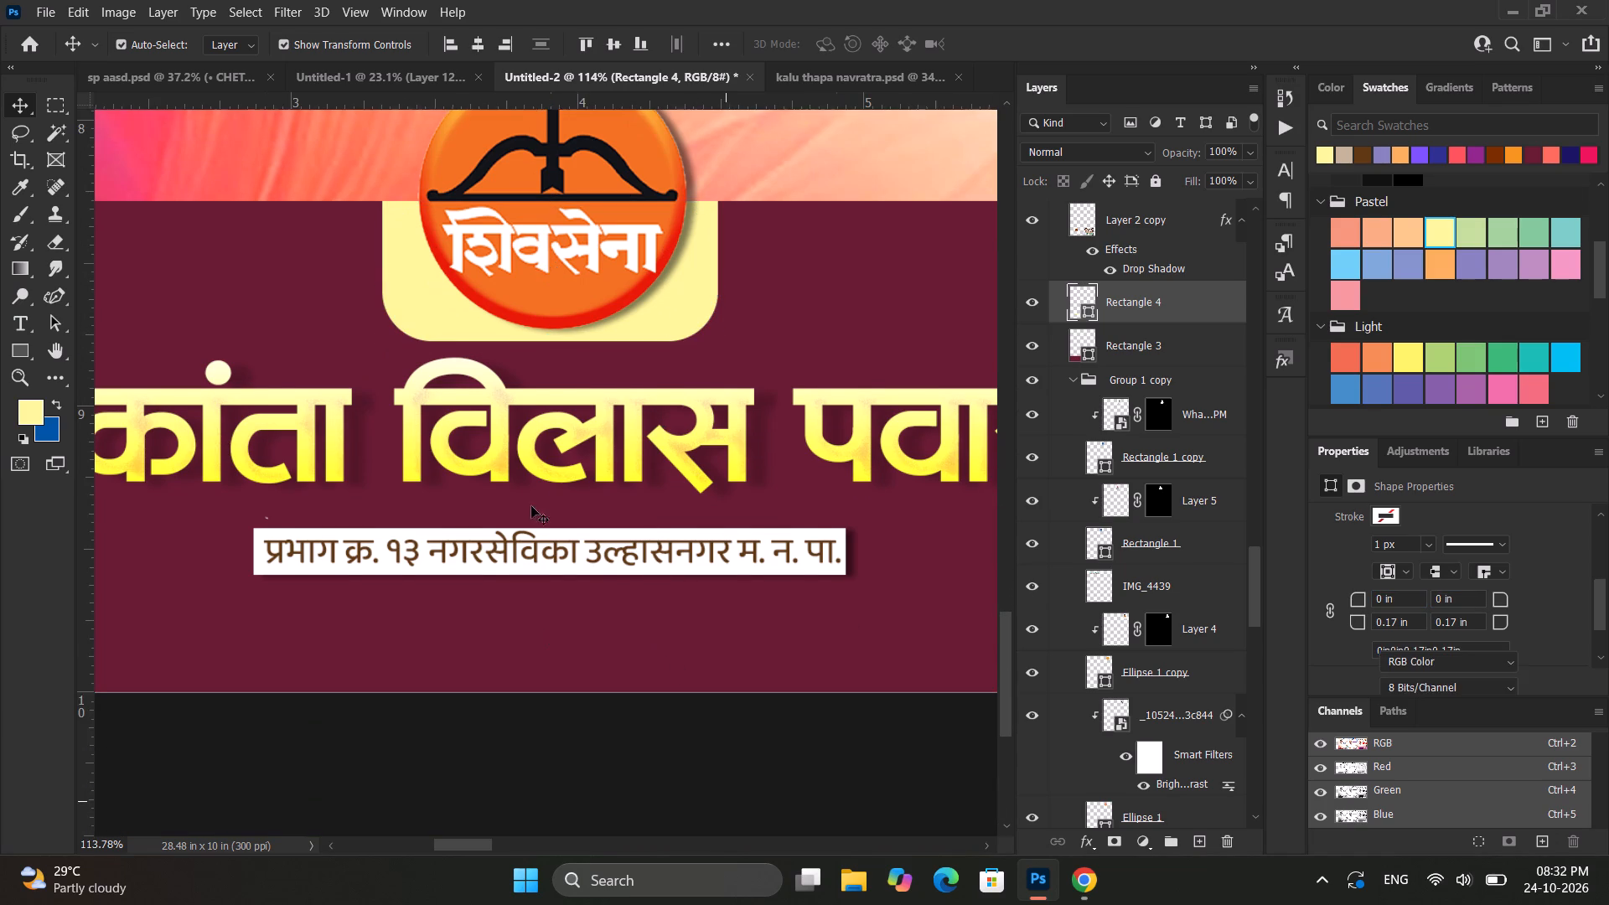
Recolour the pale yellow rectangle behind the party logo to white and deselect it.
scroll(546, 421, "down", 4)
scroll(546, 421, "up", 14)
scroll(551, 419, "down", 17, "alt")
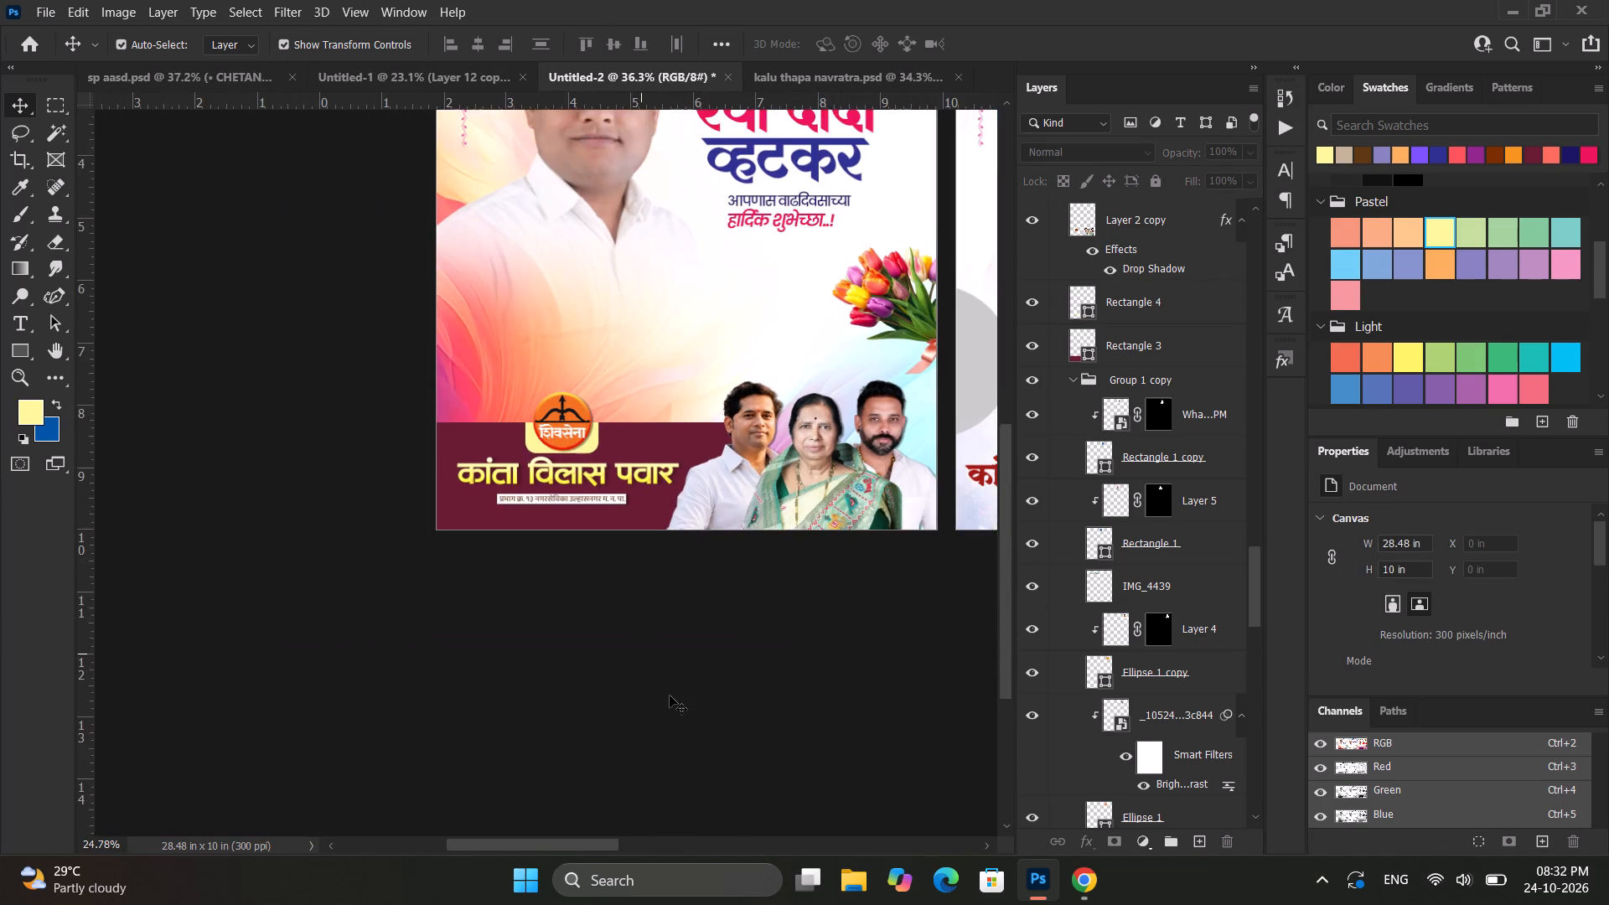
scroll(670, 696, "up", 3)
left_click(692, 708)
scroll(639, 592, "up", 5, "alt")
scroll(636, 586, "down", 5, "ctrl")
scroll(422, 421, "up", 11)
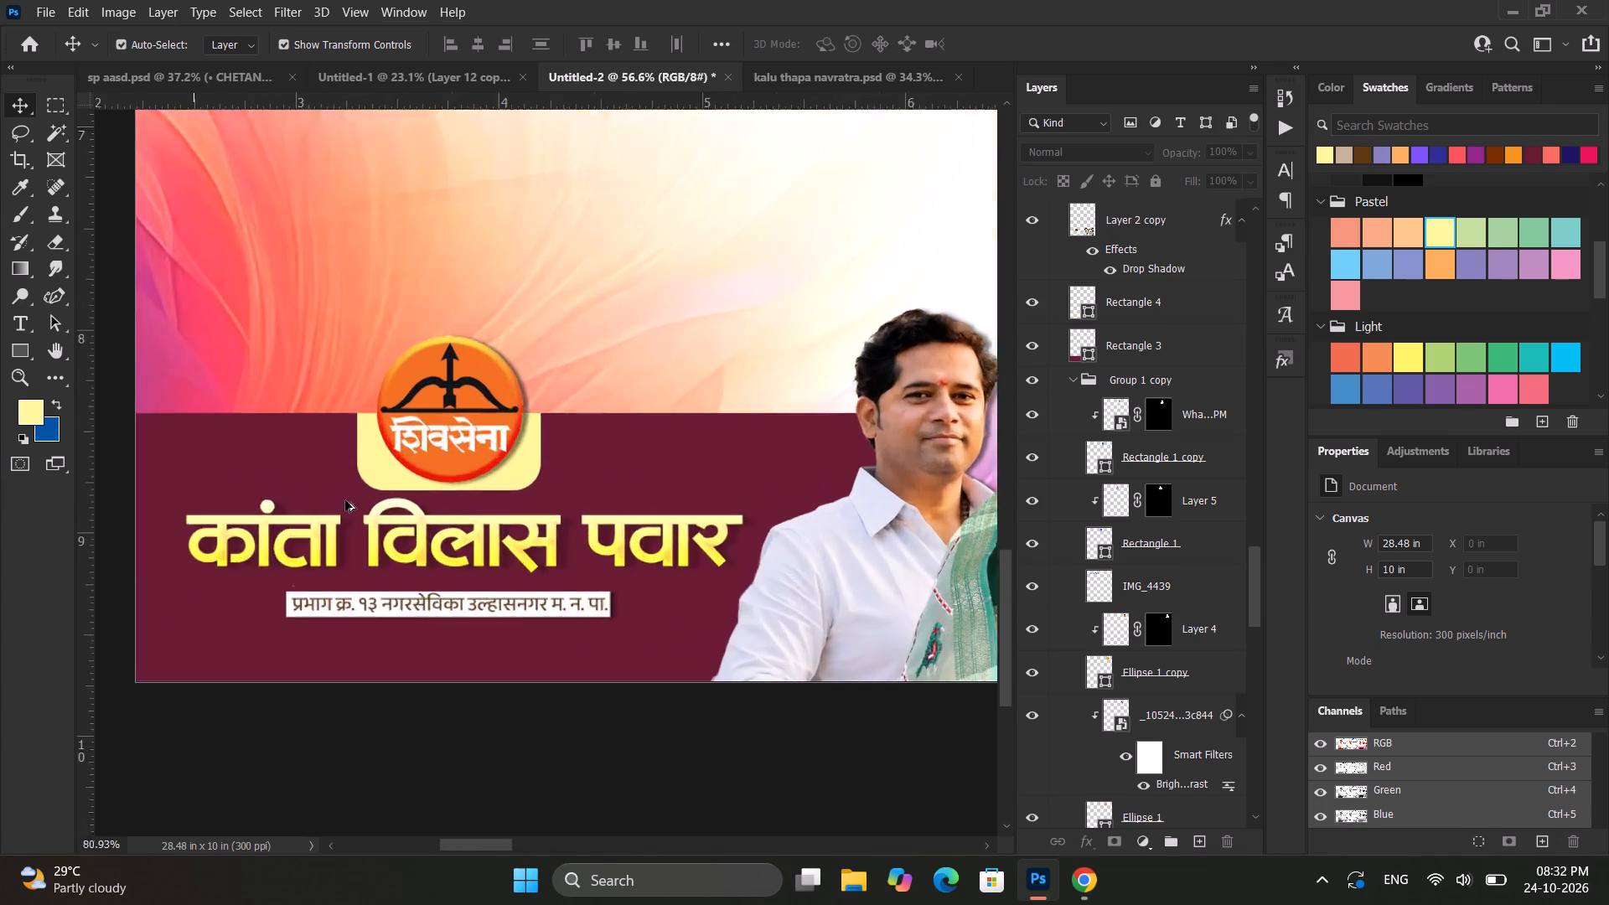
left_click(381, 445, "alt")
scroll(1344, 271, "up", 8, "alt")
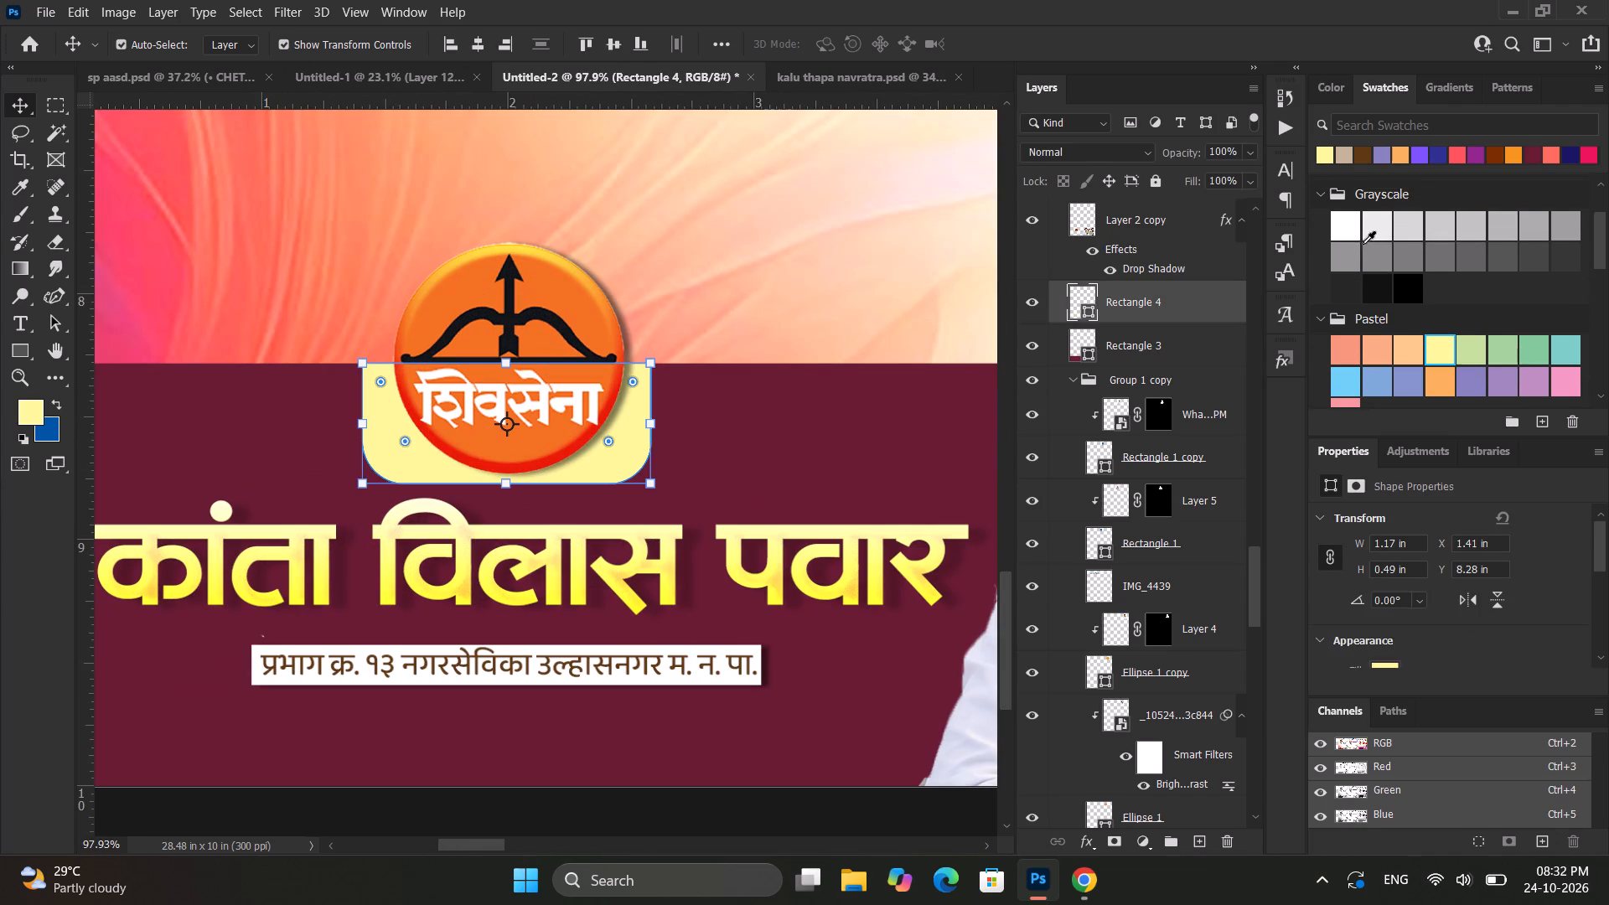
left_click(1358, 245, "alt")
scroll(881, 582, "down", 12, "alt")
left_click(777, 729, "alt")
Narrow the maroon footer rectangle from its left edge to 4.77 in wide, leaving a 0.24 in gap at the artboard's left edge.
scroll(777, 722, "down", 7, "alt")
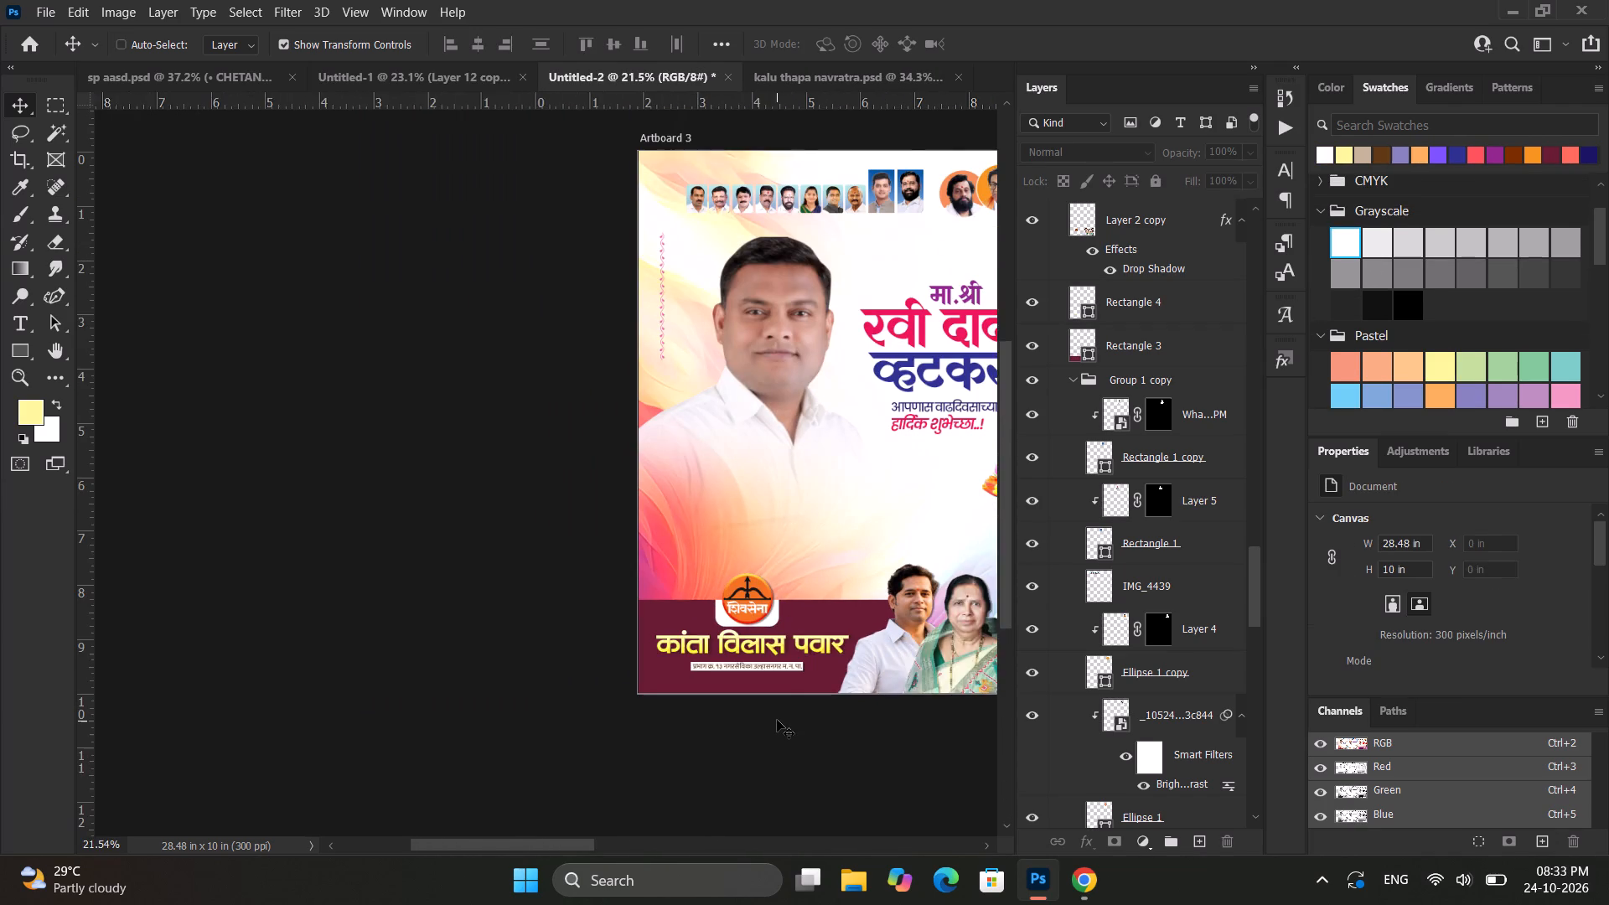
scroll(777, 720, "down", 16, "alt")
left_click(758, 768)
scroll(592, 674, "up", 5, "alt")
scroll(589, 665, "down", 2, "alt")
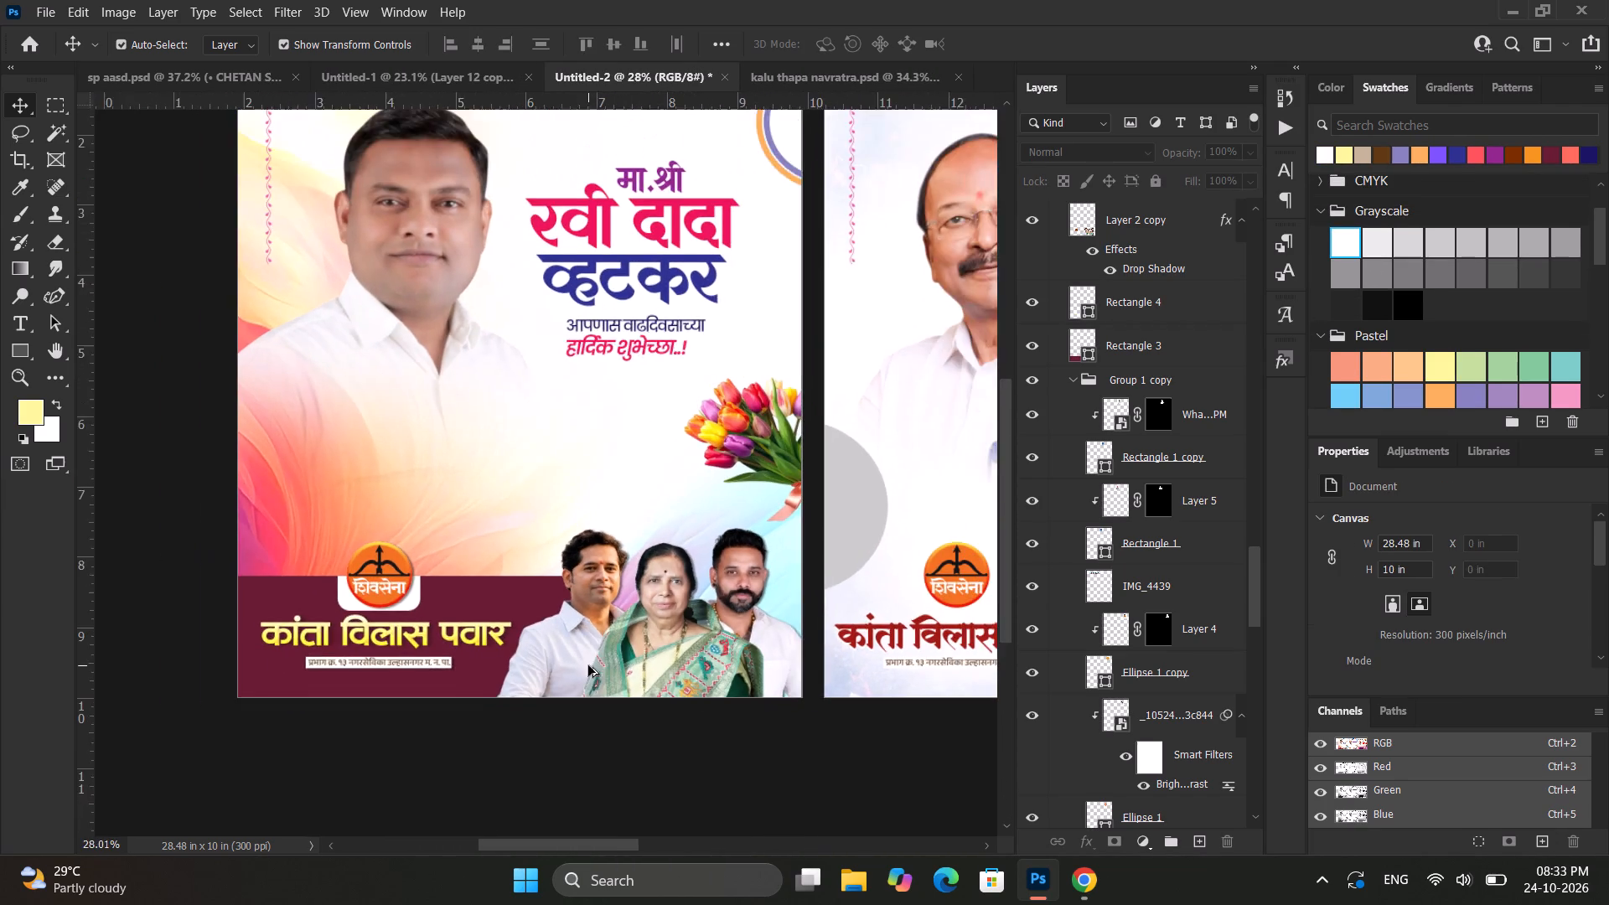
scroll(588, 665, "down", 2, "alt")
scroll(477, 648, "up", 5, "alt")
scroll(477, 648, "up", 4, "ctrl")
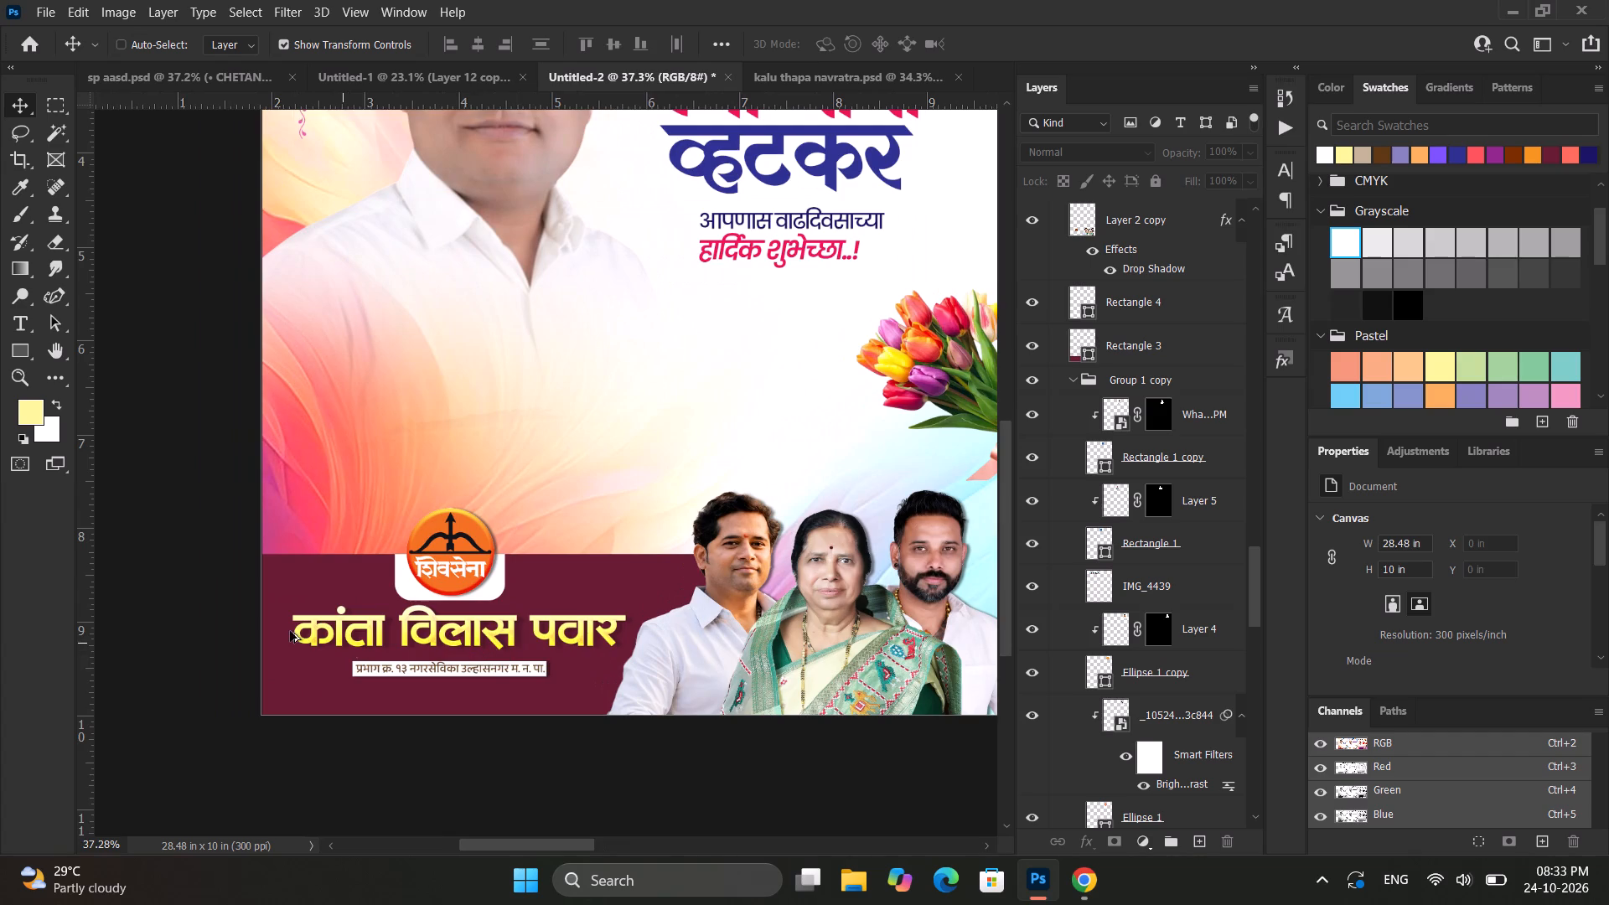
scroll(290, 631, "up", 4, "alt")
left_click(274, 565)
left_click_drag(220, 650, 262, 649, "shift")
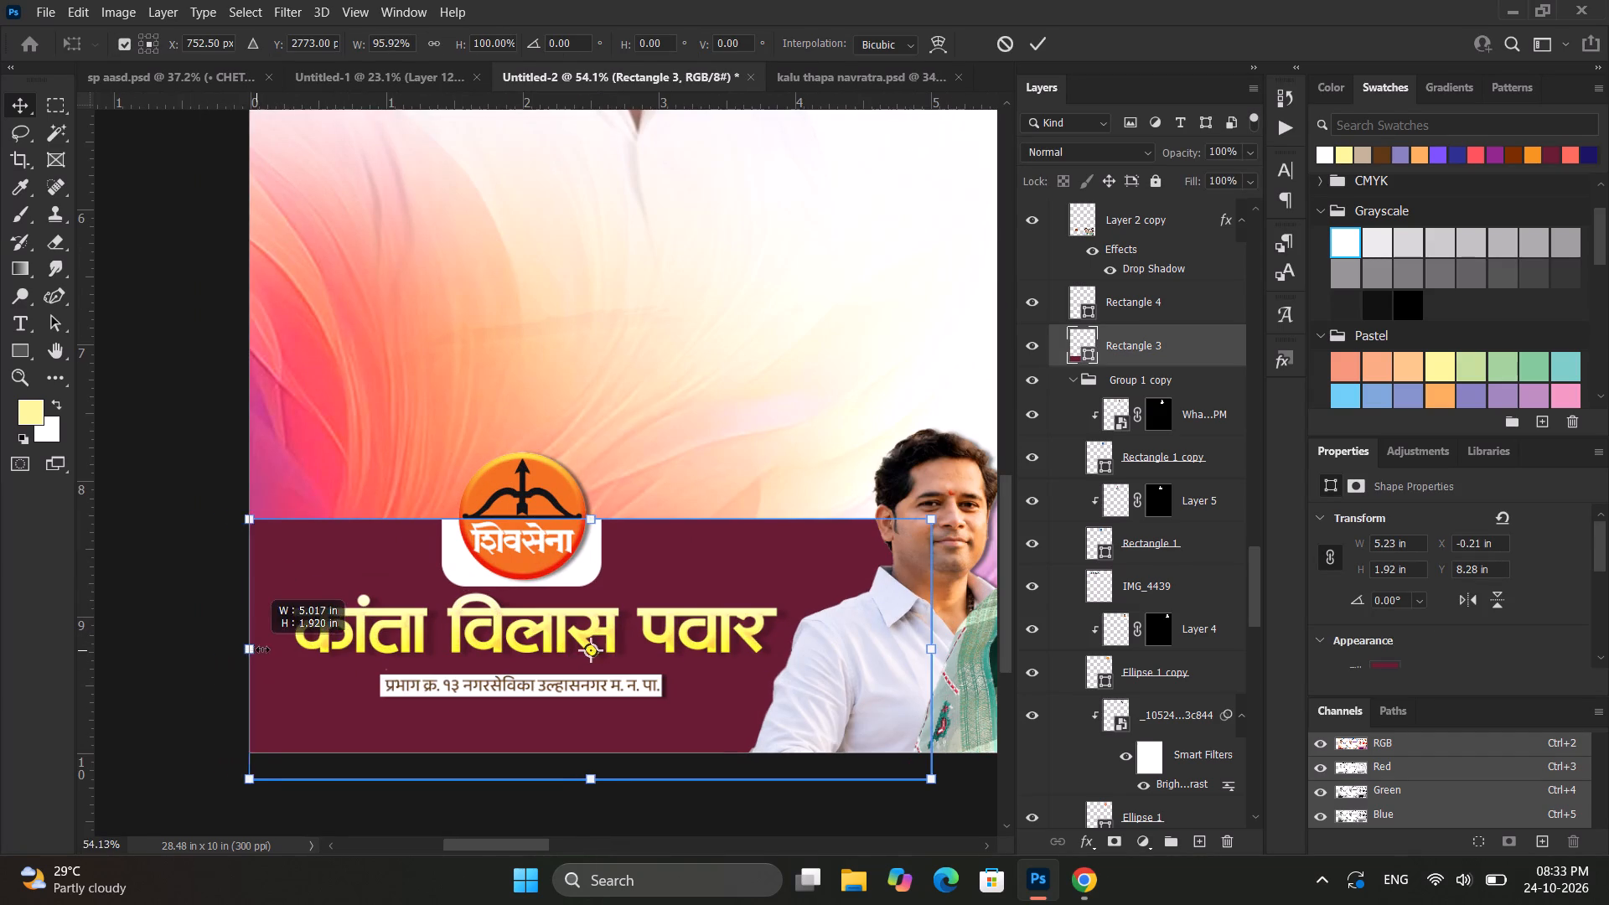
left_click_drag(262, 649, 282, 654, "shift")
left_click(14, 101)
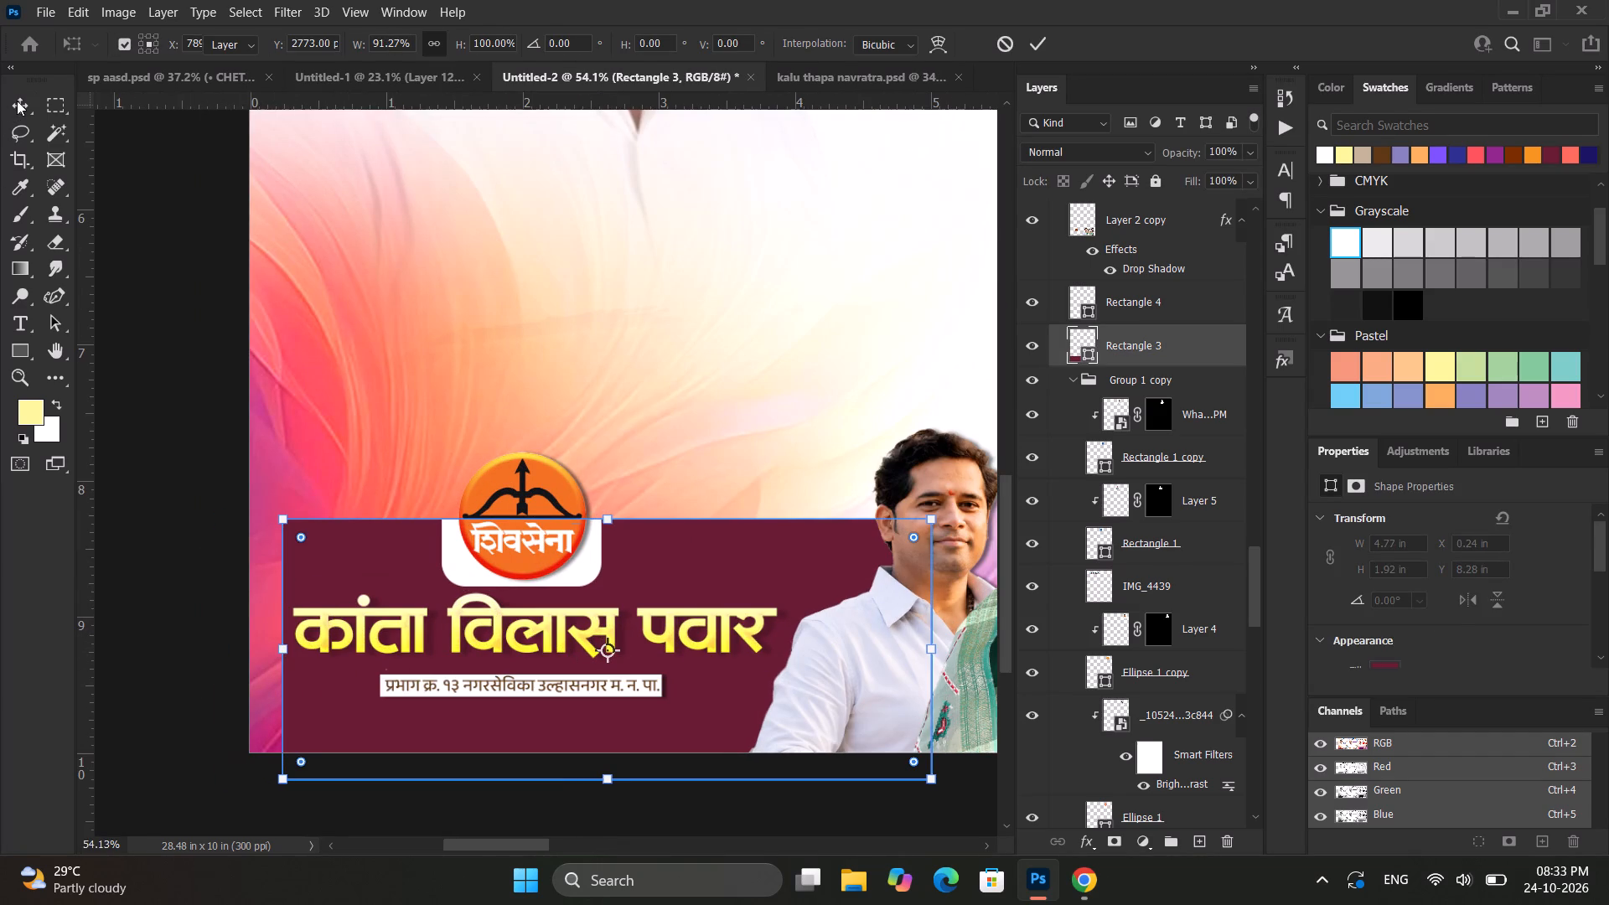
Duplicate the maroon footer rectangle and stretch the lower original's left edge to the artboard edge, making it 5.02 in wide.
key("ctrl+j")
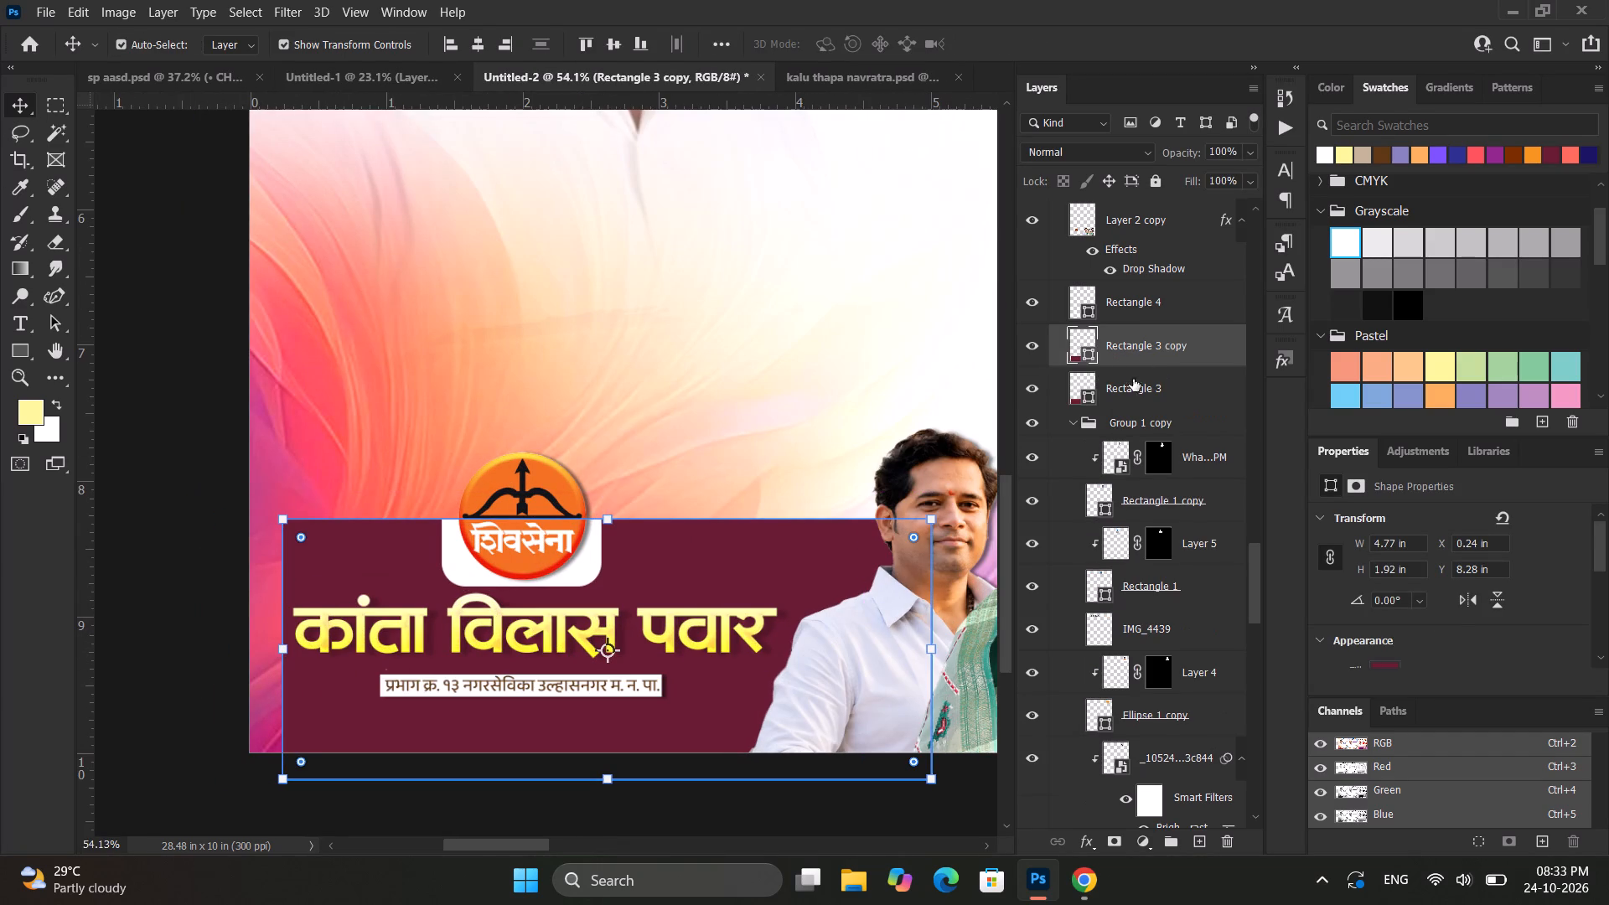
left_click(1129, 393)
left_click_drag(288, 646, 254, 647, "shift")
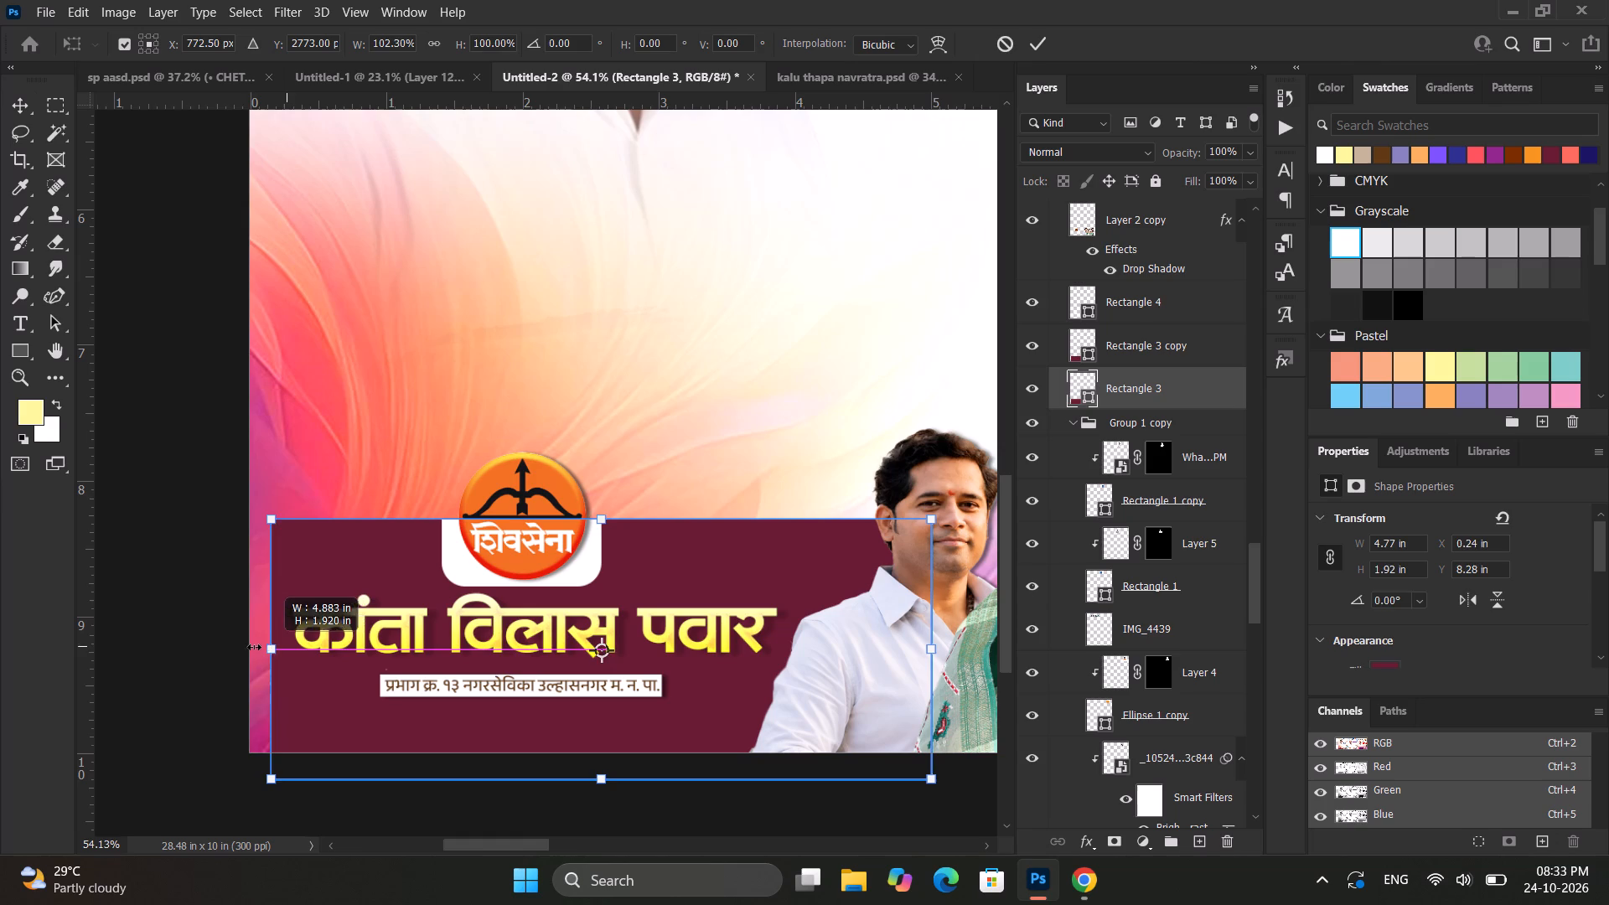
left_click_drag(254, 647, 254, 648, "shift")
left_click(1037, 47)
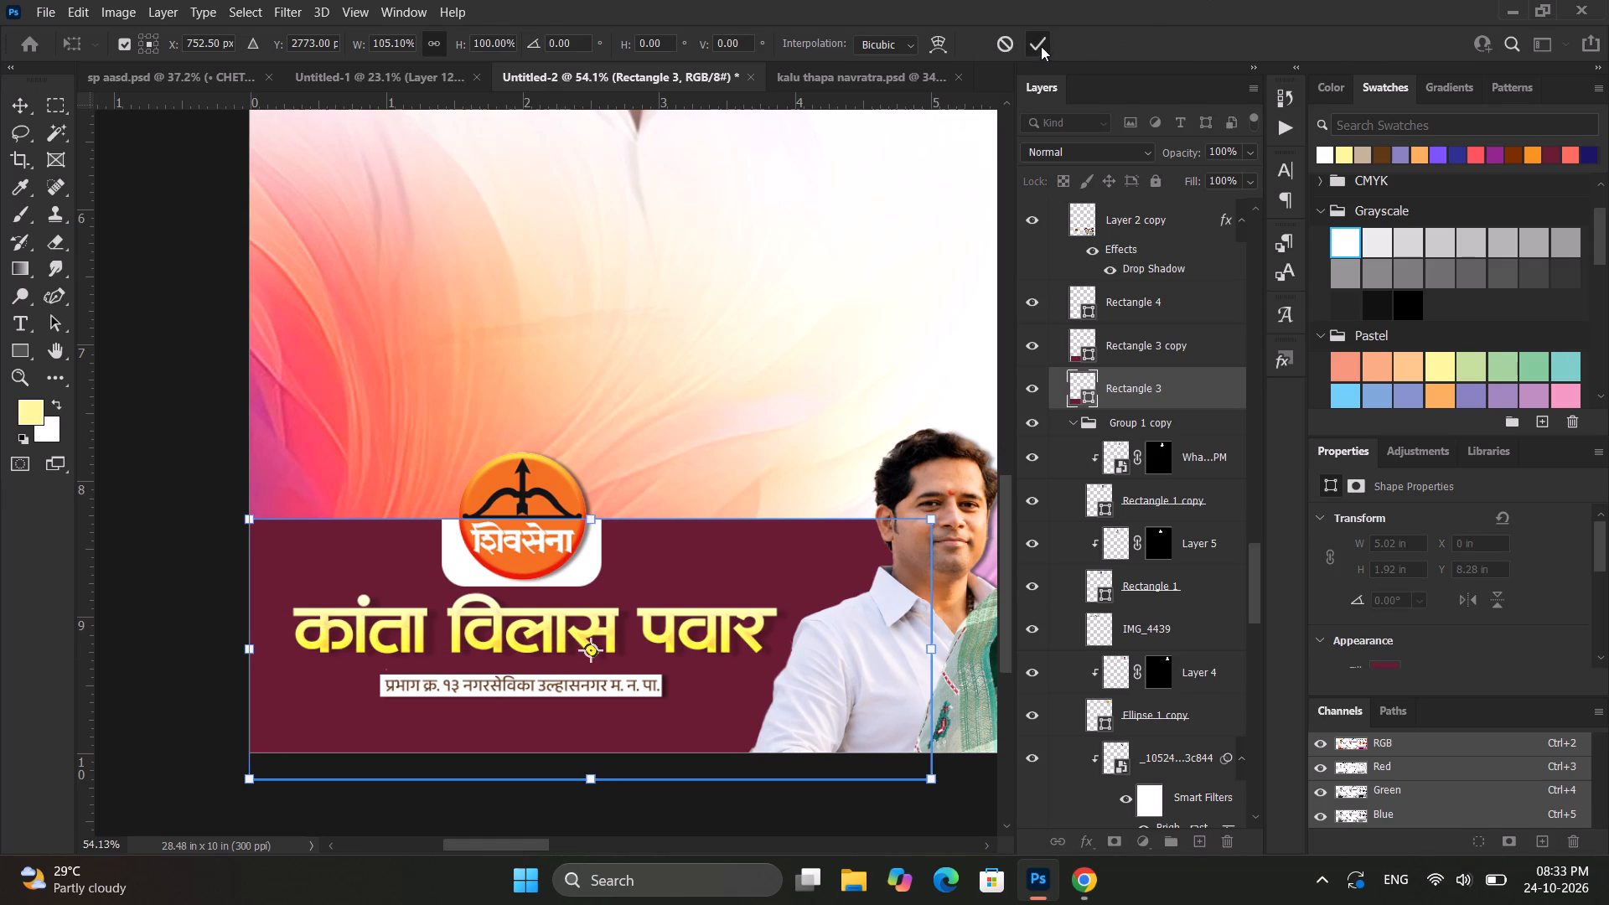
Fill the wider lower footer rectangle with pastel light orange, deselect it and check the strip against the whole poster.
scroll(1454, 376, "down", 3)
left_click(1416, 317)
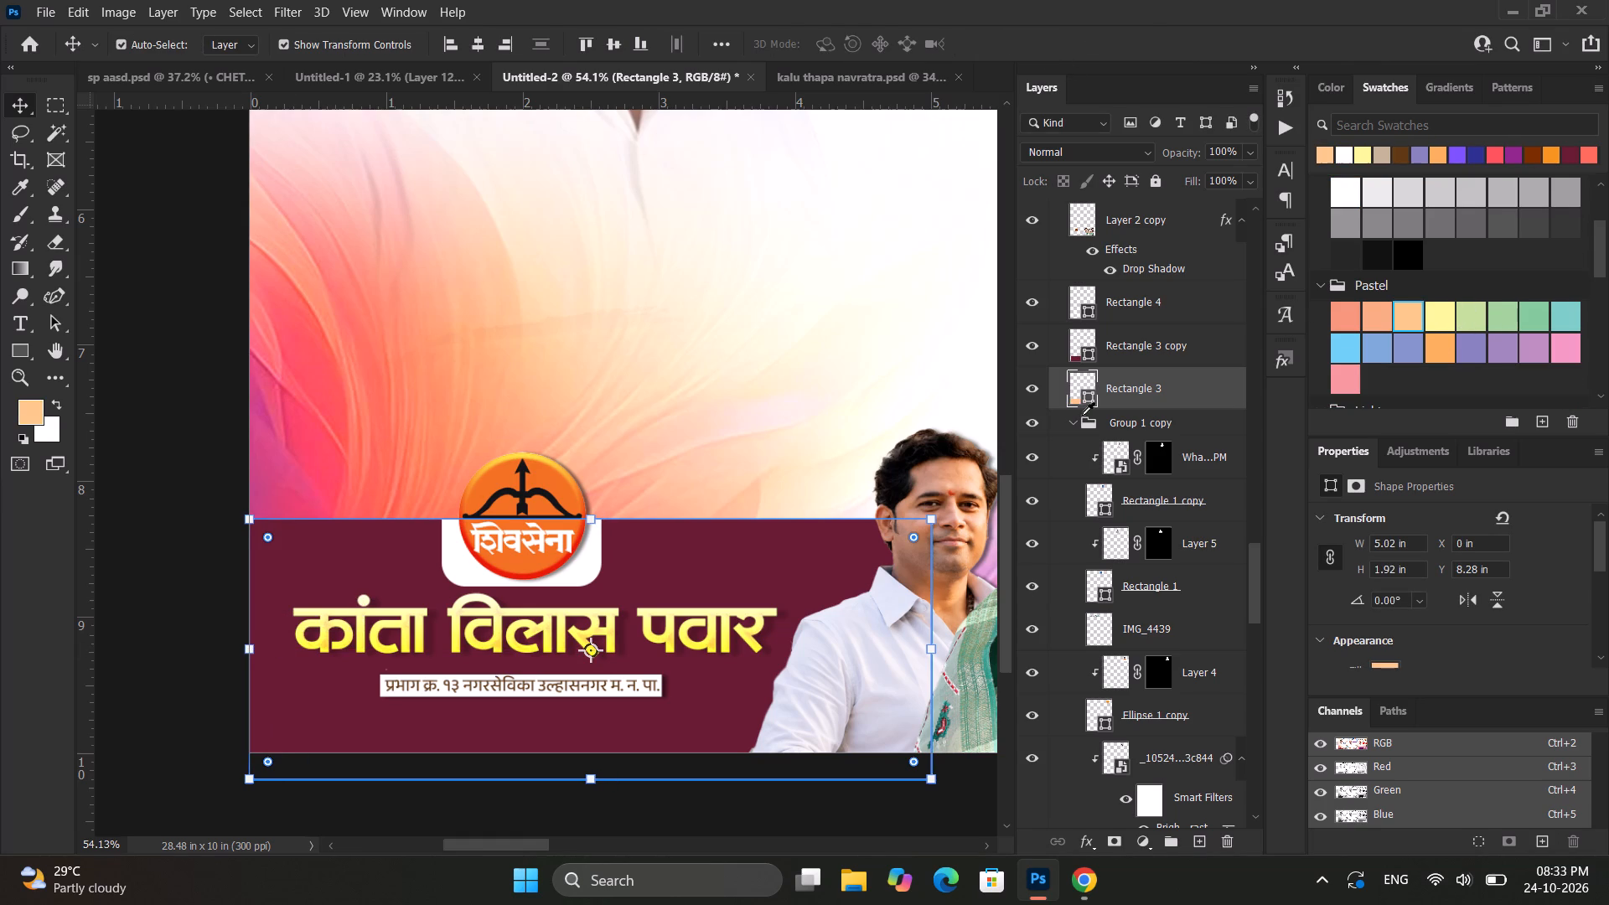
left_click(174, 374)
scroll(310, 486, "down", 14, "alt")
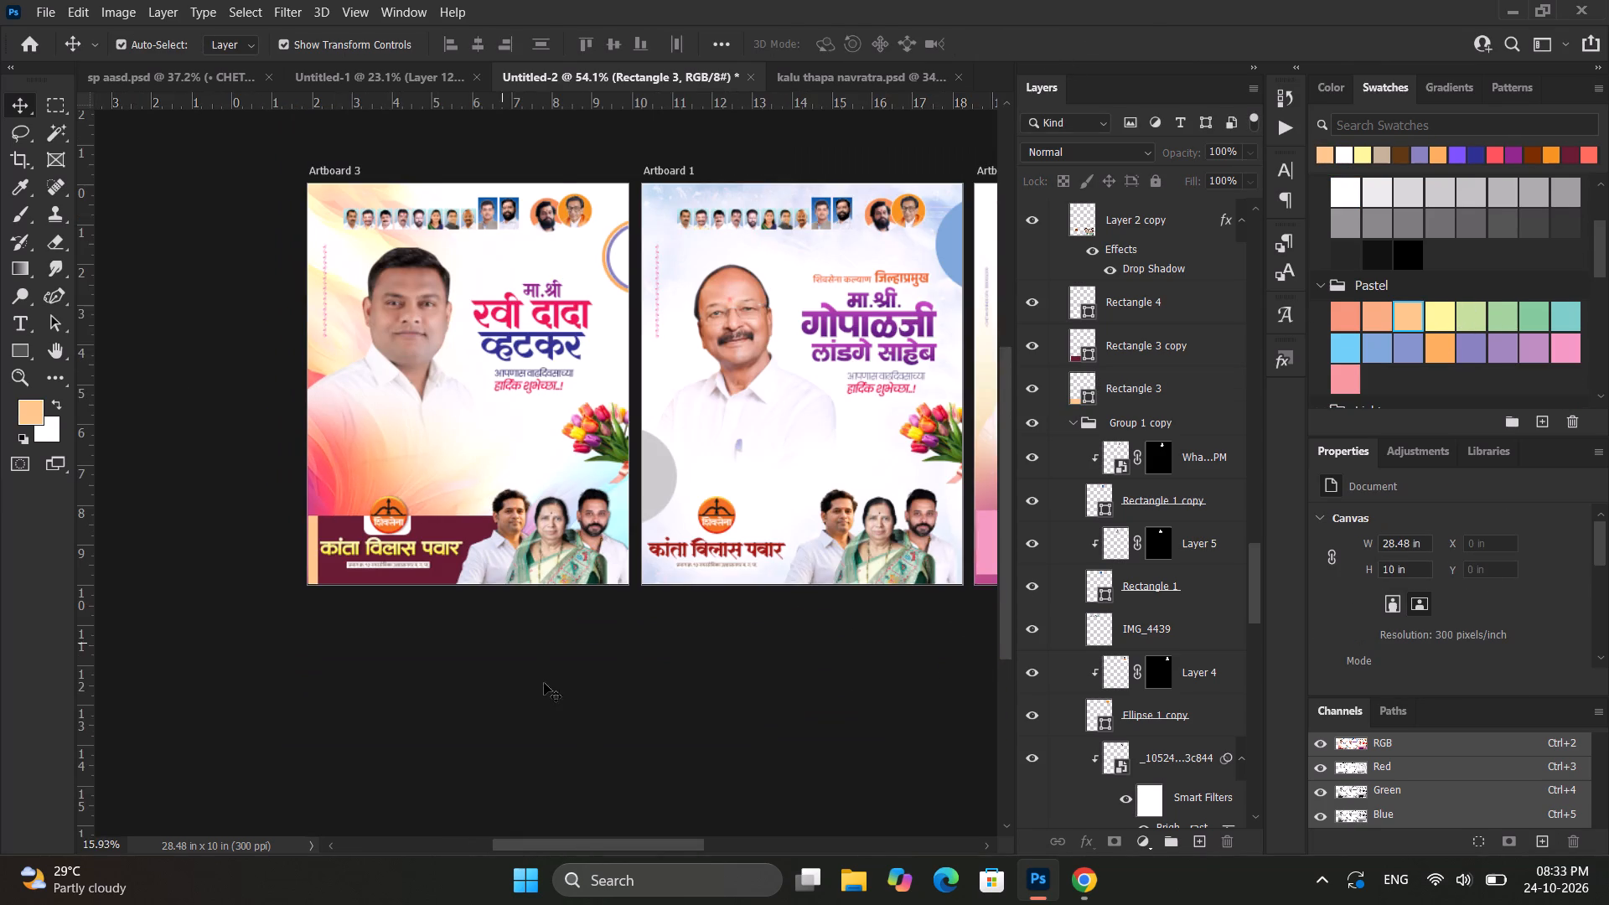
left_click(548, 688)
scroll(539, 677, "up", 16)
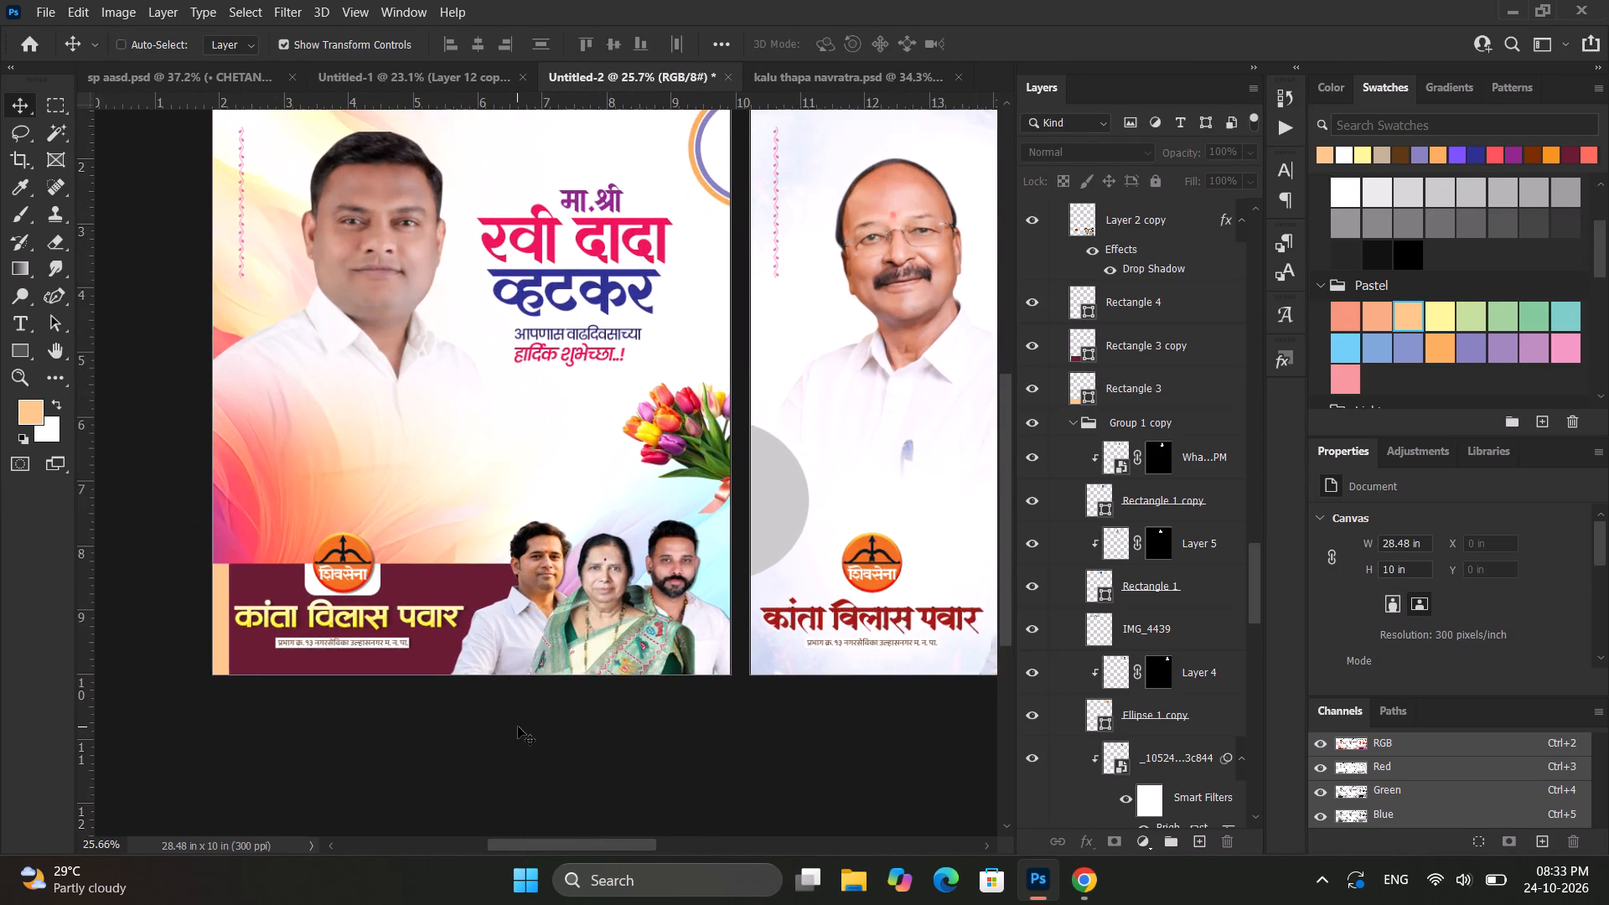
scroll(518, 727, "up", 4)
scroll(518, 727, "down", 2, "alt")
scroll(530, 745, "down", 5)
left_click(570, 762)
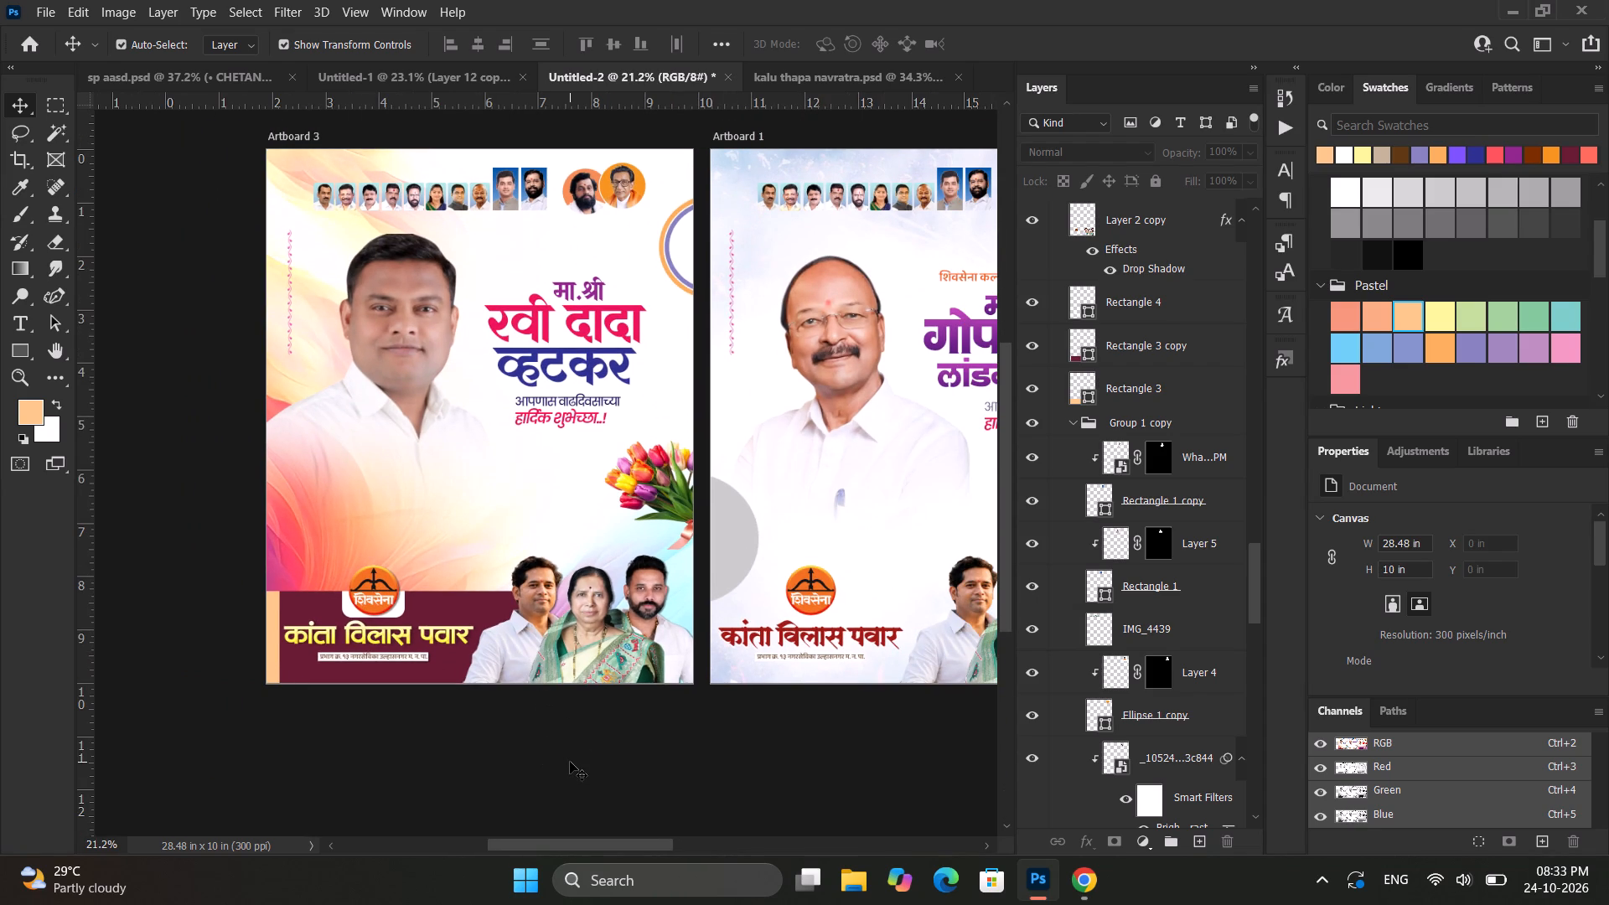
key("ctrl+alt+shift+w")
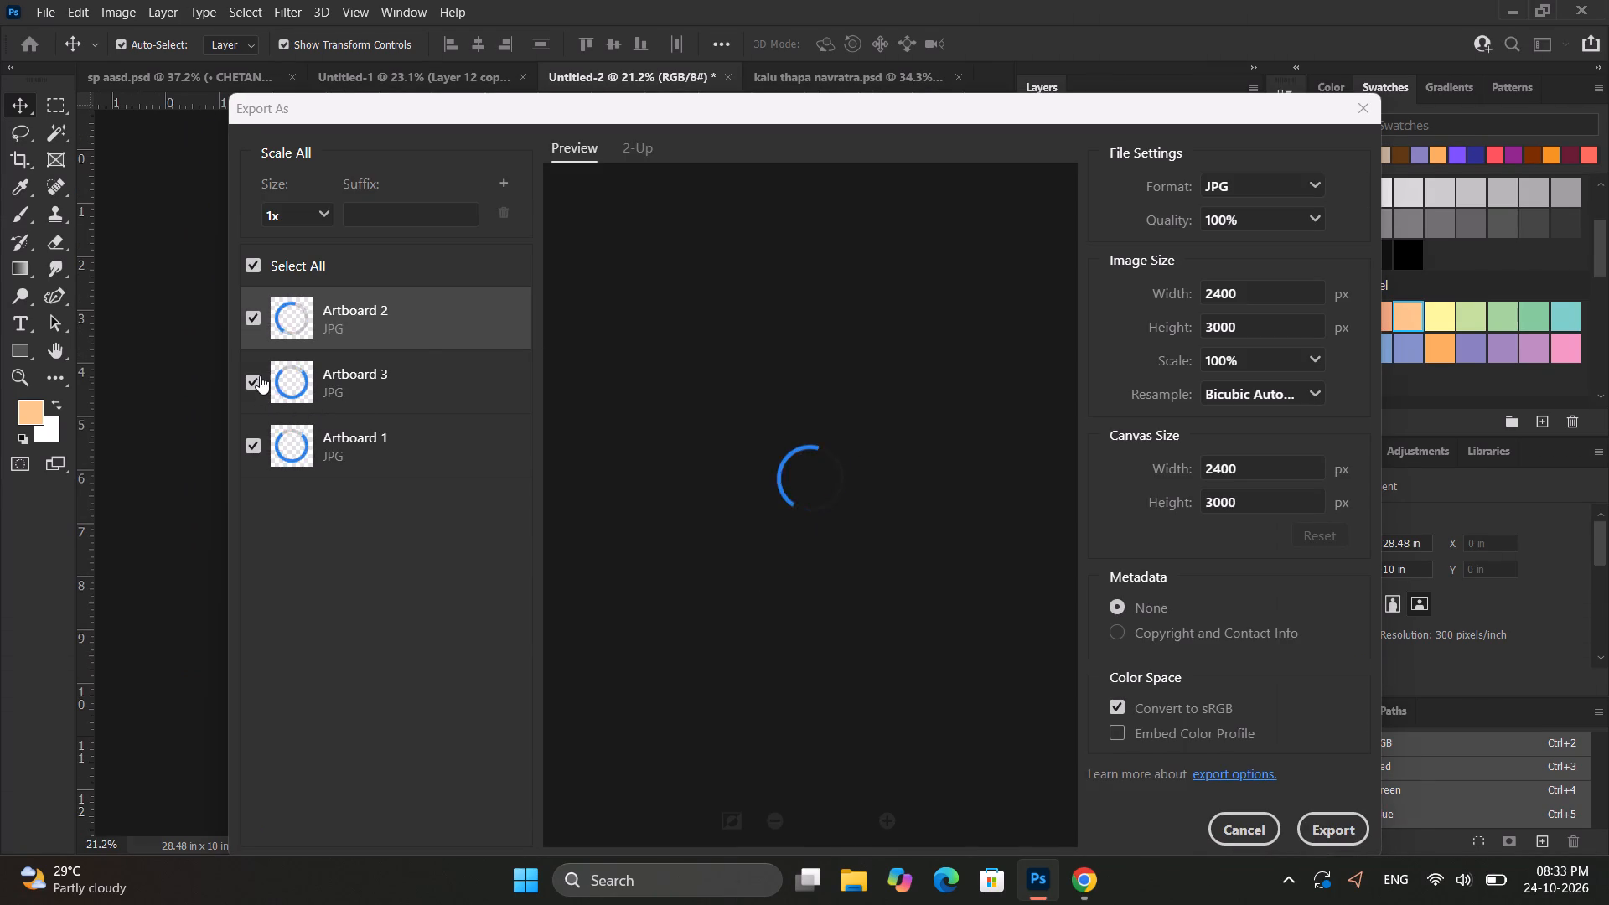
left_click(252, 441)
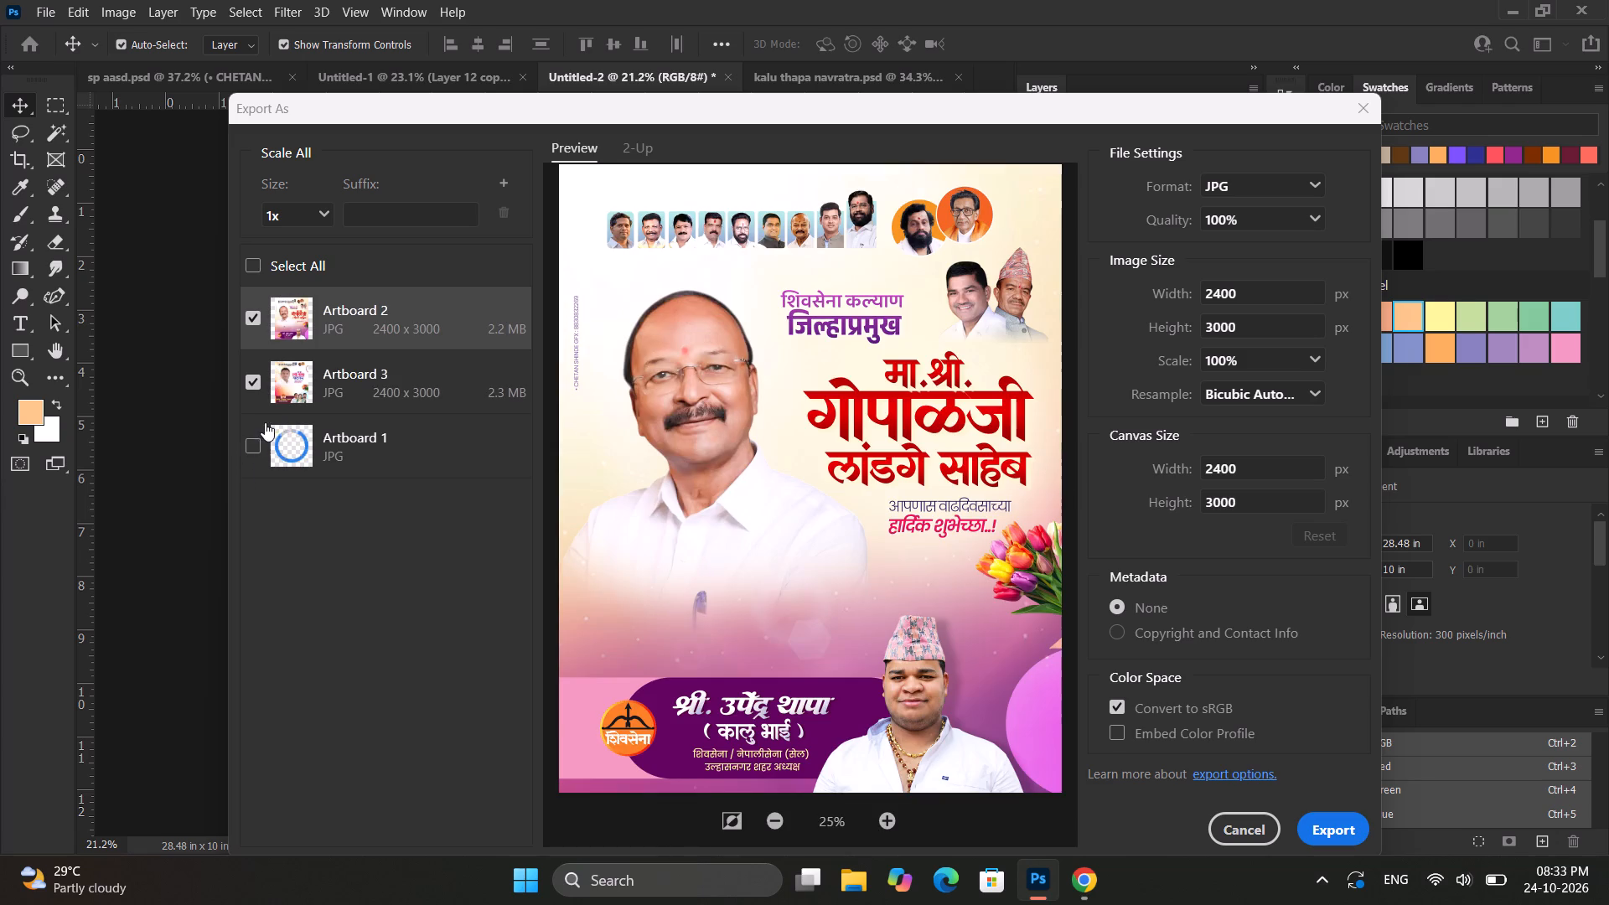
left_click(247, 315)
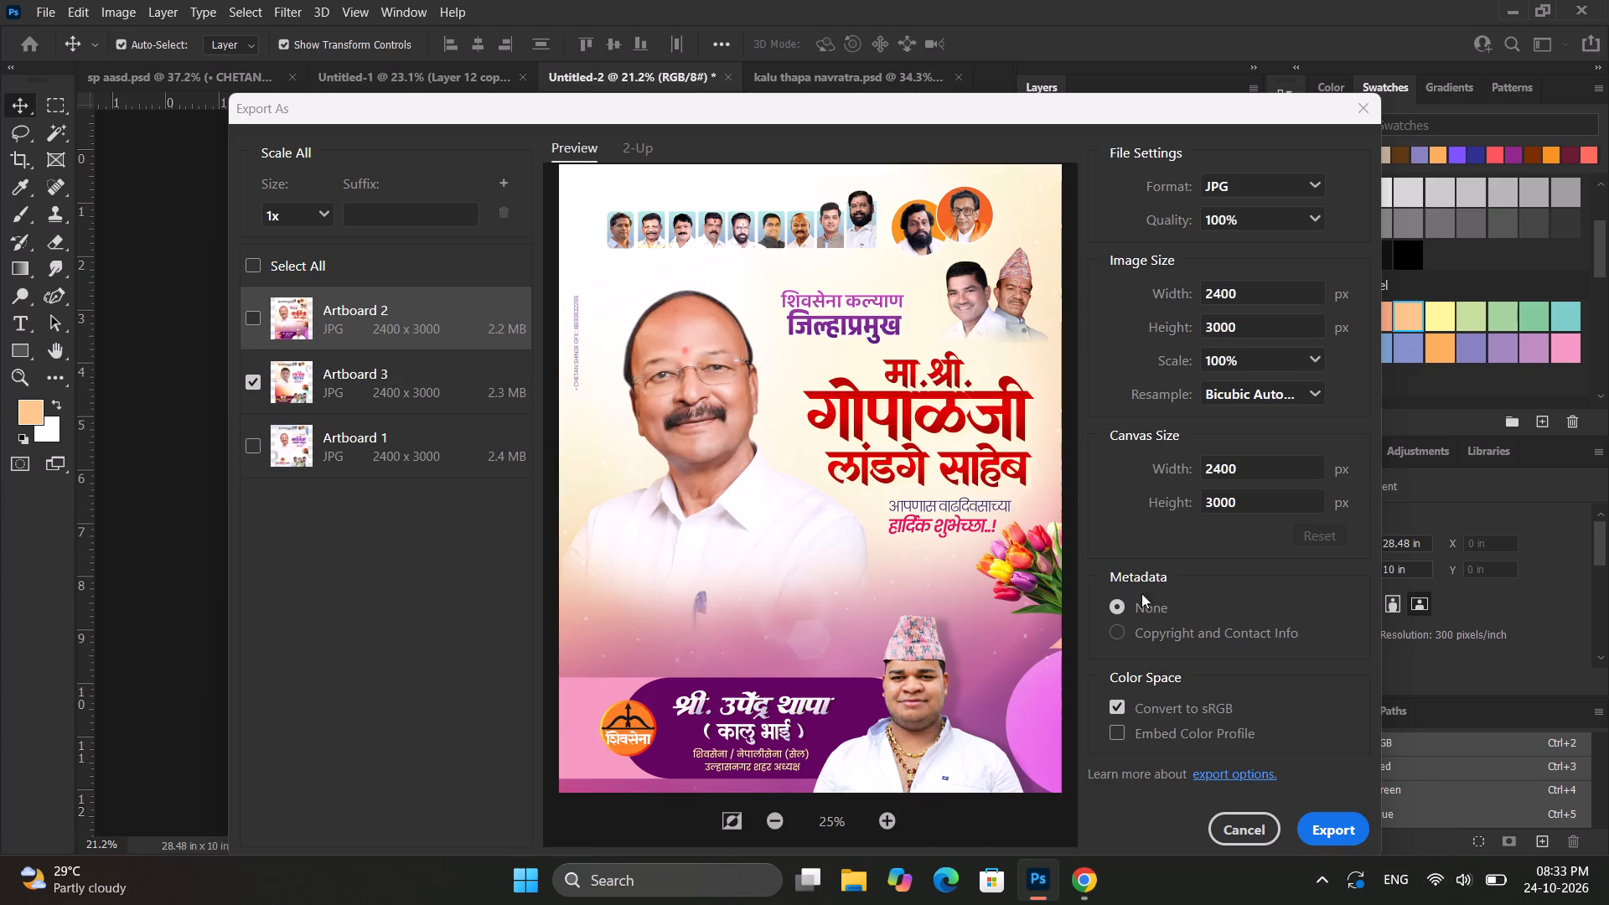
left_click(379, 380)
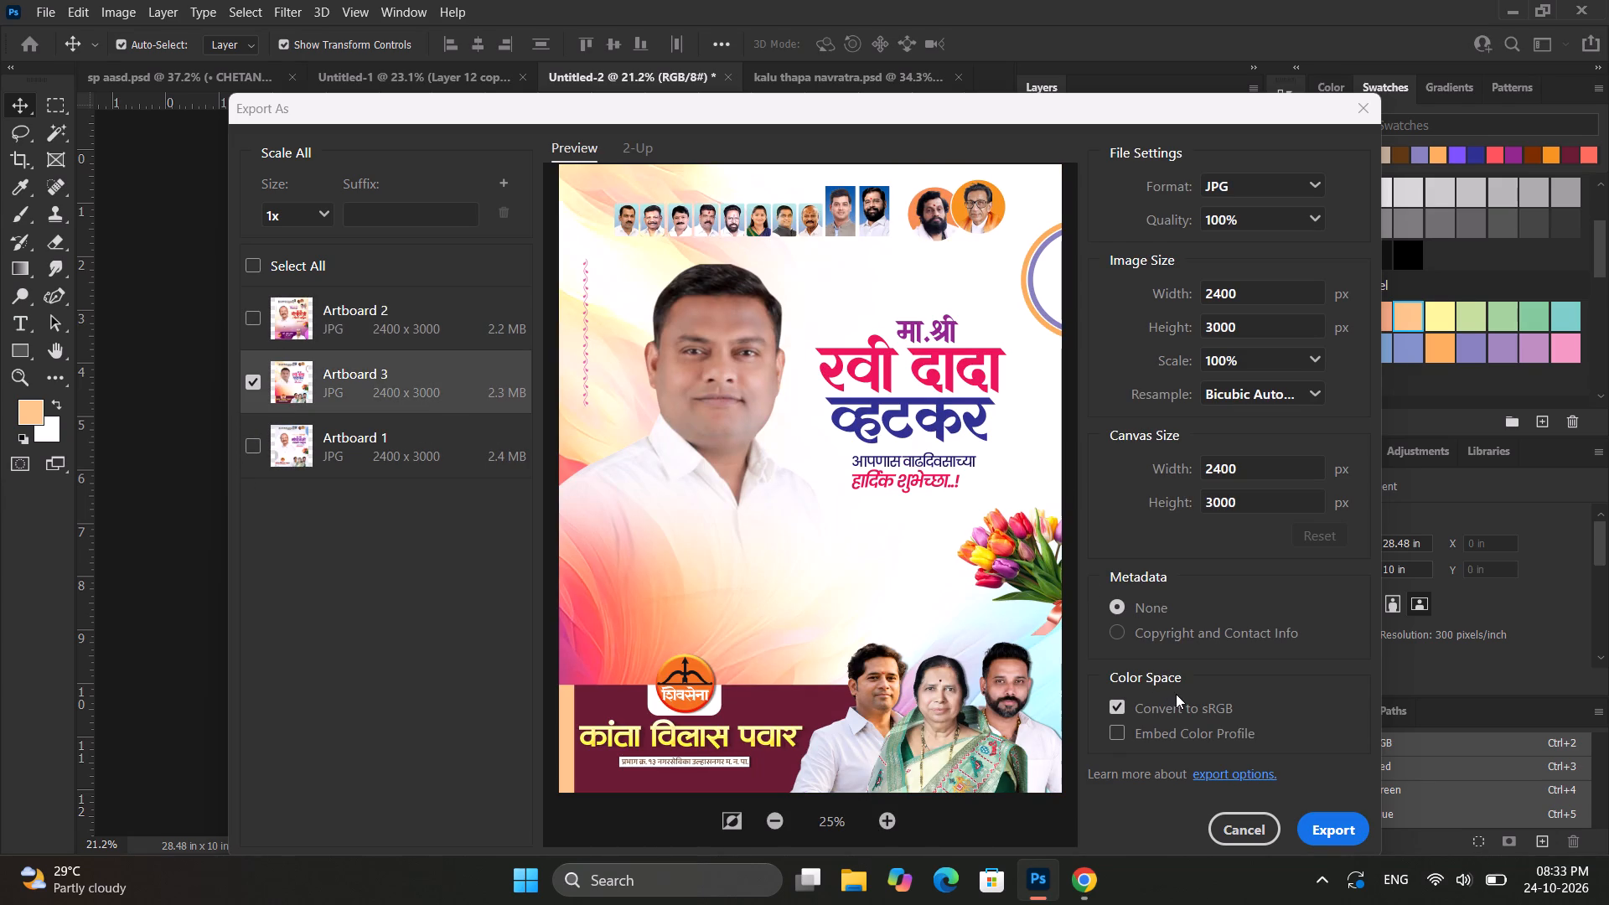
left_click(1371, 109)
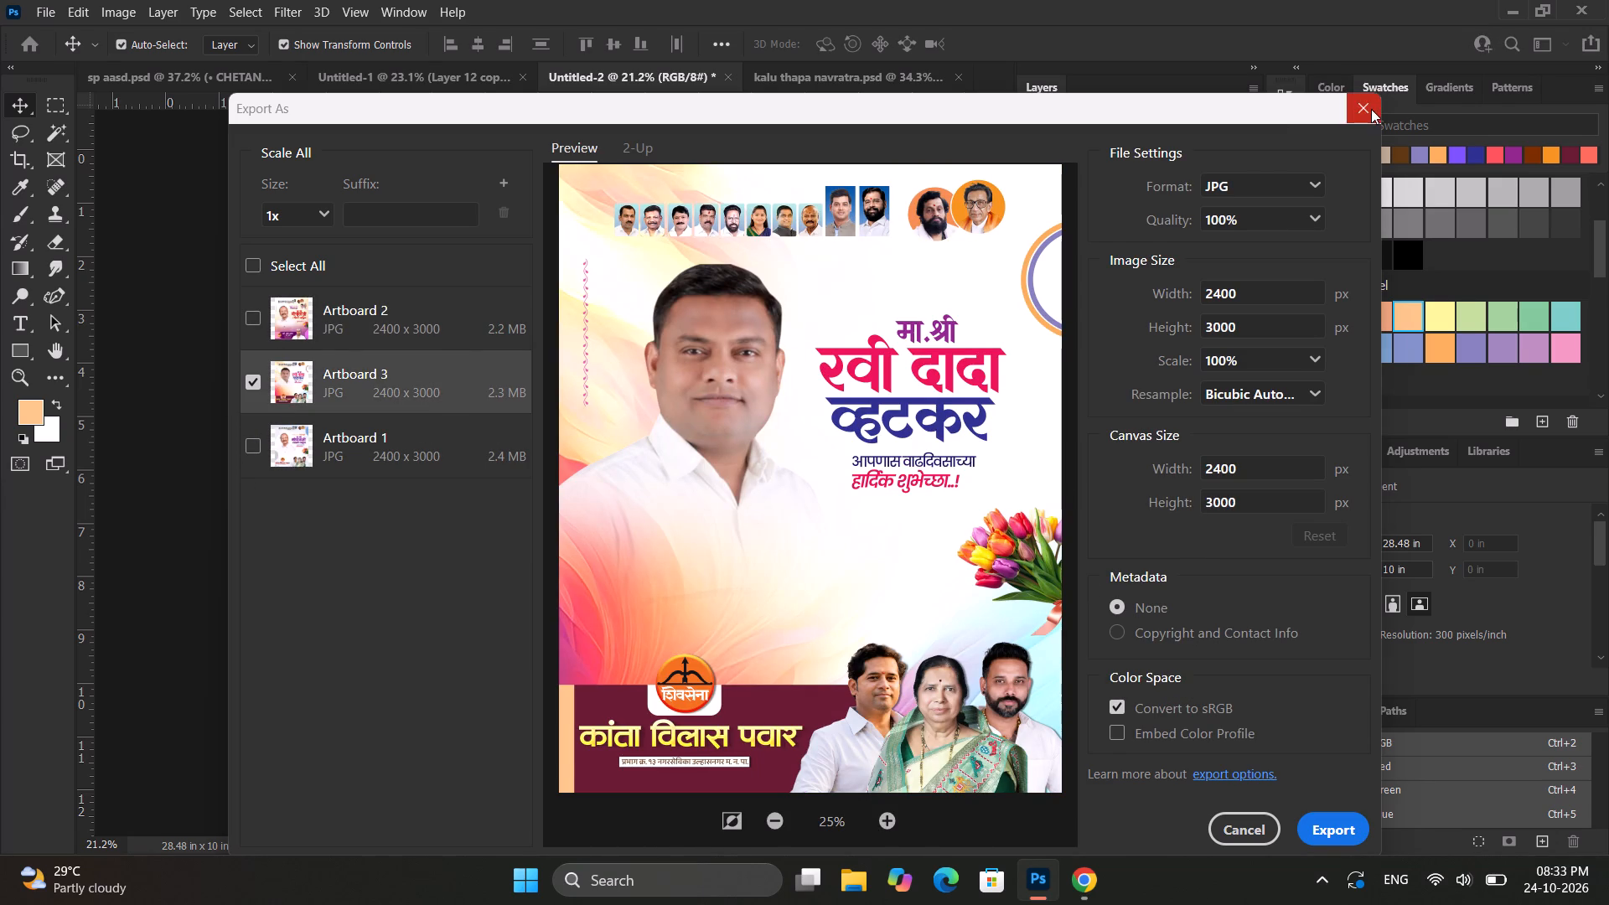